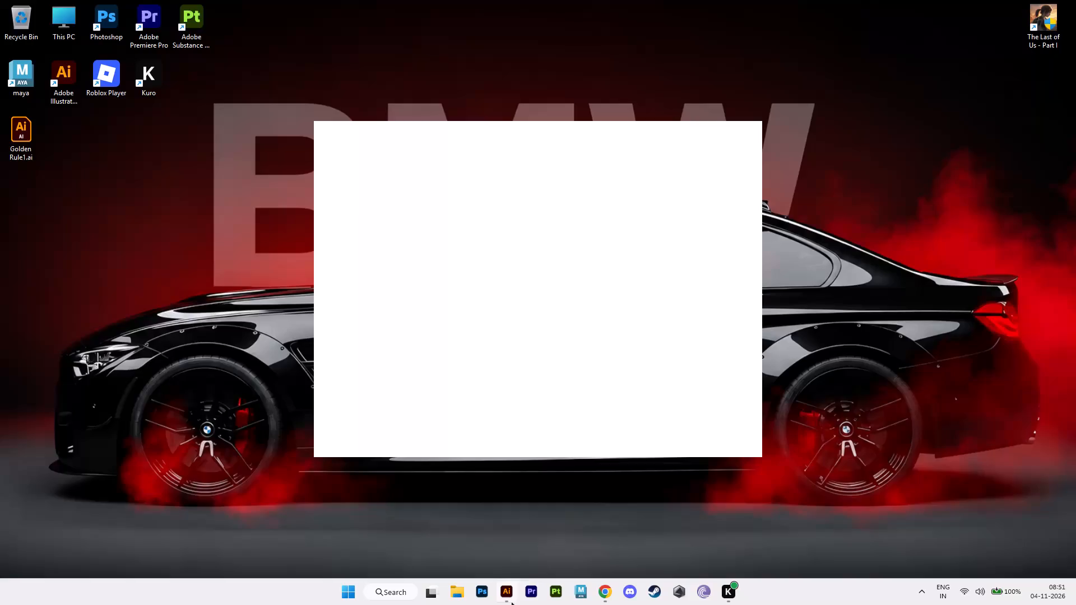
Place the Apple logo image from the Downloads folder into the open Illustrator document.
{"action": "left_click", "coordinate": [512, 597]}
{"action": "left_click", "coordinate": [462, 587]}
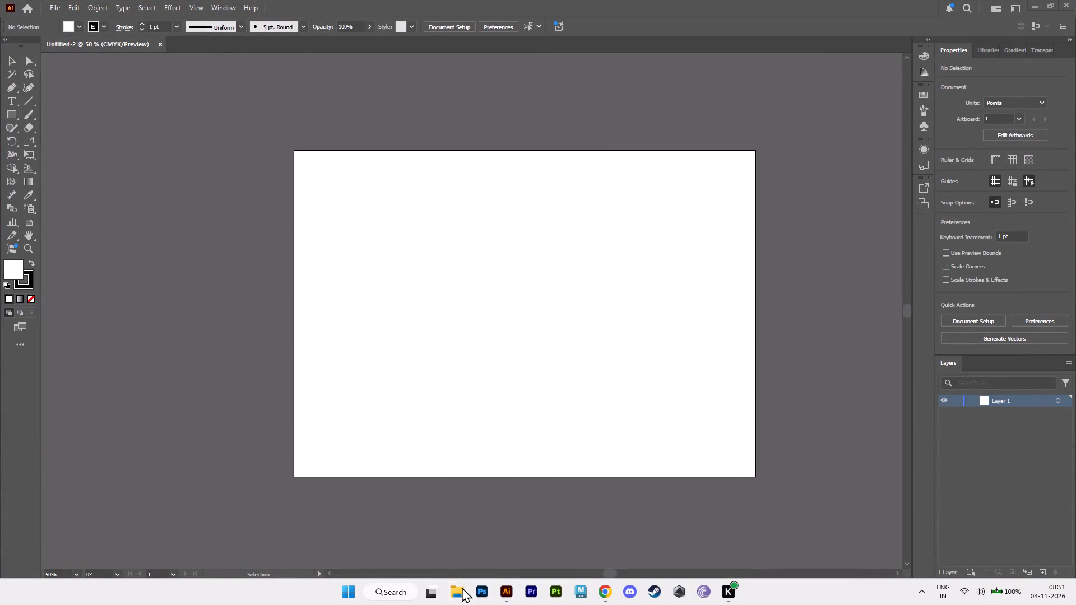
{"action": "left_click", "coordinate": [326, 277]}
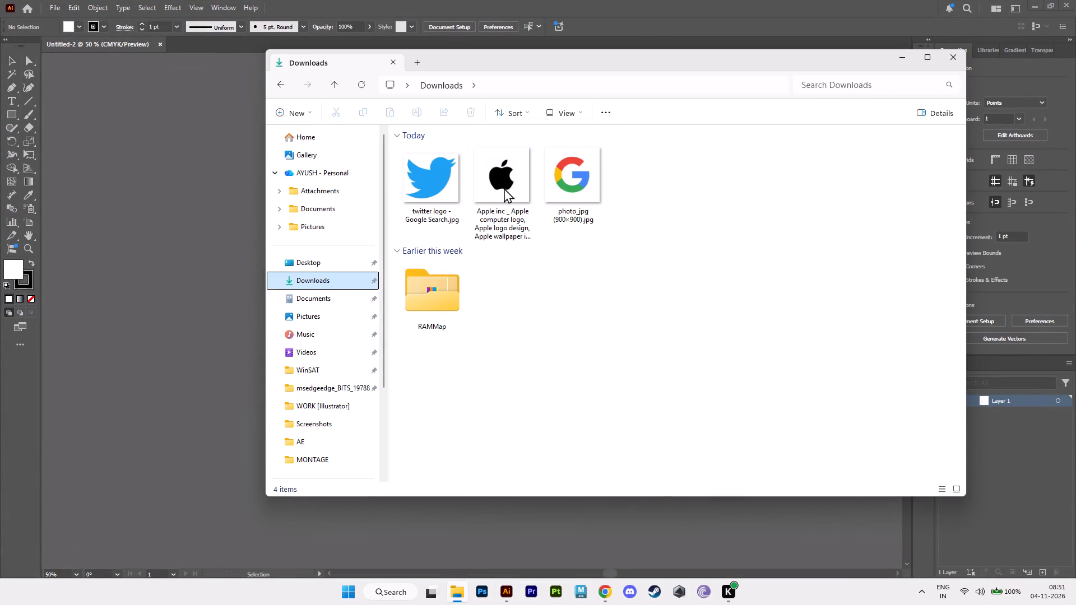
{"action": "left_click_drag", "start_coordinate": [514, 172], "coordinate": [184, 250]}
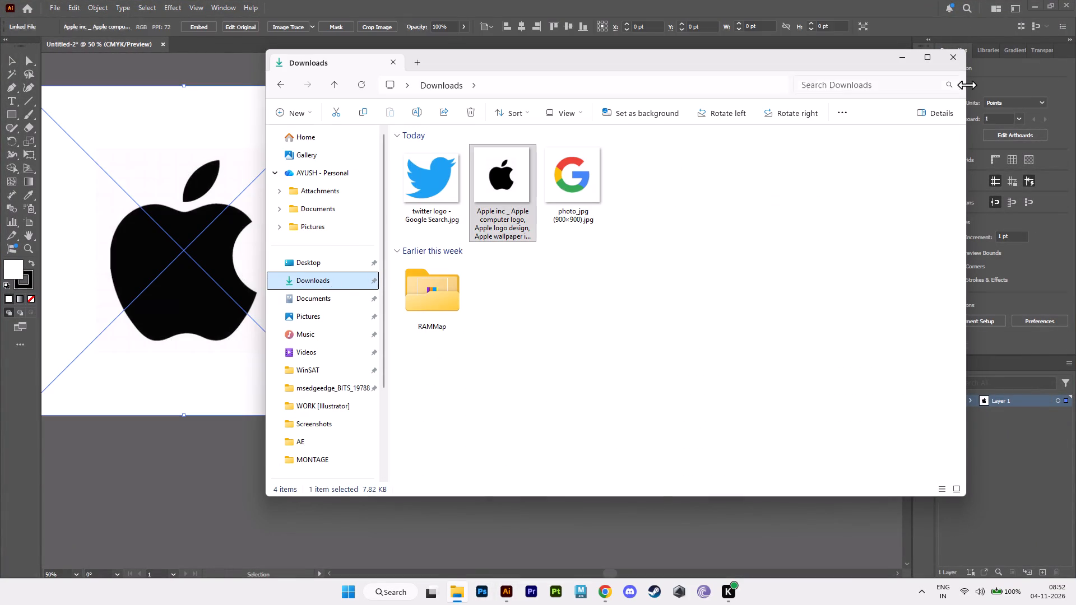
{"action": "left_click", "coordinate": [953, 54]}
Move the logo image to the middle of the artboard and scale it down to about 525 pt square.
{"action": "left_click_drag", "start_coordinate": [229, 255], "coordinate": [579, 302]}
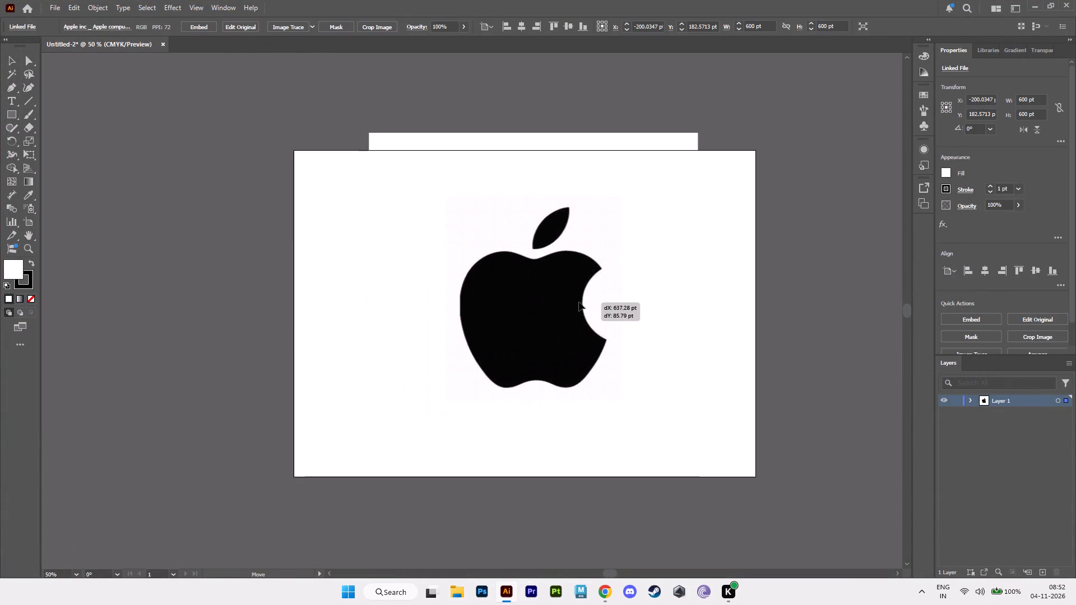
{"action": "left_click_drag", "start_coordinate": [579, 302], "coordinate": [578, 322]}
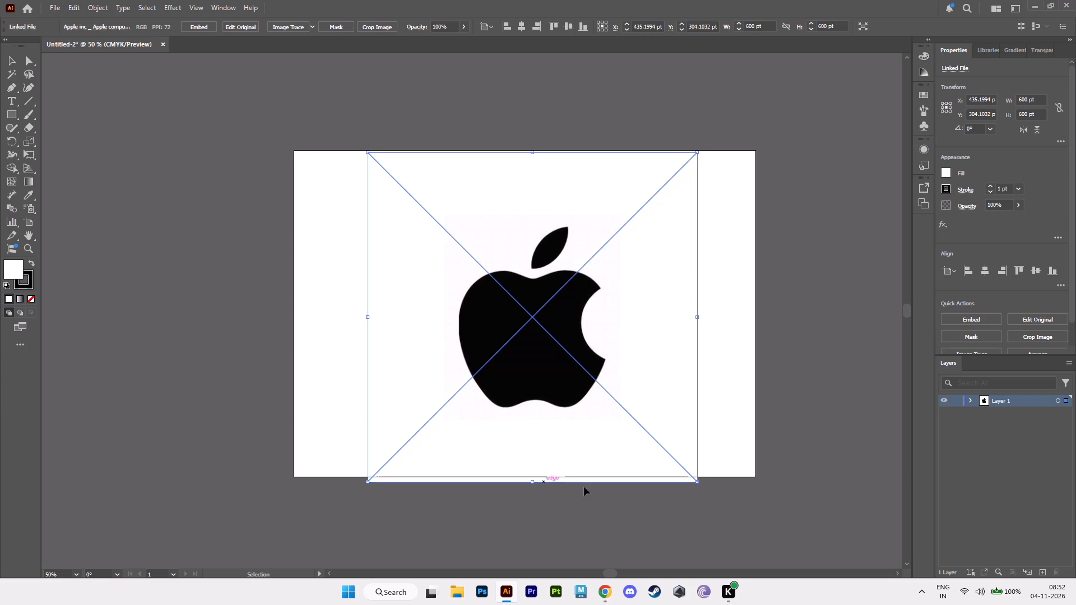
{"action": "left_click_drag", "start_coordinate": [696, 484], "coordinate": [689, 461], "text": "alt+shift"}
{"action": "left_click_drag", "start_coordinate": [555, 353], "coordinate": [553, 342]}
{"action": "left_click", "coordinate": [726, 304]}
Add a new layer above the logo image and lock Layer 1.
{"action": "scroll", "coordinate": [703, 355], "scroll_direction": "up", "scroll_amount": 1, "text": "alt"}
{"action": "middle_click_drag", "start_coordinate": [689, 367], "coordinate": [766, 384], "text": "alt"}
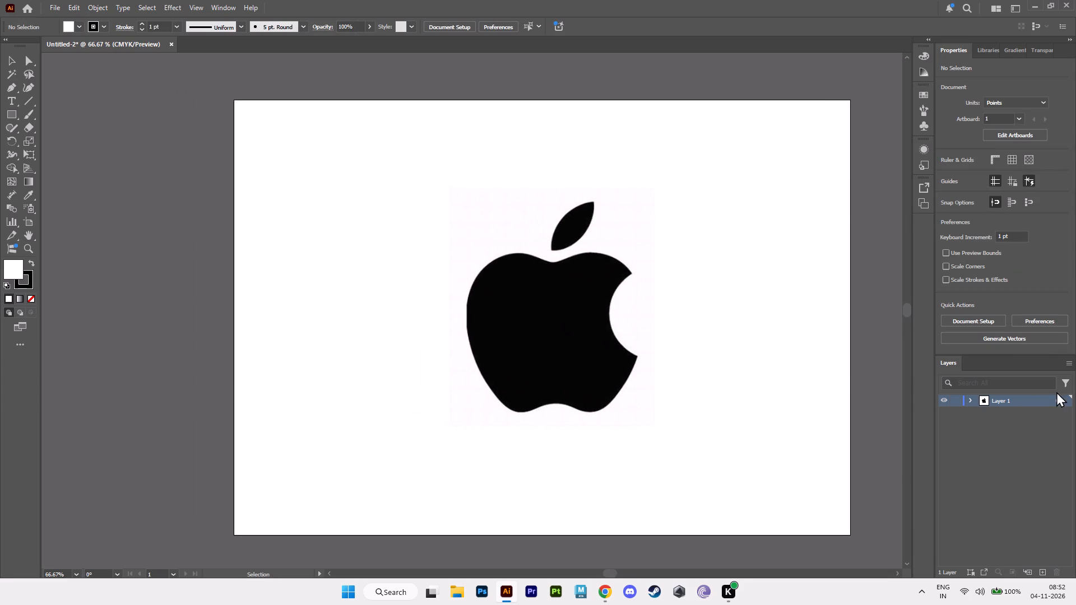
{"action": "key", "text": "ctrl+l"}
{"action": "left_click", "coordinate": [954, 413]}
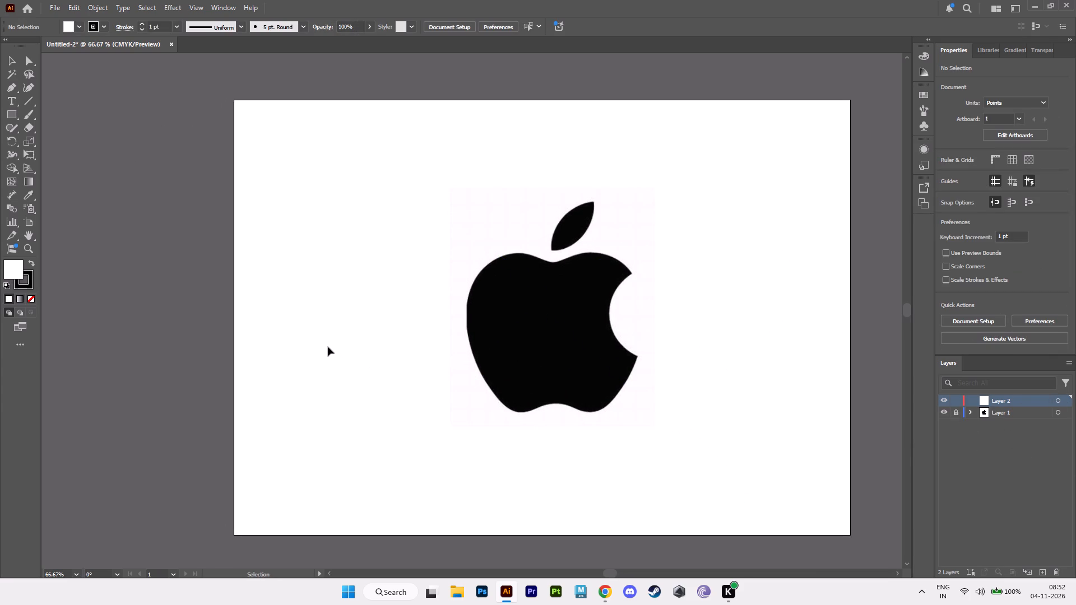
Draw a circle about 604 pt in diameter with the Ellipse tool and remove its fill.
{"action": "key", "text": "l"}
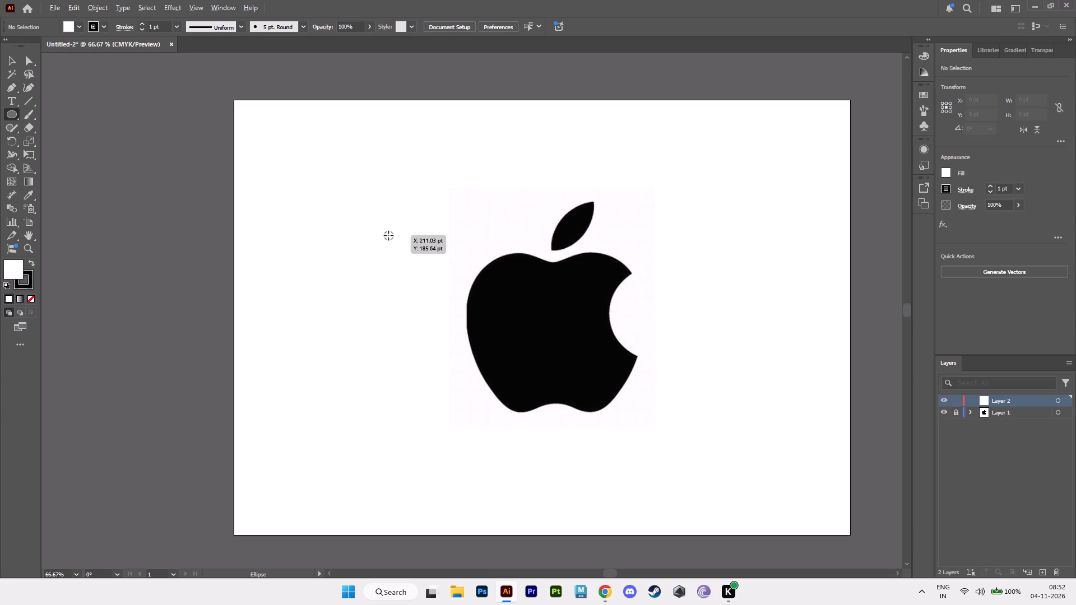
{"action": "left_click_drag", "start_coordinate": [388, 235], "coordinate": [577, 394], "text": "alt+shift"}
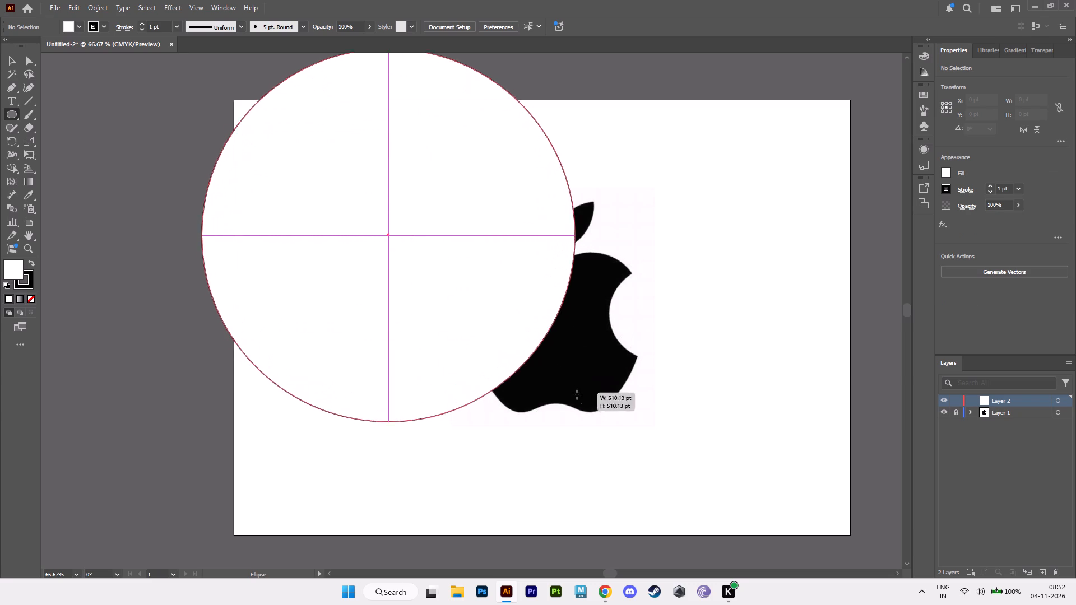
{"action": "left_click_drag", "start_coordinate": [577, 394], "coordinate": [608, 417], "text": "alt+shift"}
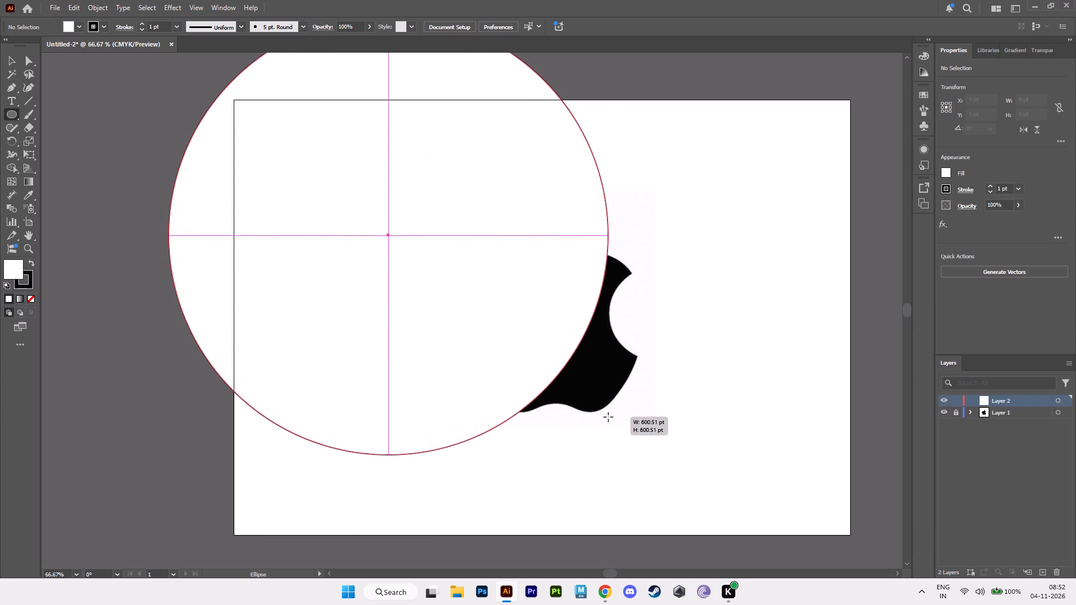
{"action": "left_click_drag", "start_coordinate": [608, 417], "coordinate": [609, 418], "text": "alt+shift"}
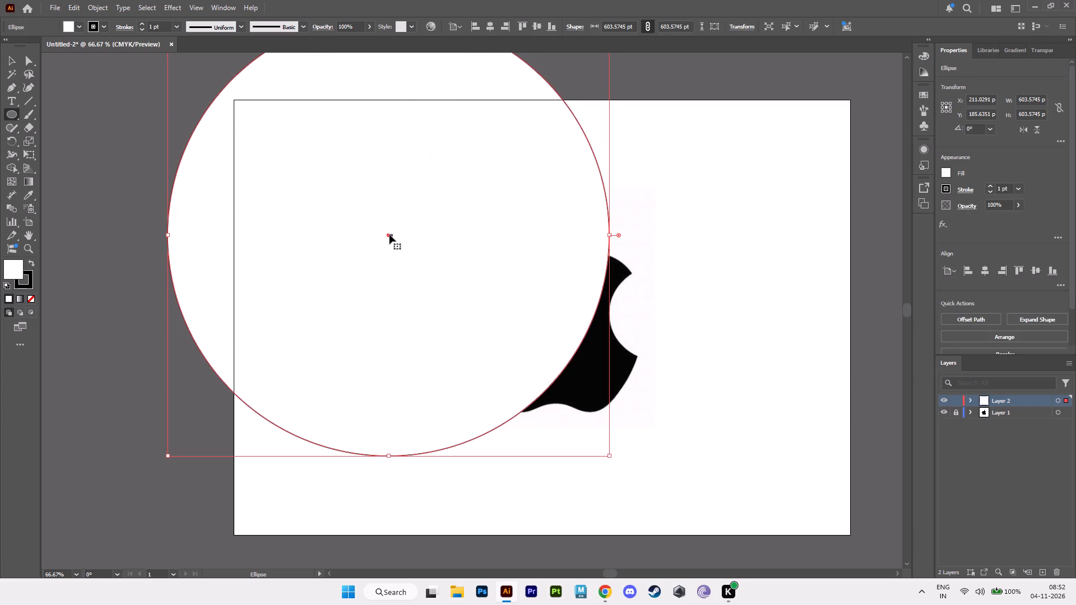
{"action": "key", "text": "slash"}
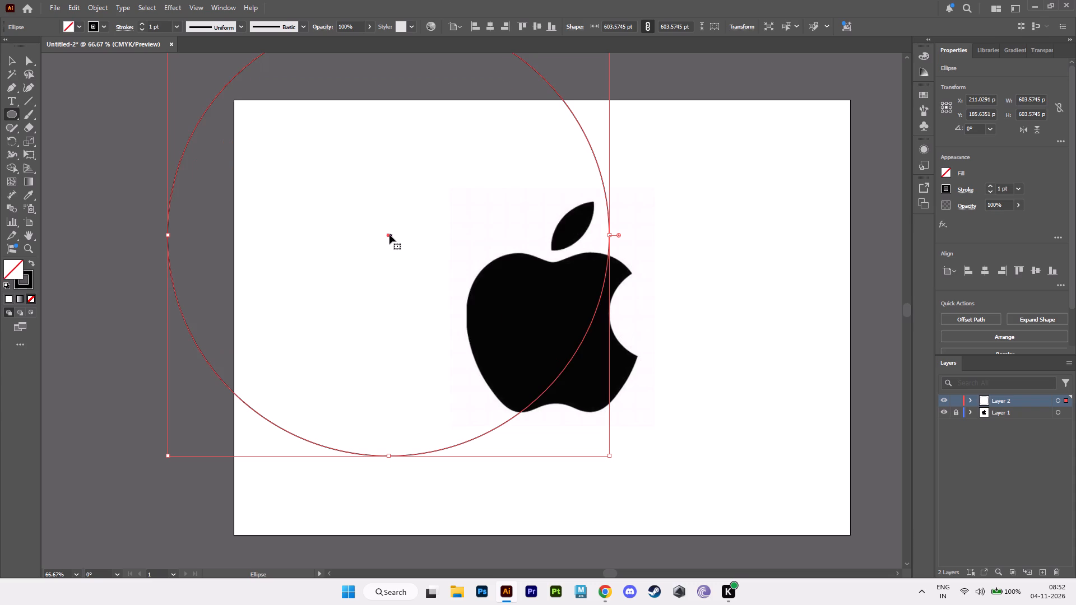
Center the circle over the apple logo and reduce it to about 587 pt in diameter.
{"action": "left_click_drag", "start_coordinate": [389, 235], "coordinate": [540, 316]}
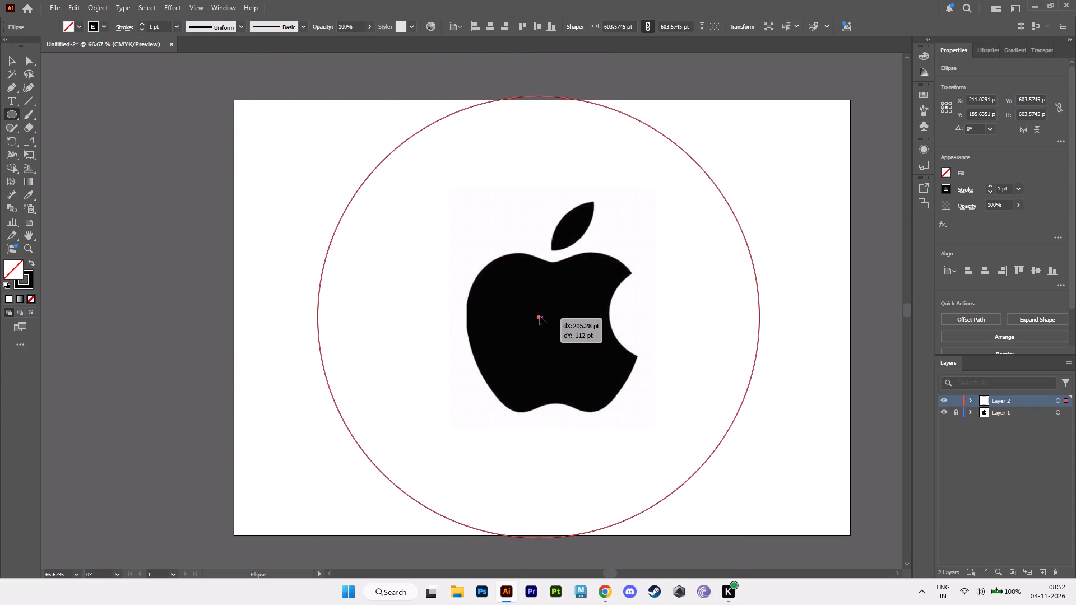
{"action": "left_click_drag", "start_coordinate": [540, 316], "coordinate": [541, 320]}
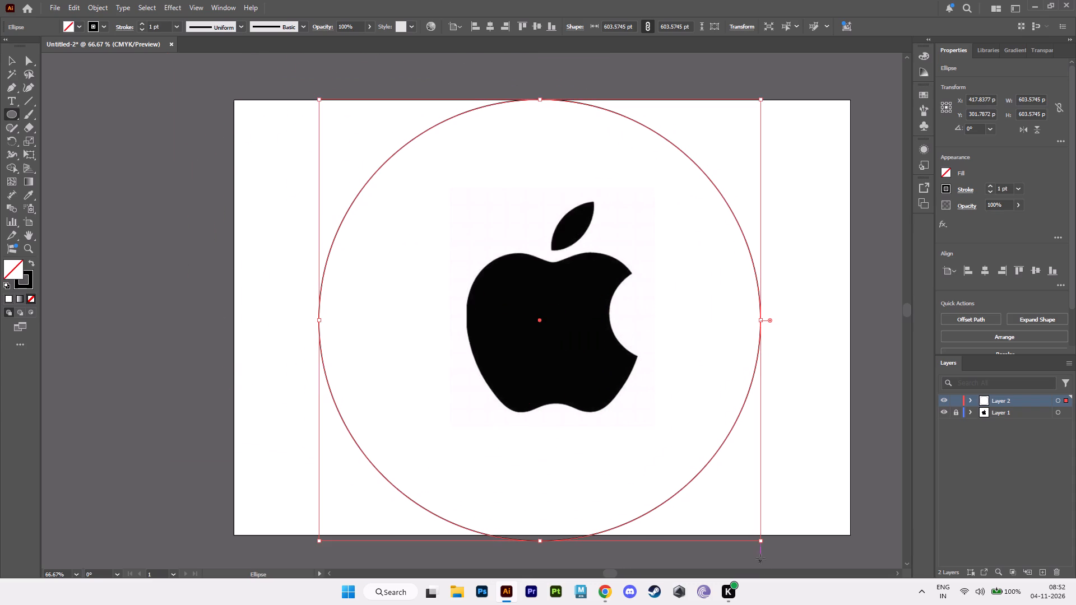
{"action": "left_click_drag", "start_coordinate": [760, 541], "coordinate": [754, 534], "text": "alt+shift"}
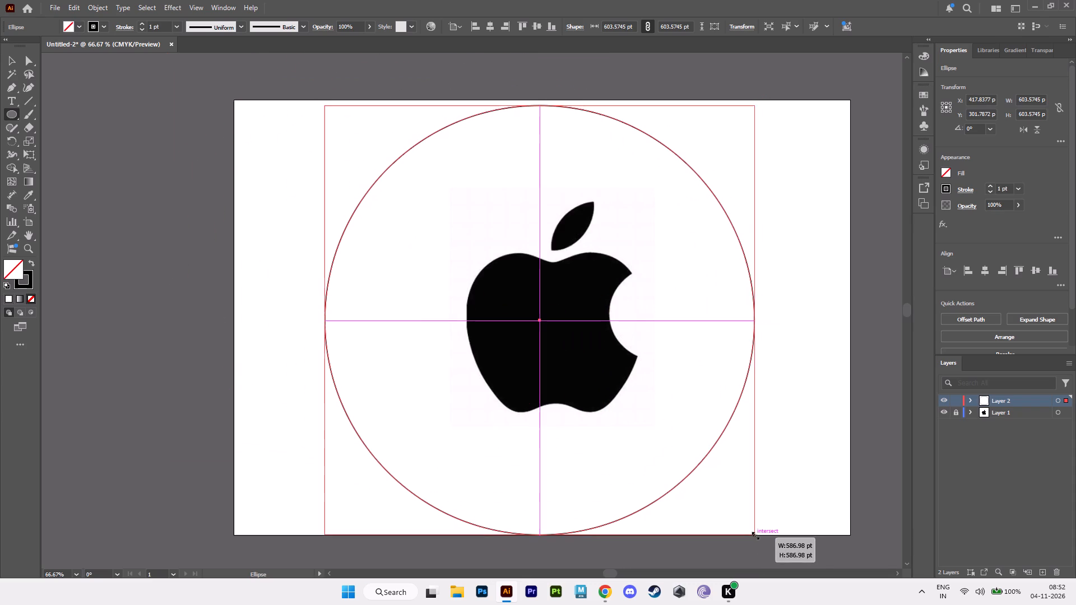
{"action": "left_click_drag", "start_coordinate": [754, 534], "coordinate": [754, 534], "text": "alt+shift"}
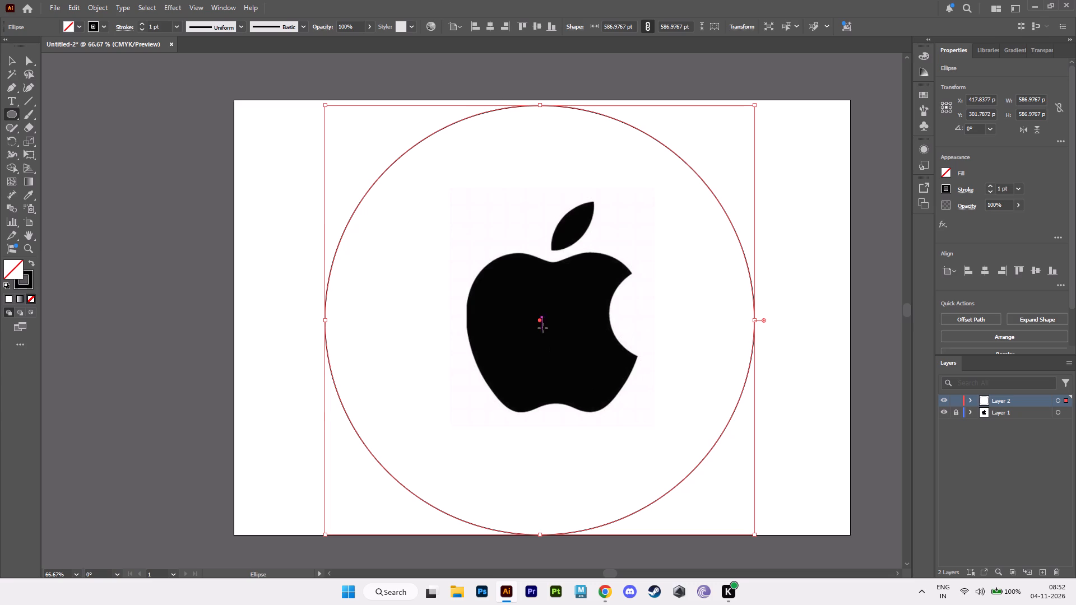
{"action": "left_click_drag", "start_coordinate": [540, 318], "coordinate": [549, 311]}
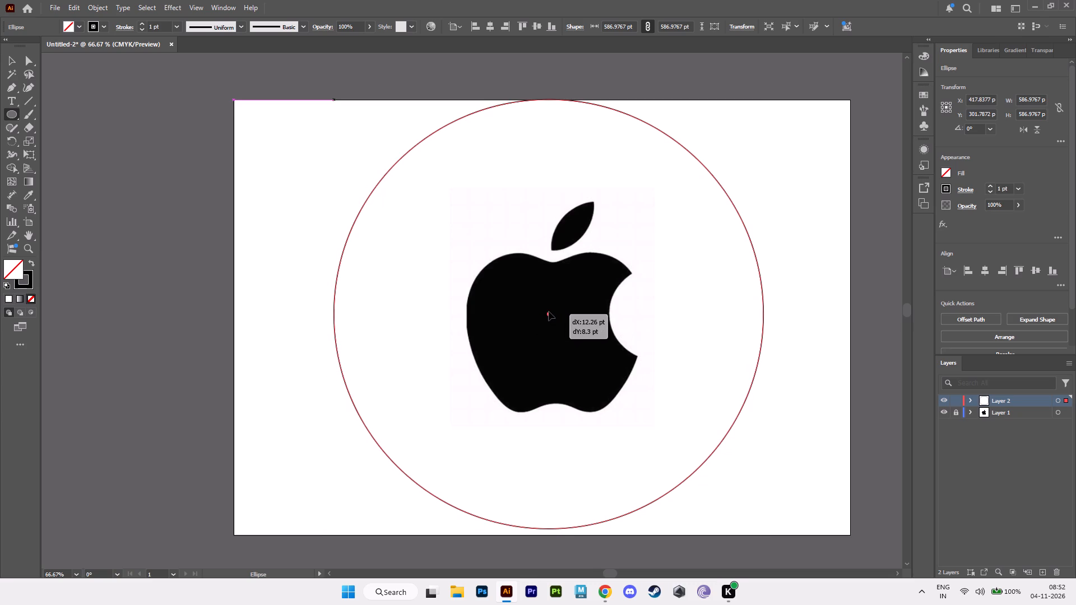
{"action": "left_click_drag", "start_coordinate": [549, 311], "coordinate": [547, 315]}
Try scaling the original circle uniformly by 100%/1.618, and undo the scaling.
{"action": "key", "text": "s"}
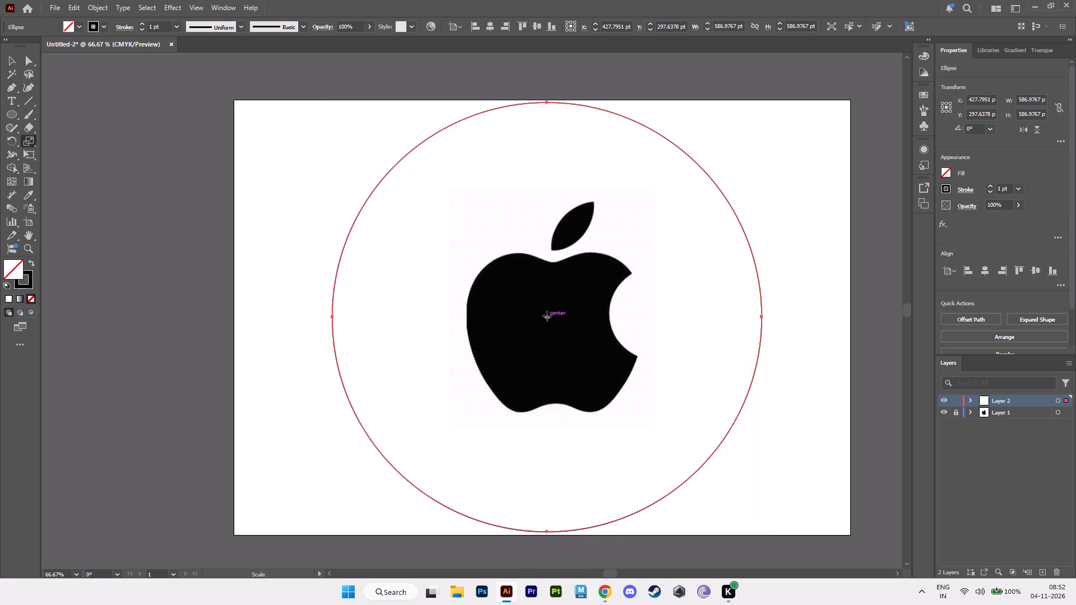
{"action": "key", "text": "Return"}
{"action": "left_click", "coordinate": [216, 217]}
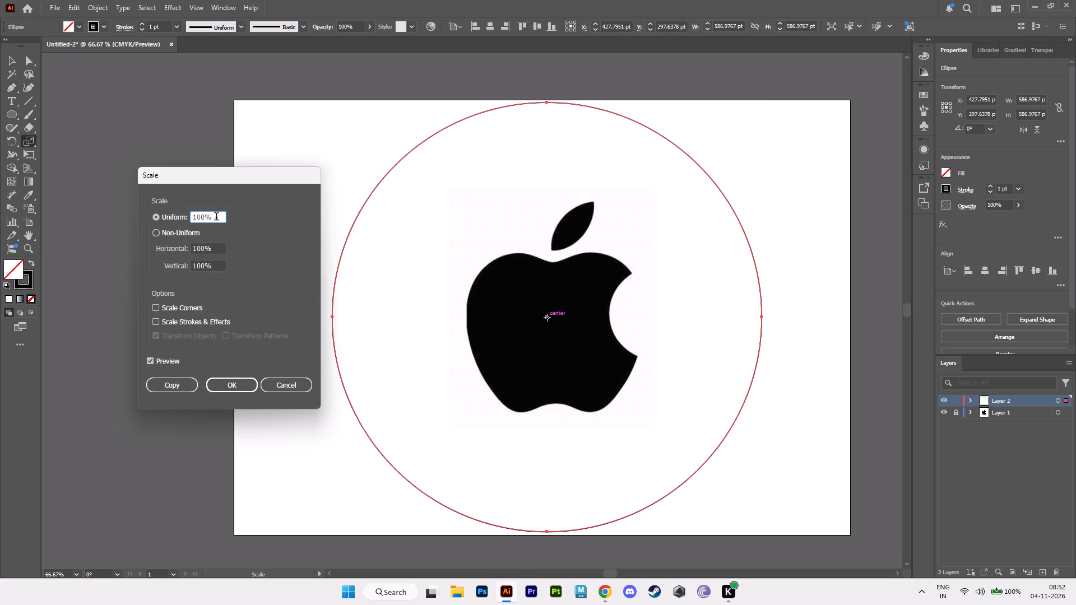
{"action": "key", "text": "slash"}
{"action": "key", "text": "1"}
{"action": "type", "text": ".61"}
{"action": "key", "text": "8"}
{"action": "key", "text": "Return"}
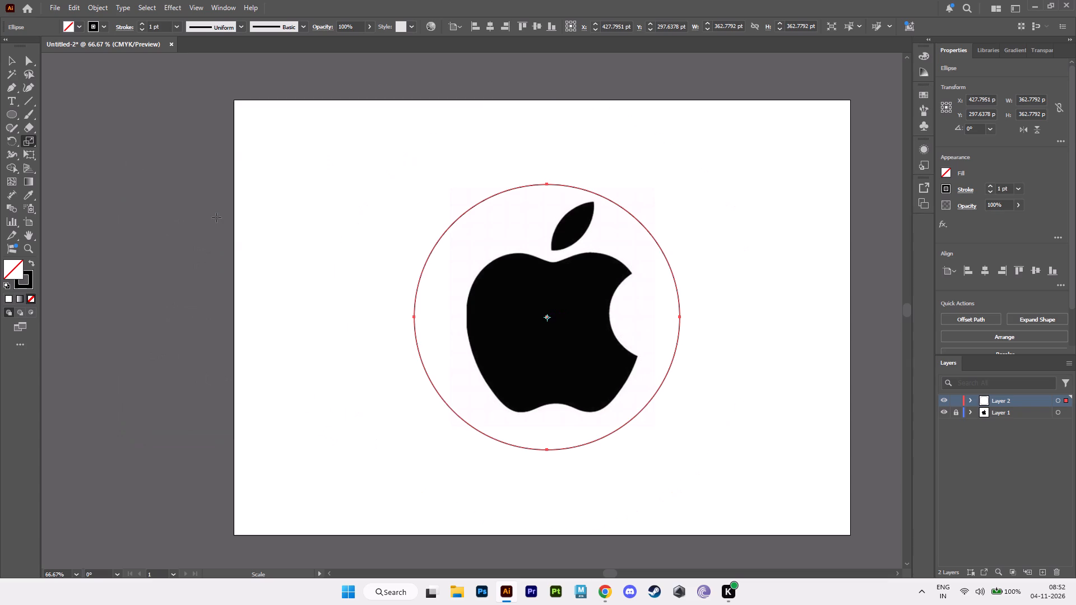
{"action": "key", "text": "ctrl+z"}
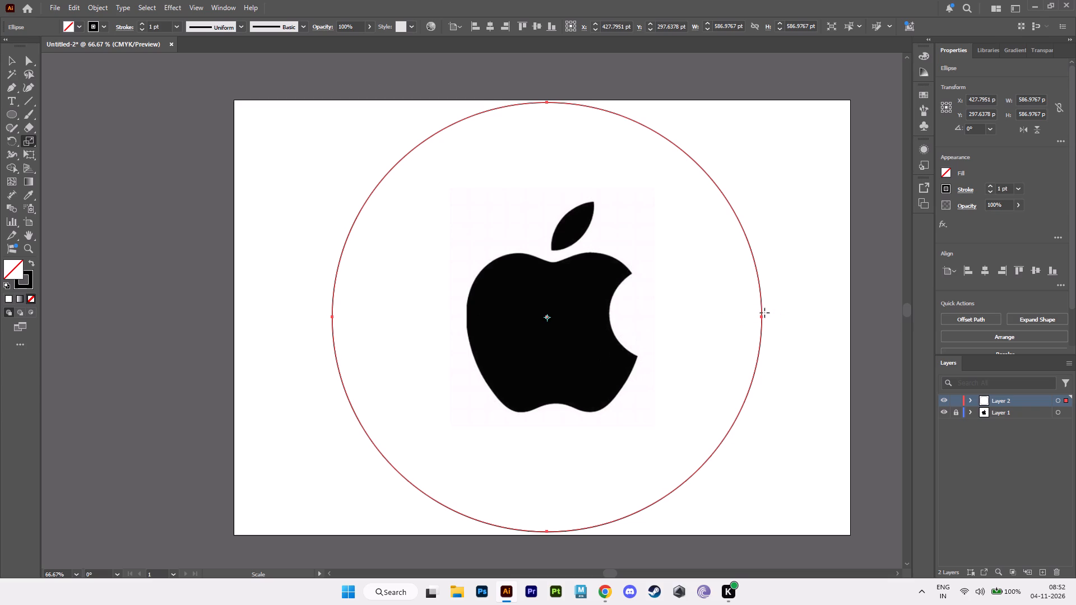
Create a concentric copy of the circle scaled uniformly by 100%/1.618.
{"action": "key", "text": "s"}
{"action": "key", "text": "Return"}
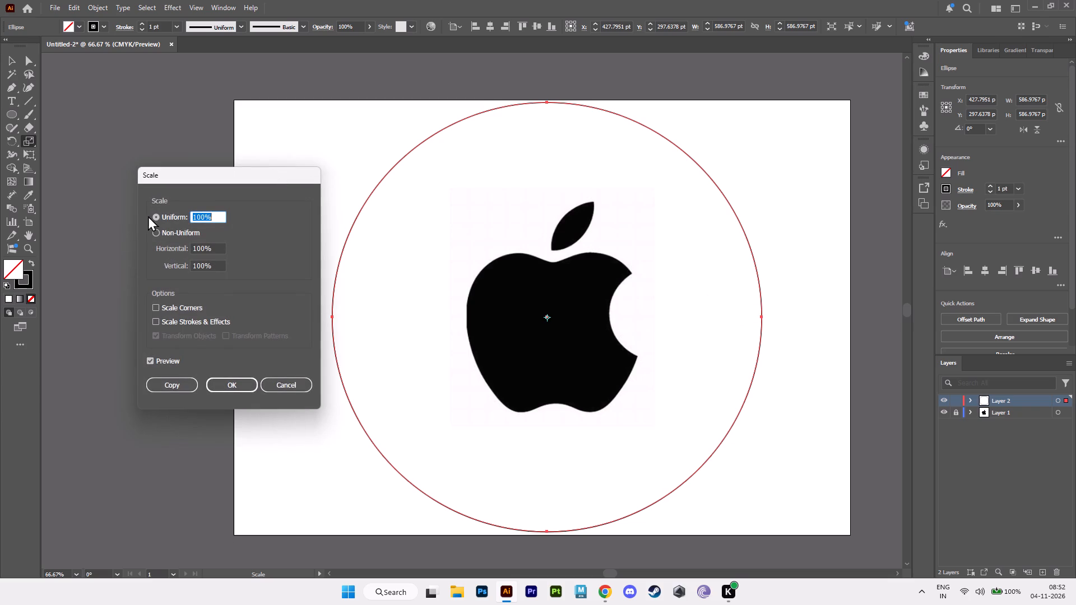
{"action": "left_click", "coordinate": [218, 215]}
{"action": "key", "text": "slash"}
{"action": "type", "text": "1."}
{"action": "type", "text": "618"}
{"action": "left_click", "coordinate": [170, 383]}
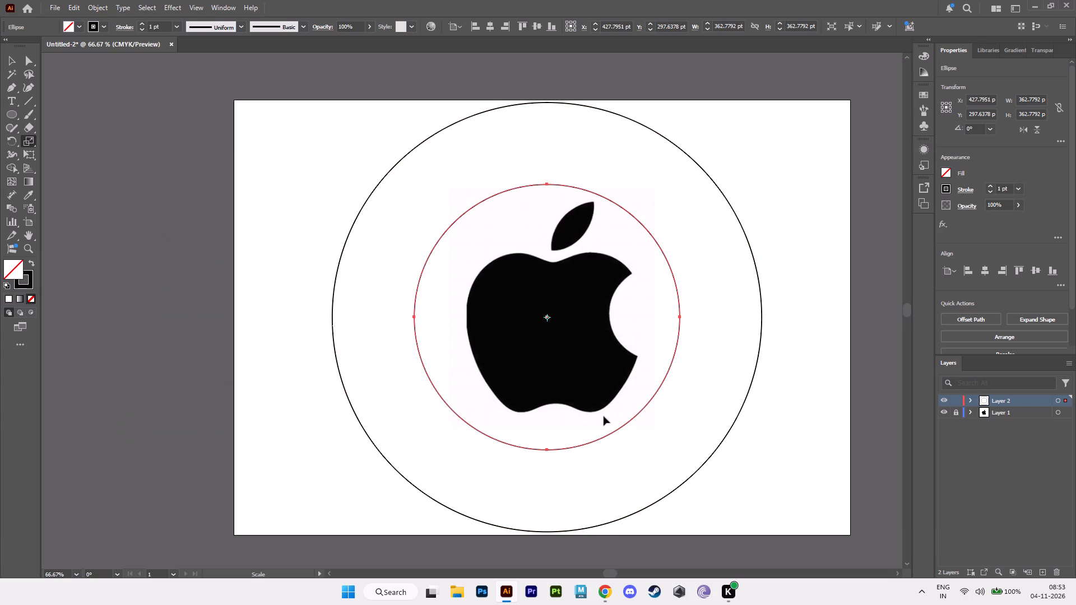
Repeat the scaled-copy transformation four times to add progressively smaller concentric circles.
{"action": "key", "text": "ctrl+d"}
{"action": "key", "text": "ctrl+d"}
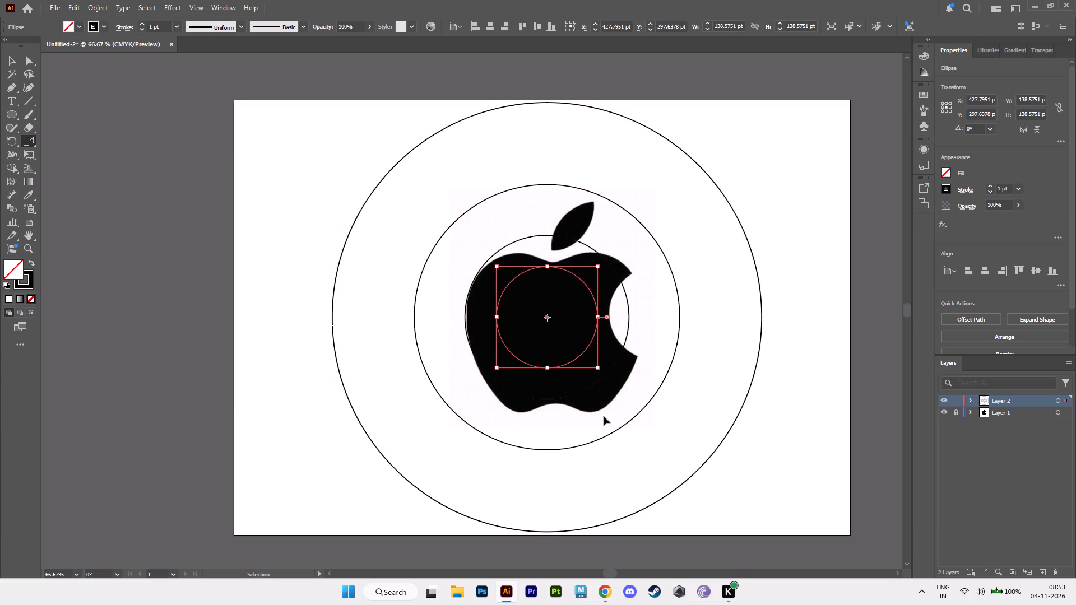
{"action": "key", "text": "ctrl+d"}
{"action": "key", "text": "ctrl+d"}
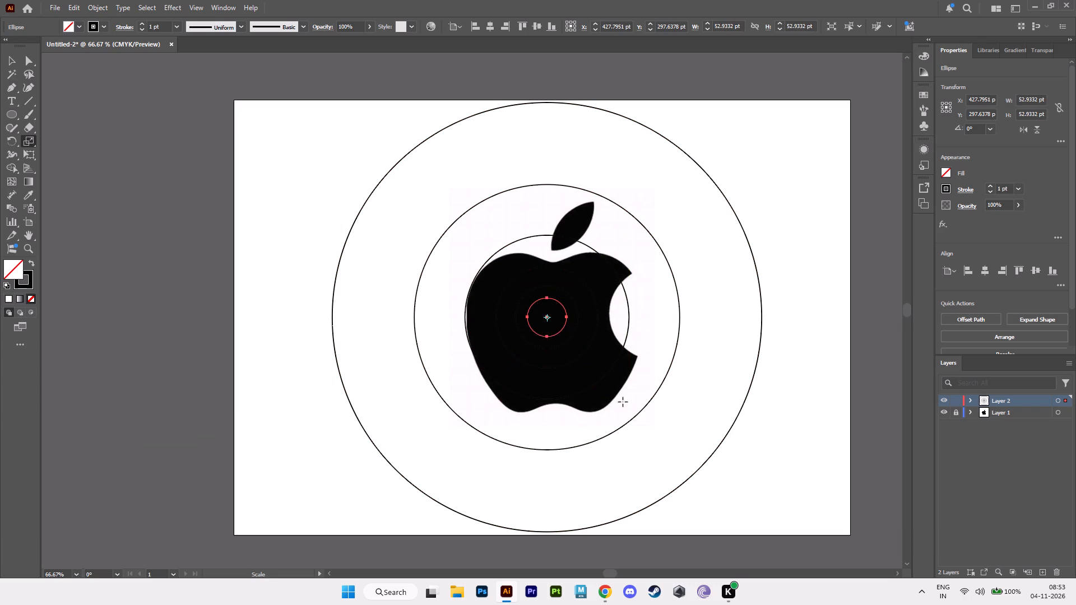
Unlock Layer 1 and enlarge the apple logo image proportionally about its center to about 1022 pt square.
{"action": "scroll", "coordinate": [632, 359], "scroll_direction": "down", "scroll_amount": 2, "text": "alt"}
{"action": "key", "text": "v"}
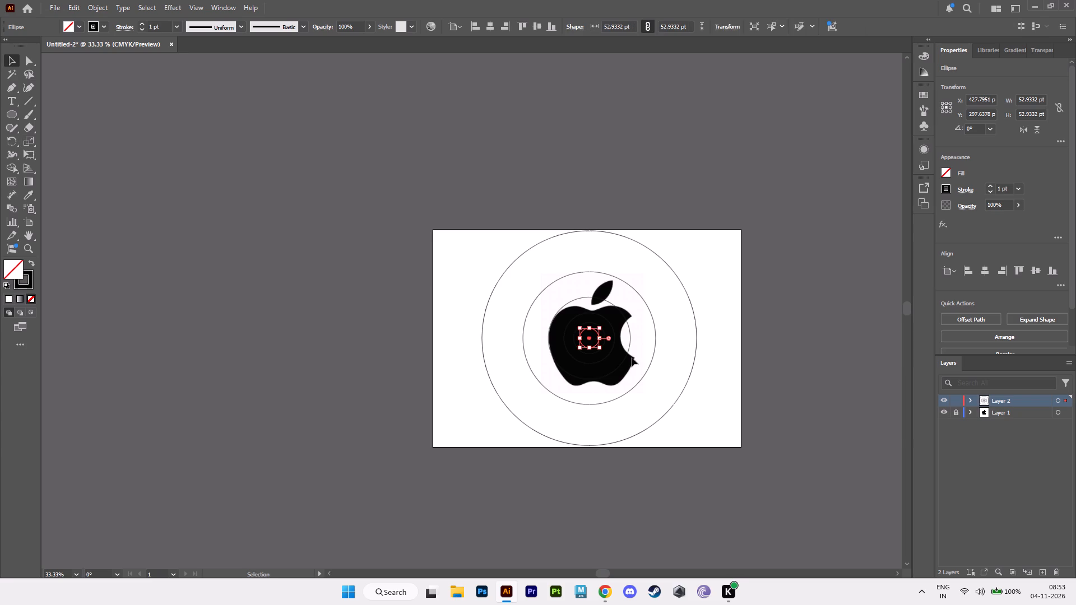
{"action": "left_click", "coordinate": [956, 413]}
{"action": "left_click", "coordinate": [690, 409]}
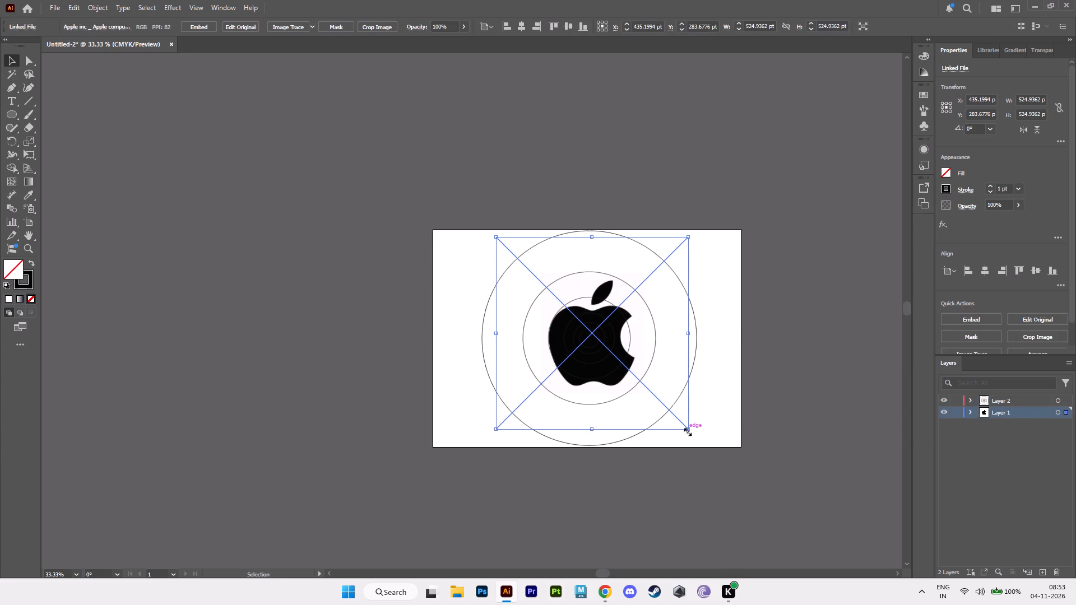
{"action": "left_click_drag", "start_coordinate": [687, 431], "coordinate": [831, 514], "text": "alt+shift"}
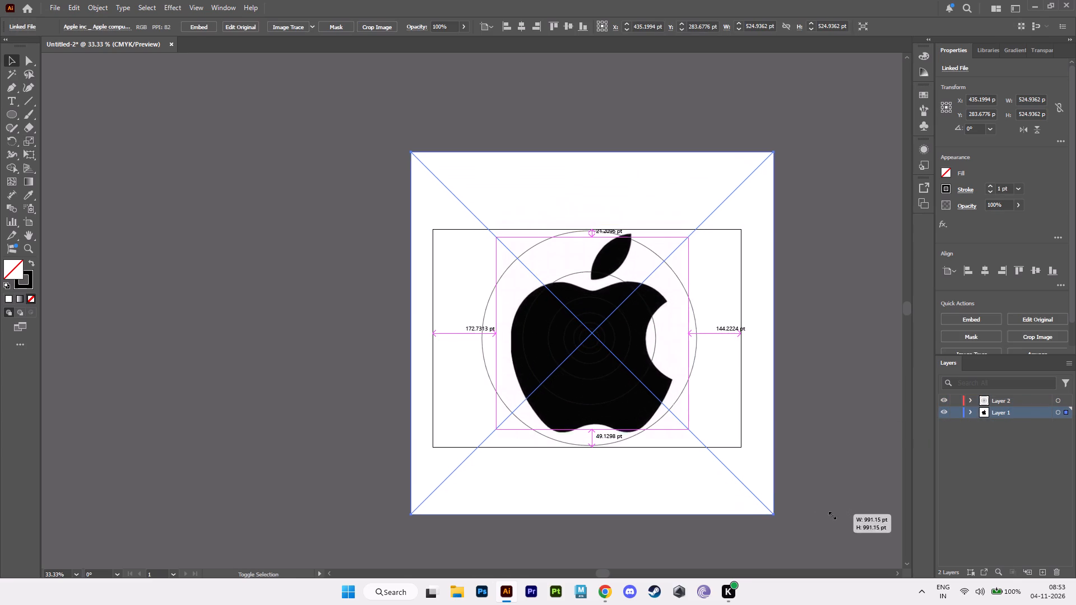
{"action": "left_click_drag", "start_coordinate": [831, 514], "coordinate": [841, 520], "text": "alt+shift"}
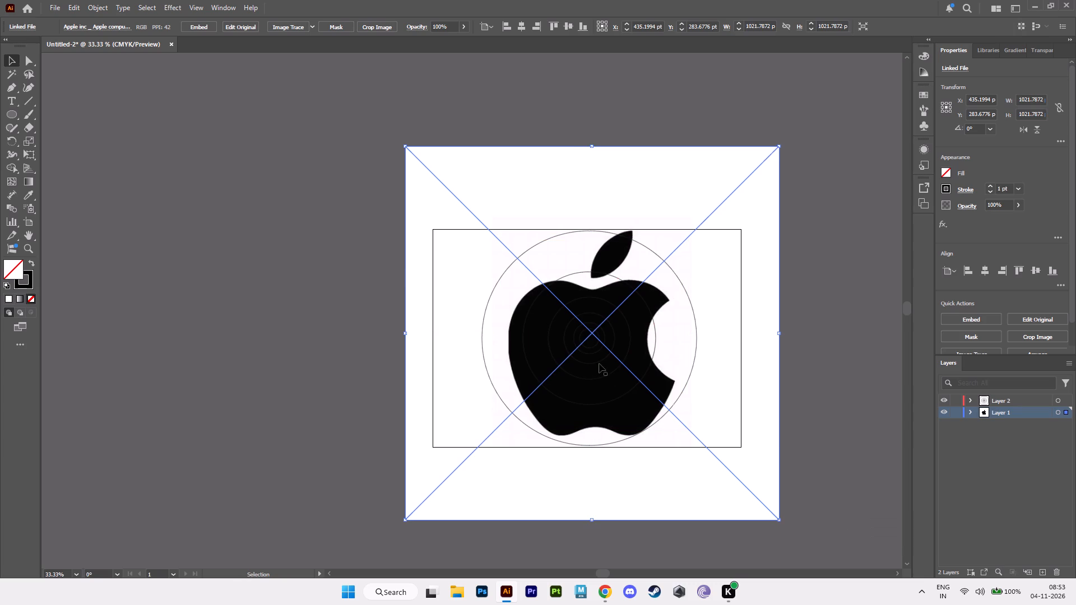
Fit the logo inside the largest circle by resizing its image to about 1006 pt and centering it near X 409, Y 288 pt.
{"action": "left_click_drag", "start_coordinate": [615, 391], "coordinate": [611, 380]}
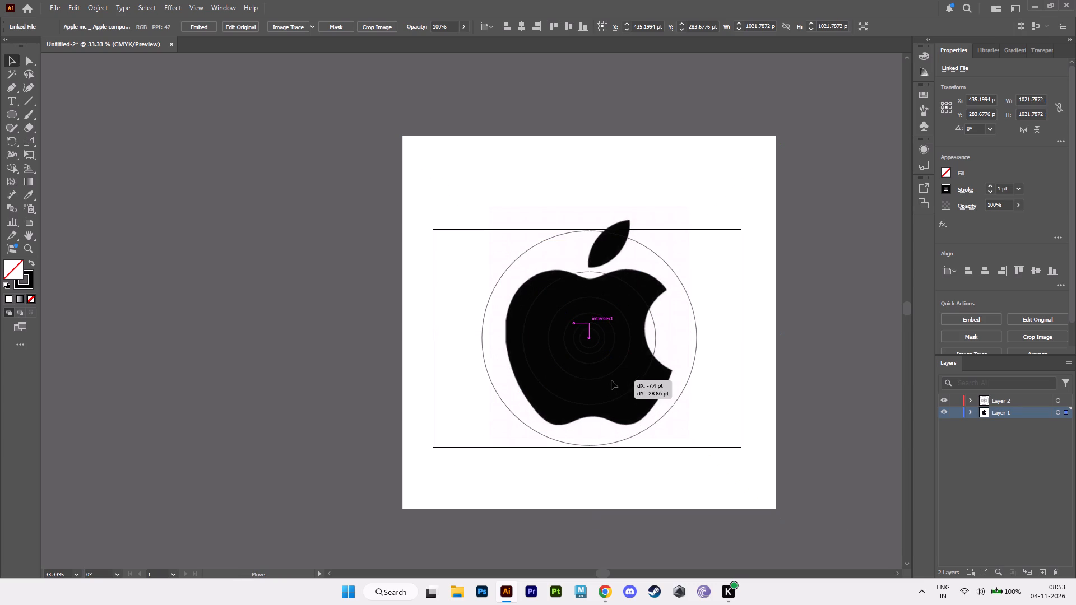
{"action": "left_click_drag", "start_coordinate": [611, 380], "coordinate": [610, 378]}
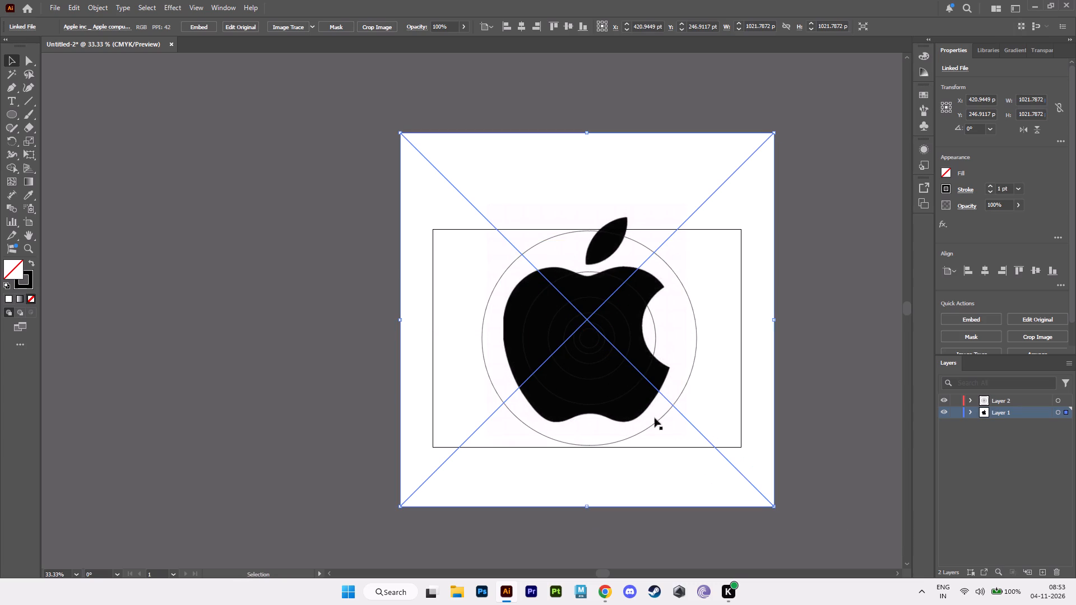
{"action": "left_click_drag", "start_coordinate": [624, 402], "coordinate": [619, 419]}
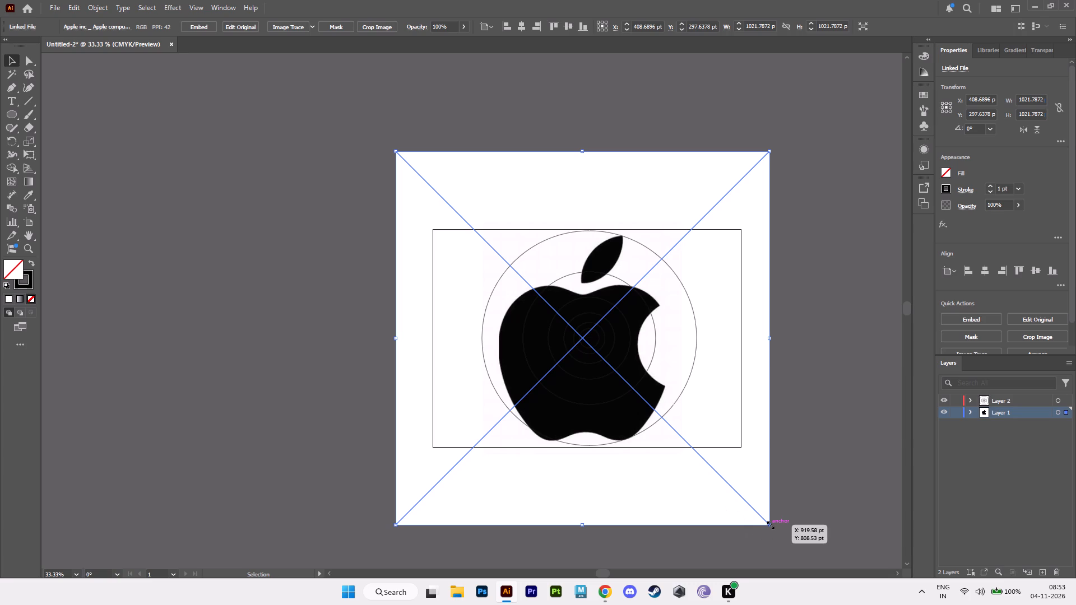
{"action": "left_click_drag", "start_coordinate": [769, 524], "coordinate": [767, 517], "text": "alt+shift"}
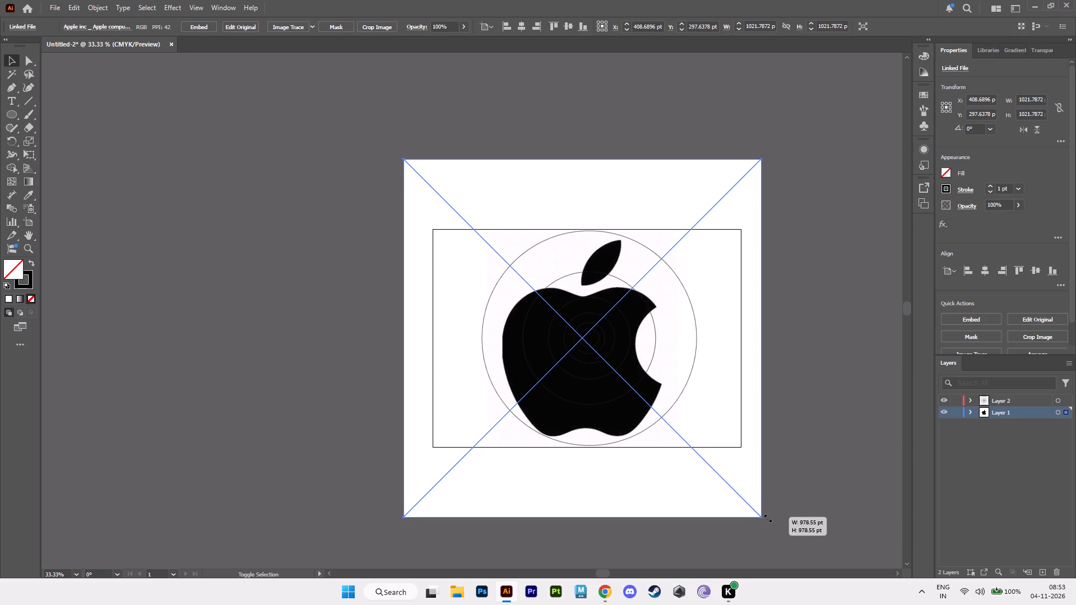
{"action": "left_click_drag", "start_coordinate": [767, 517], "coordinate": [778, 522], "text": "alt+shift"}
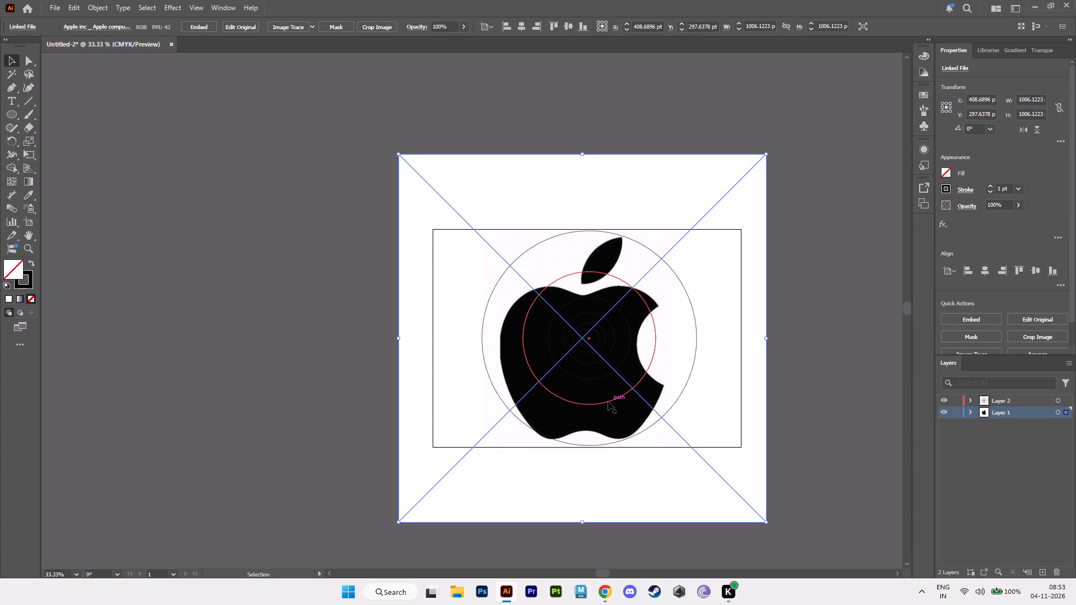
{"action": "left_click", "coordinate": [608, 401]}
{"action": "left_click", "coordinate": [619, 417]}
{"action": "left_click", "coordinate": [619, 425]}
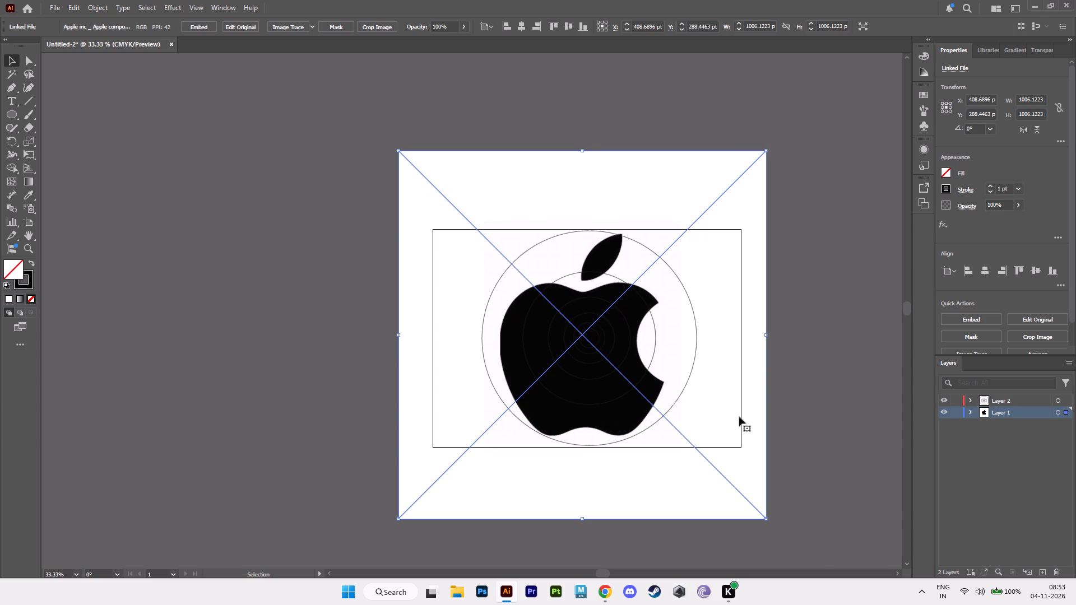
{"action": "left_click", "coordinate": [764, 518], "text": "alt+shift"}
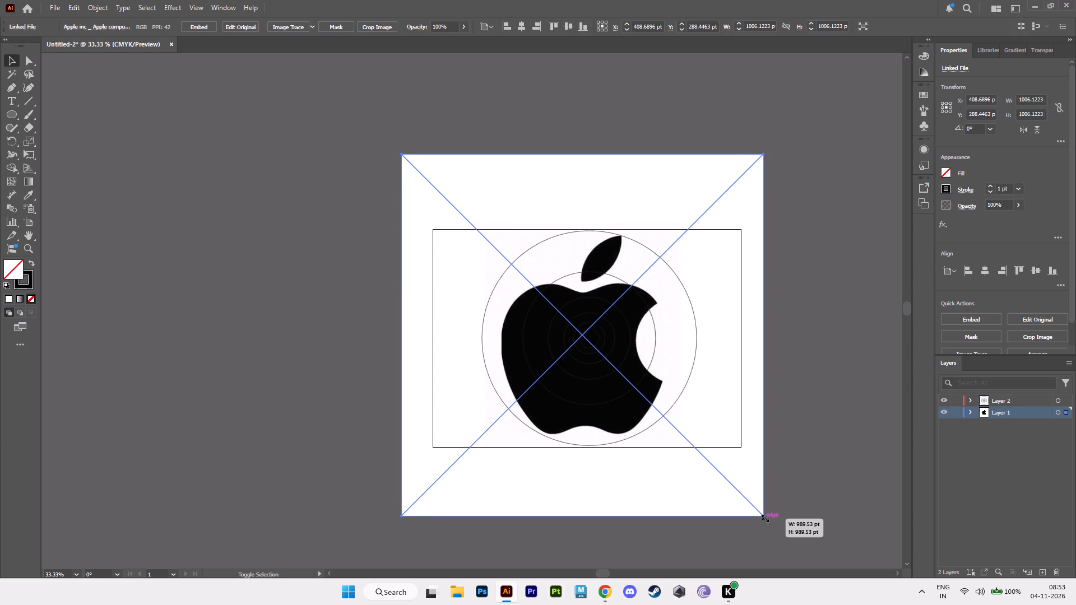
{"action": "left_click", "coordinate": [729, 347]}
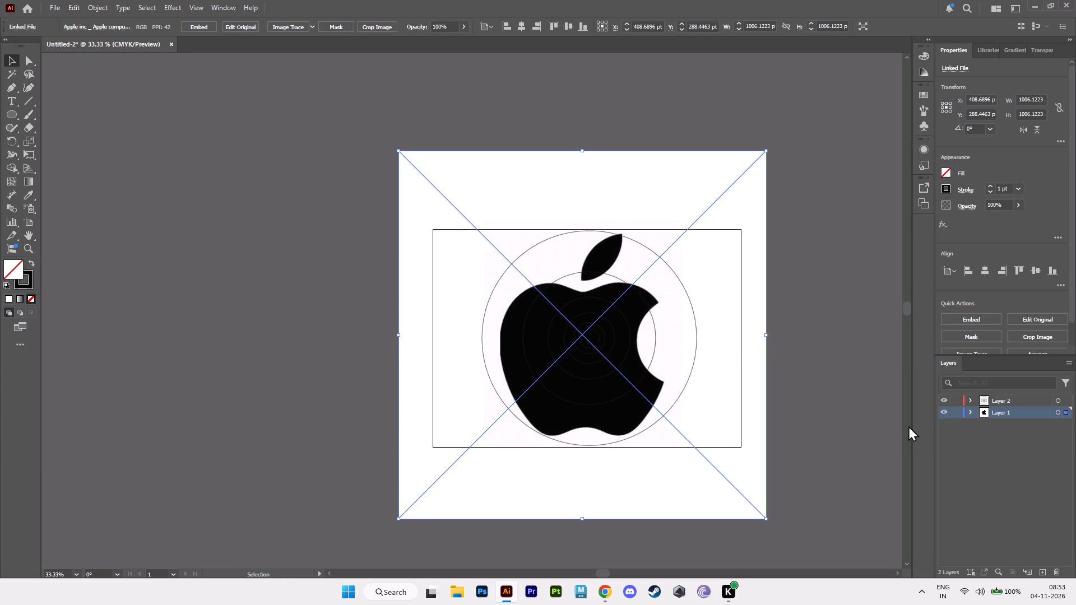
Lock Layer 1 again and clear the selection.
{"action": "left_click", "coordinate": [953, 413]}
{"action": "left_click", "coordinate": [824, 274]}
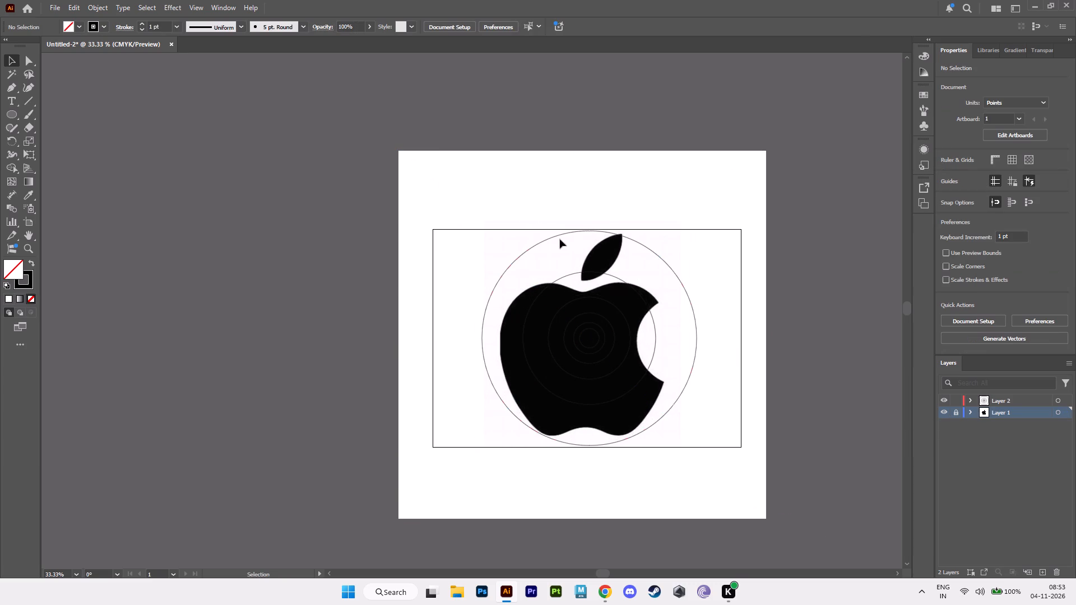
Move all the concentric circles together horizontally off the artboard, to the empty canvas left of the logo image.
{"action": "left_click_drag", "start_coordinate": [447, 188], "coordinate": [813, 535]}
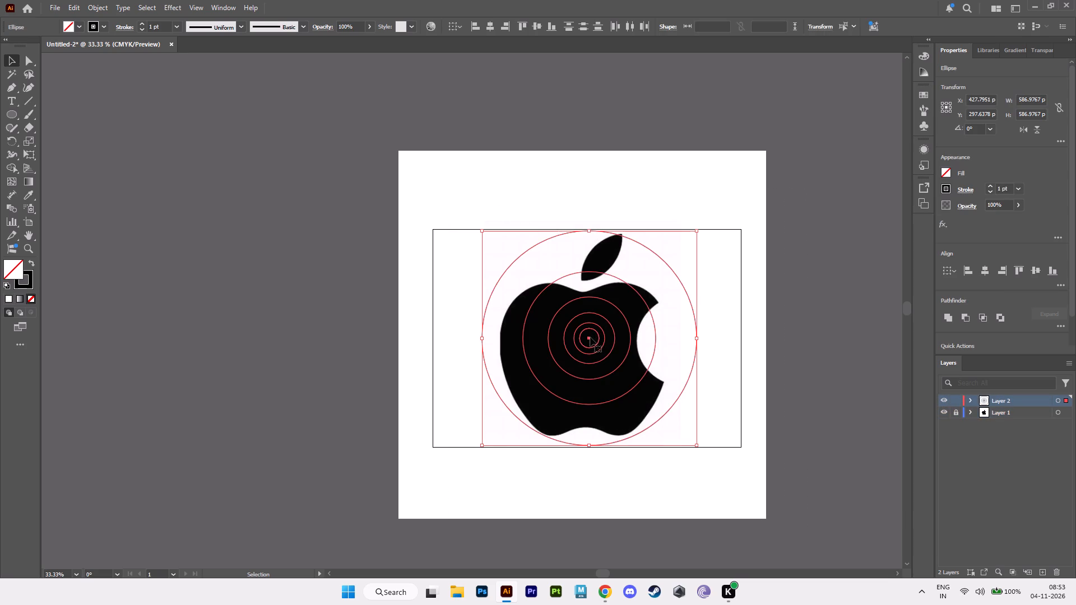
{"action": "left_click_drag", "start_coordinate": [589, 338], "coordinate": [246, 337]}
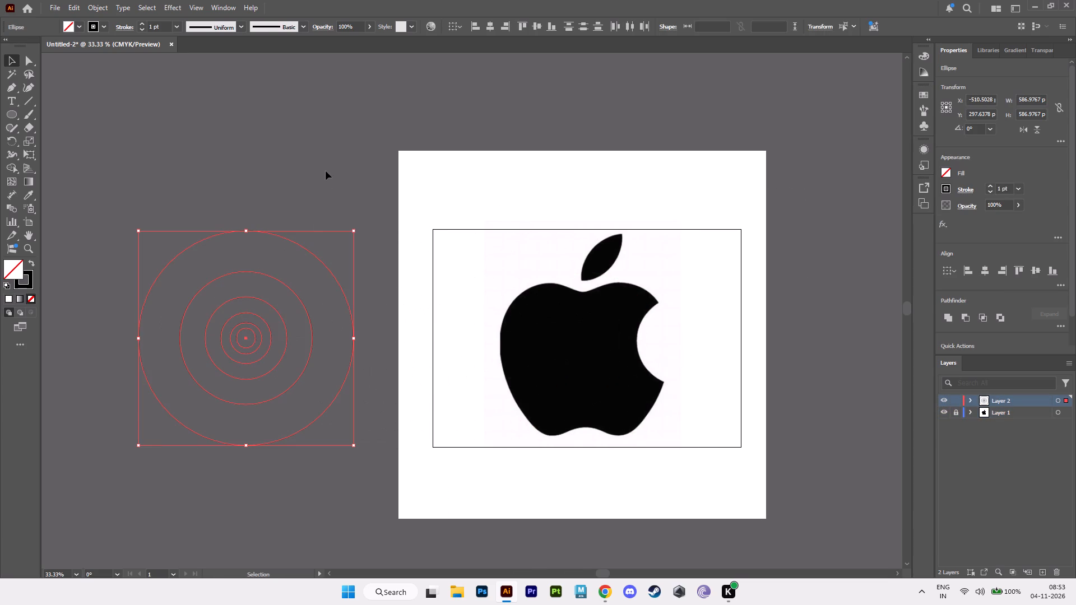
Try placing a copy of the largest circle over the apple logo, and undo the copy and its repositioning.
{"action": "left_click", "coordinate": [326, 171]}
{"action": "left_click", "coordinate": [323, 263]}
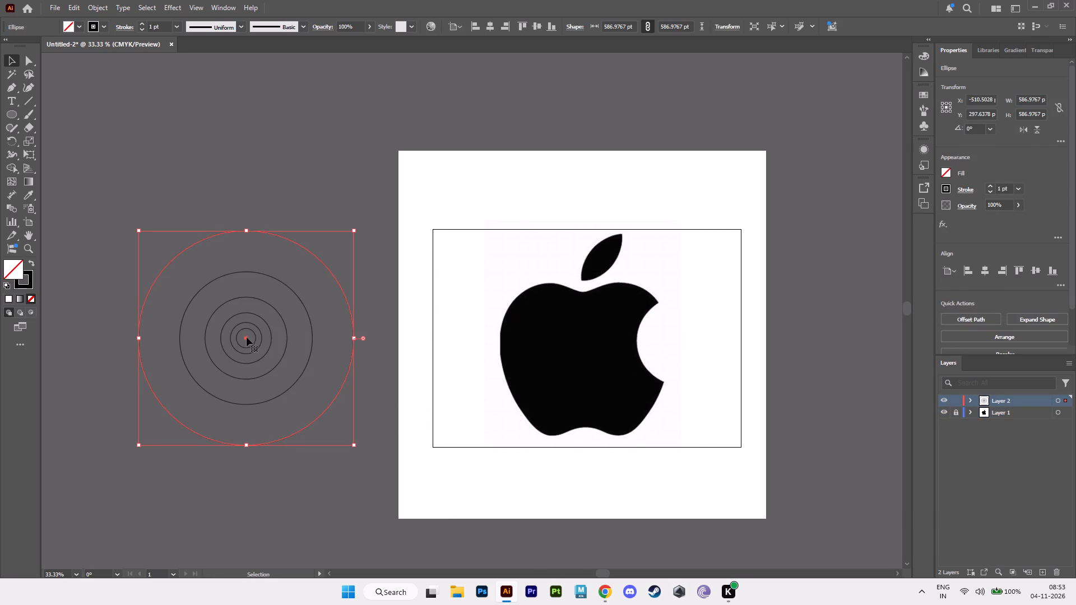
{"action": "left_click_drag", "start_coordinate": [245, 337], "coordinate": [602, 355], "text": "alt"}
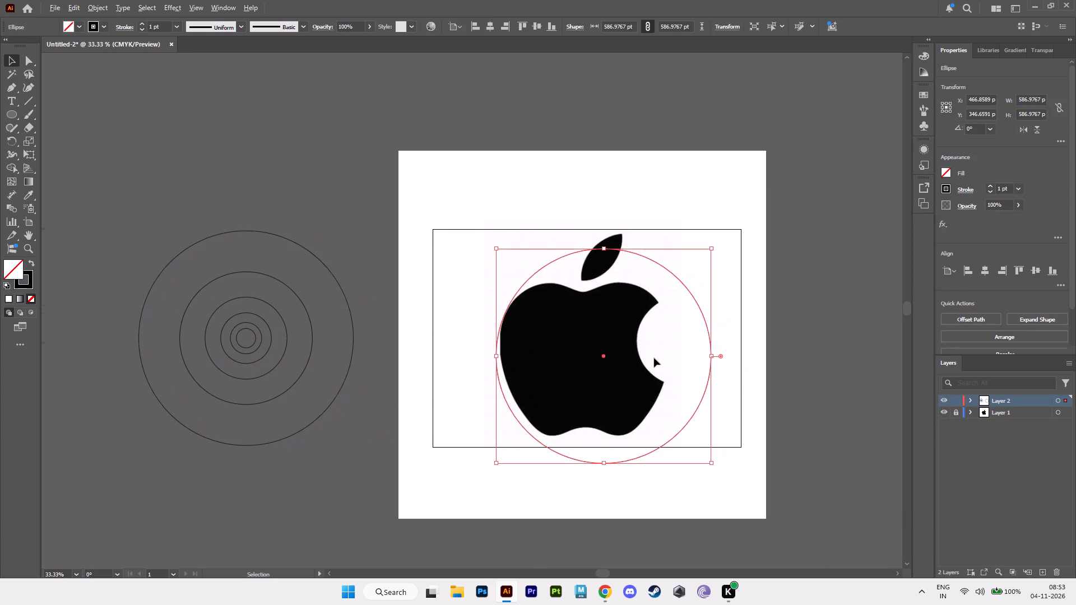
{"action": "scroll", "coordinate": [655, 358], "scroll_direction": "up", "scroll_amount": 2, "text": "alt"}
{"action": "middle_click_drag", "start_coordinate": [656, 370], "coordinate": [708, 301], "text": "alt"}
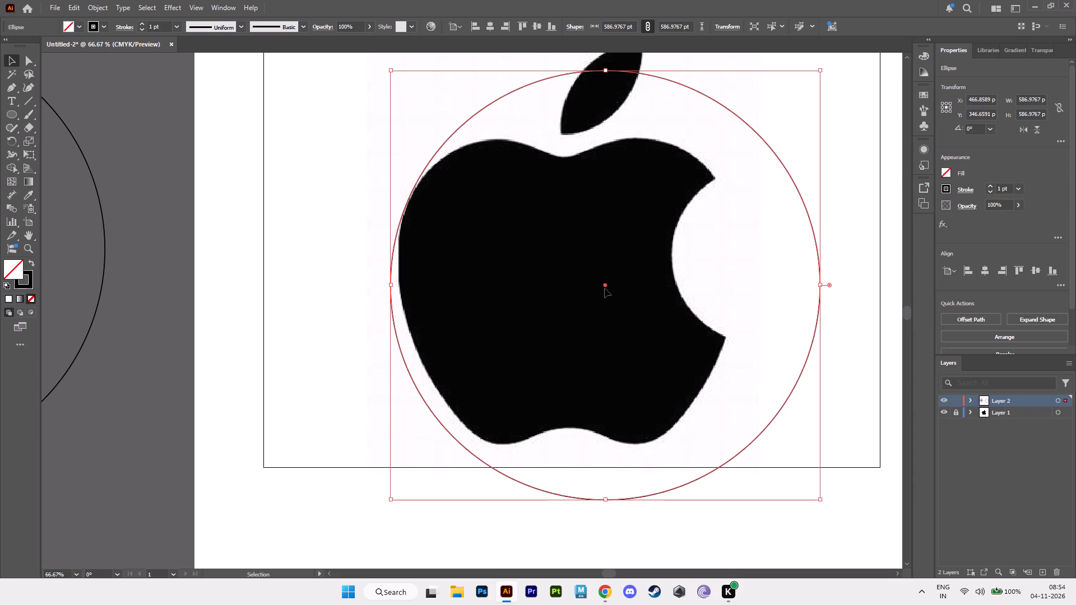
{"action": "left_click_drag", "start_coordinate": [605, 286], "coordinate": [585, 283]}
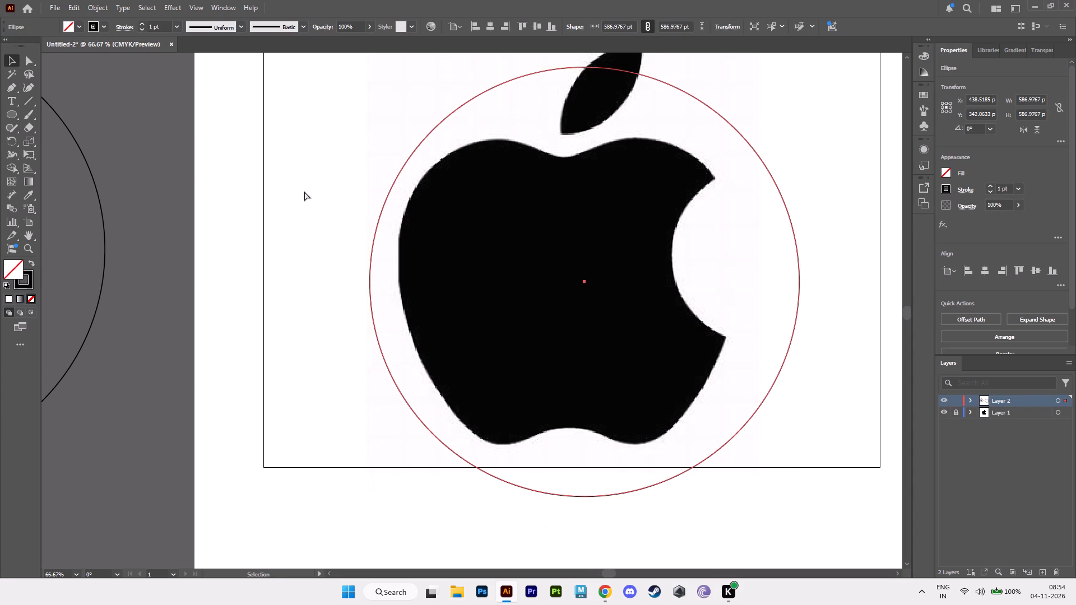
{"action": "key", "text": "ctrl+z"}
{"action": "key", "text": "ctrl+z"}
Set the stroke color of all the concentric circles to red.
{"action": "scroll", "coordinate": [304, 207], "scroll_direction": "down", "scroll_amount": 3, "text": "alt"}
{"action": "middle_click_drag", "start_coordinate": [312, 211], "coordinate": [363, 232], "text": "alt"}
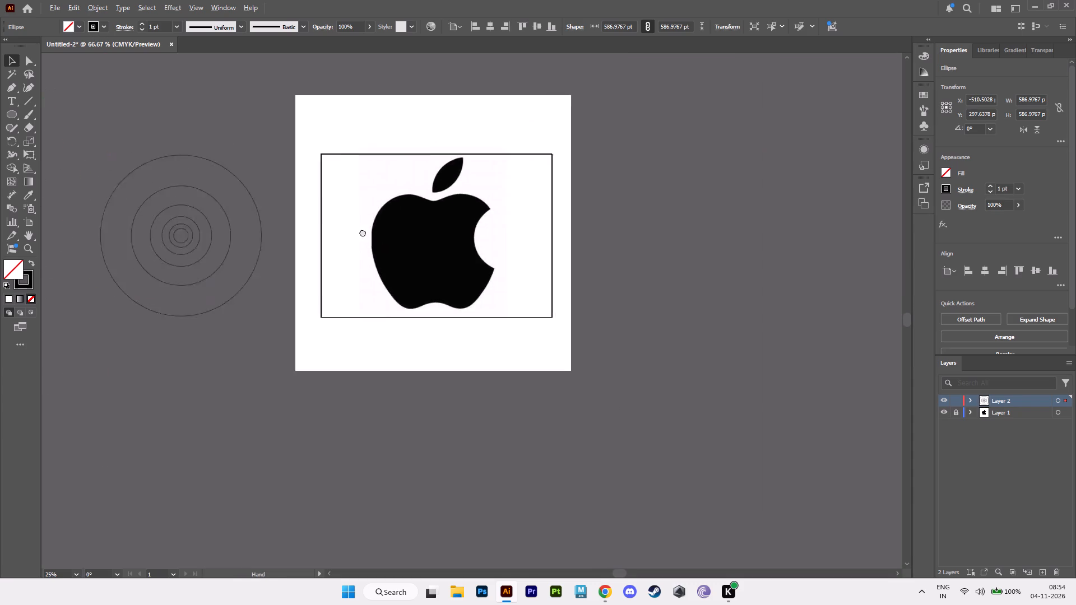
{"action": "middle_click_drag", "start_coordinate": [363, 232], "coordinate": [560, 355], "text": "alt"}
{"action": "left_click", "coordinate": [366, 177]}
{"action": "left_click_drag", "start_coordinate": [272, 240], "coordinate": [496, 495]}
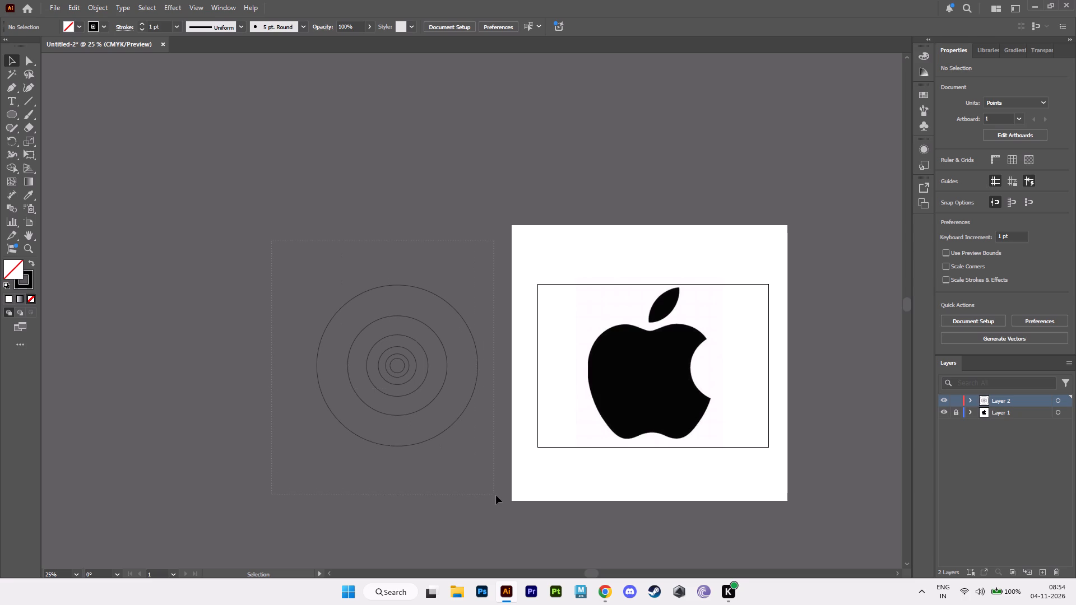
{"action": "left_click_drag", "start_coordinate": [496, 495], "coordinate": [496, 496]}
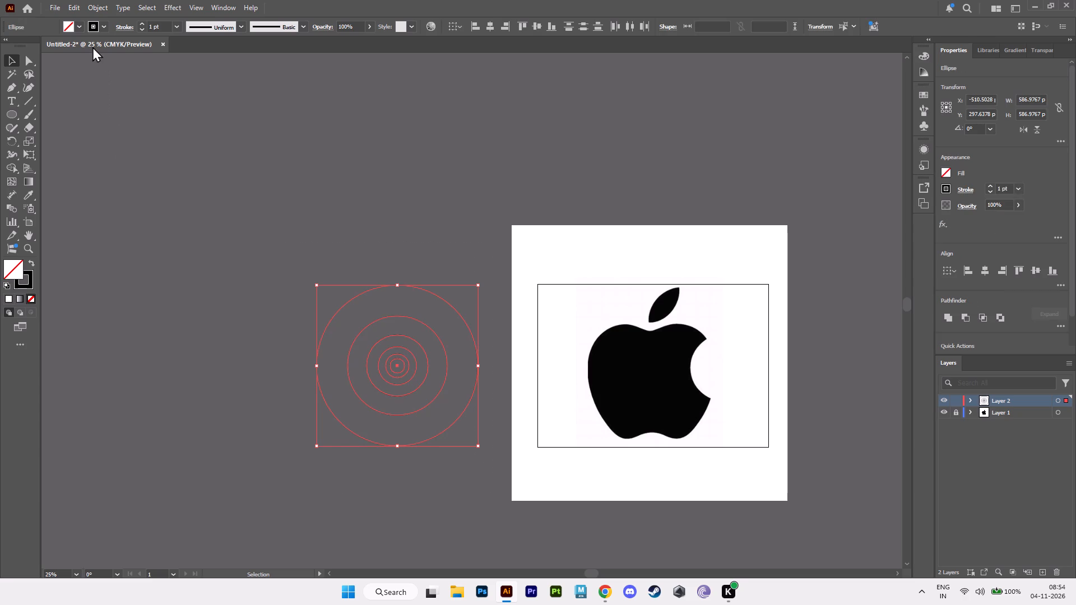
{"action": "left_click", "coordinate": [105, 23]}
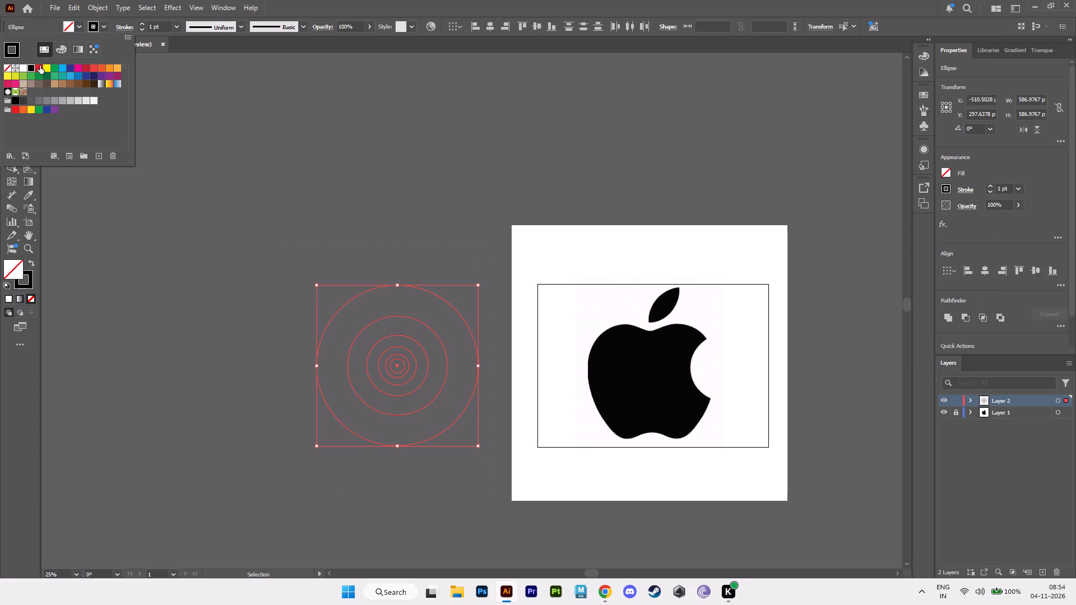
{"action": "left_click", "coordinate": [40, 66]}
{"action": "left_click", "coordinate": [368, 166]}
{"action": "left_click", "coordinate": [321, 232]}
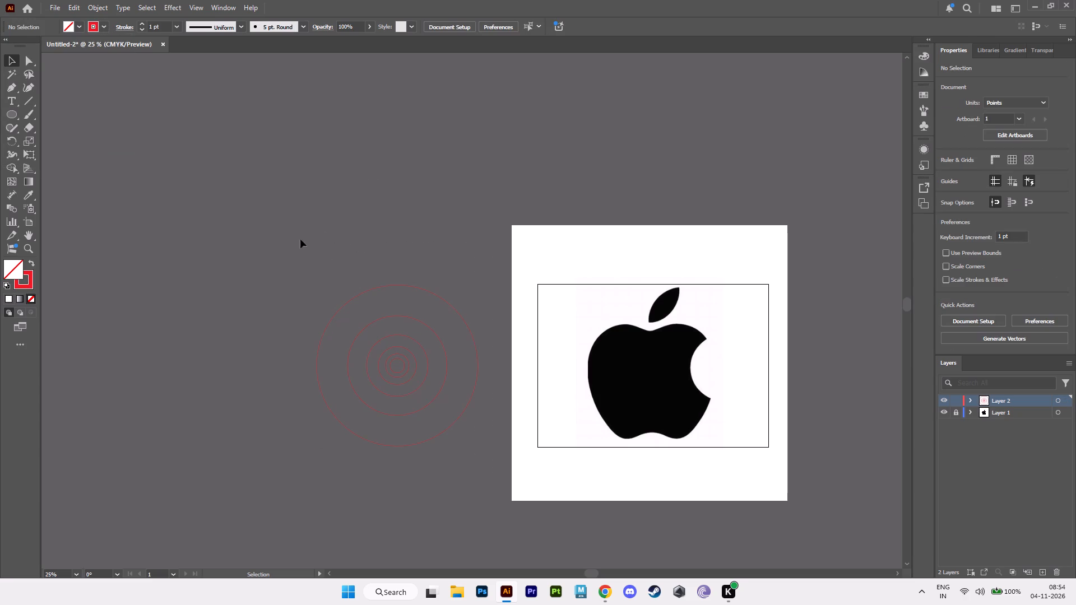
Place a copy of the largest red circle over the apple logo, centered at about X 421, Y 298 pt.
{"action": "left_click_drag", "start_coordinate": [289, 235], "coordinate": [271, 206]}
{"action": "left_click", "coordinate": [373, 291]}
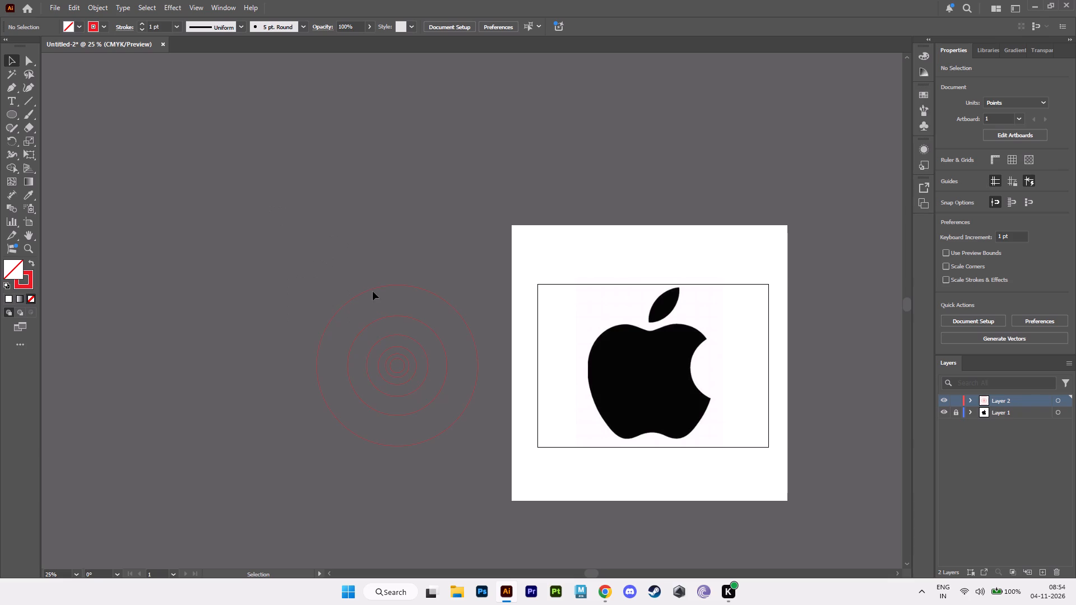
{"action": "left_click", "coordinate": [373, 291]}
{"action": "left_click", "coordinate": [373, 291]}
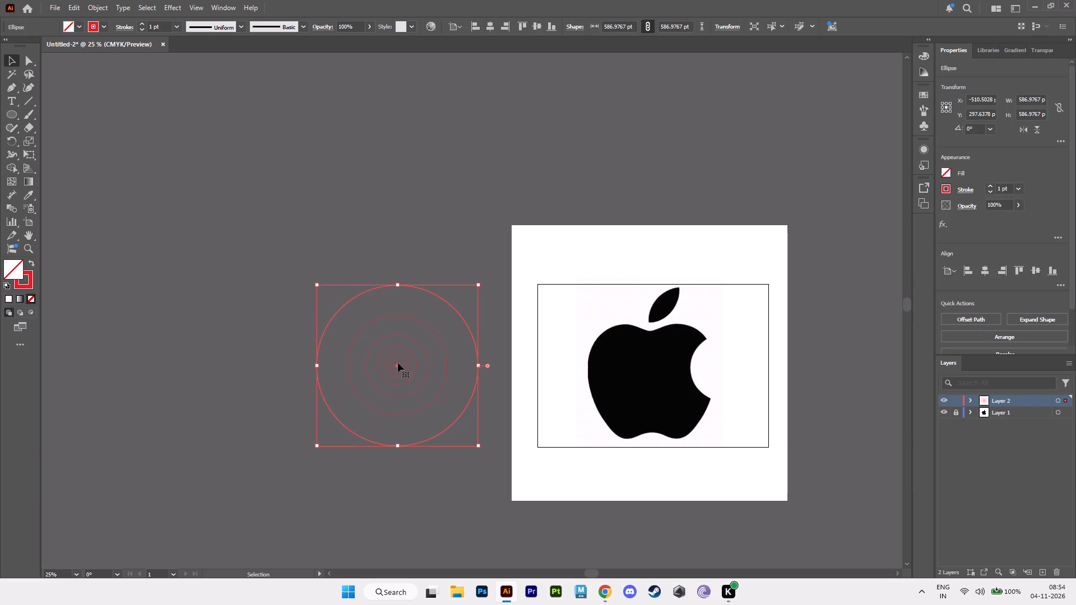
{"action": "left_click_drag", "start_coordinate": [397, 367], "coordinate": [657, 374], "text": "alt"}
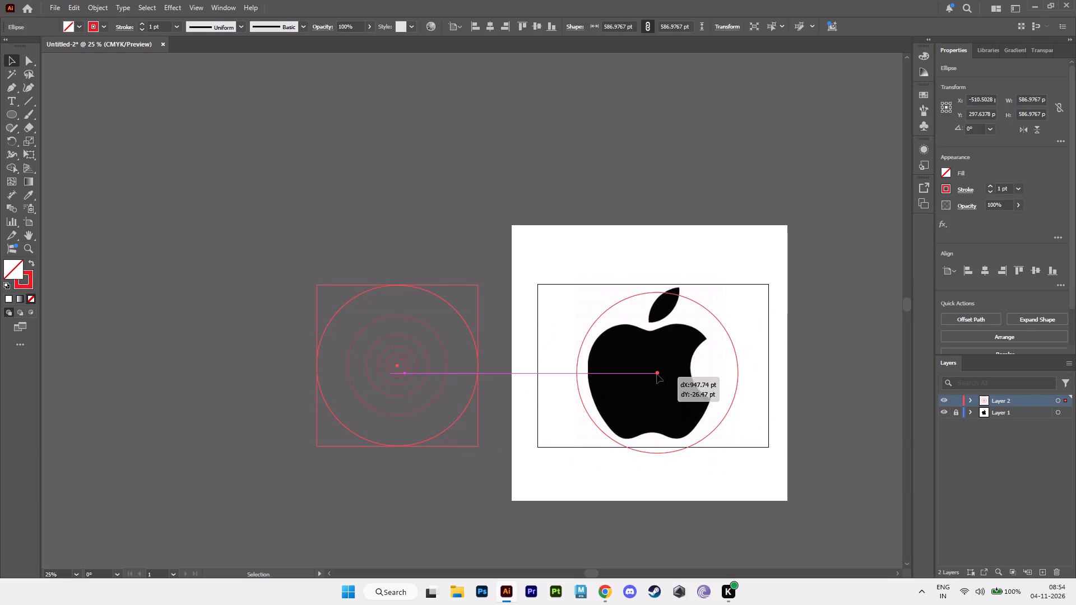
{"action": "left_click_drag", "start_coordinate": [657, 374], "coordinate": [655, 368], "text": "alt"}
{"action": "right_click", "coordinate": [657, 374], "text": "alt"}
Shift the copied red circle so its edge follows the logo's lower-right curve and meets both tips of the bite.
{"action": "scroll", "coordinate": [677, 403], "scroll_direction": "up", "scroll_amount": 5, "text": "alt"}
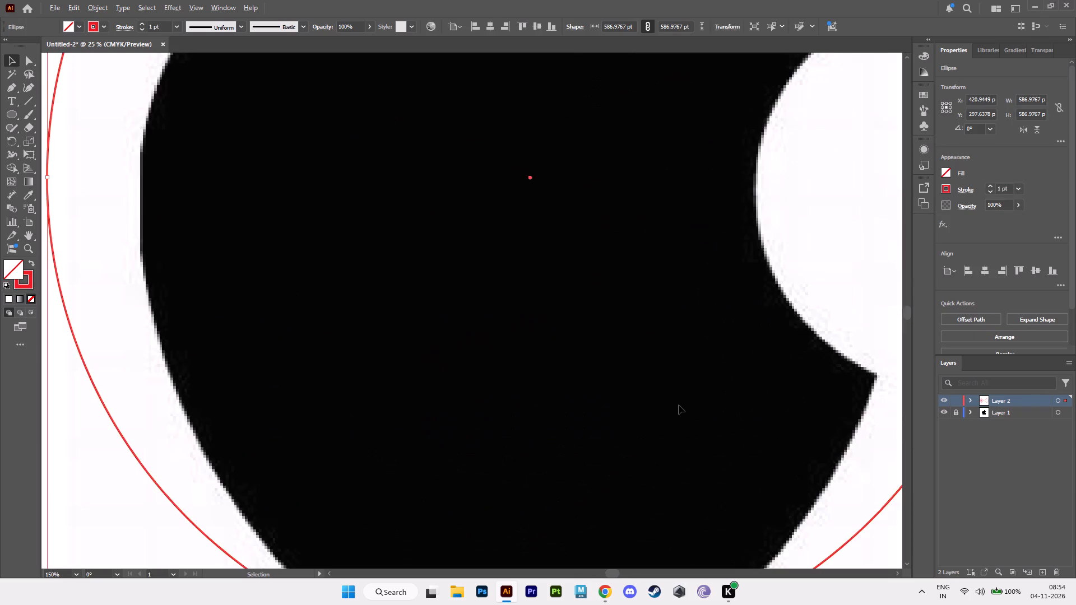
{"action": "middle_click_drag", "start_coordinate": [679, 406], "coordinate": [669, 403], "text": "alt"}
{"action": "scroll", "coordinate": [667, 401], "scroll_direction": "down", "scroll_amount": 2, "text": "alt"}
{"action": "middle_click_drag", "start_coordinate": [655, 394], "coordinate": [525, 411], "text": "alt"}
{"action": "left_click_drag", "start_coordinate": [469, 317], "coordinate": [477, 321]}
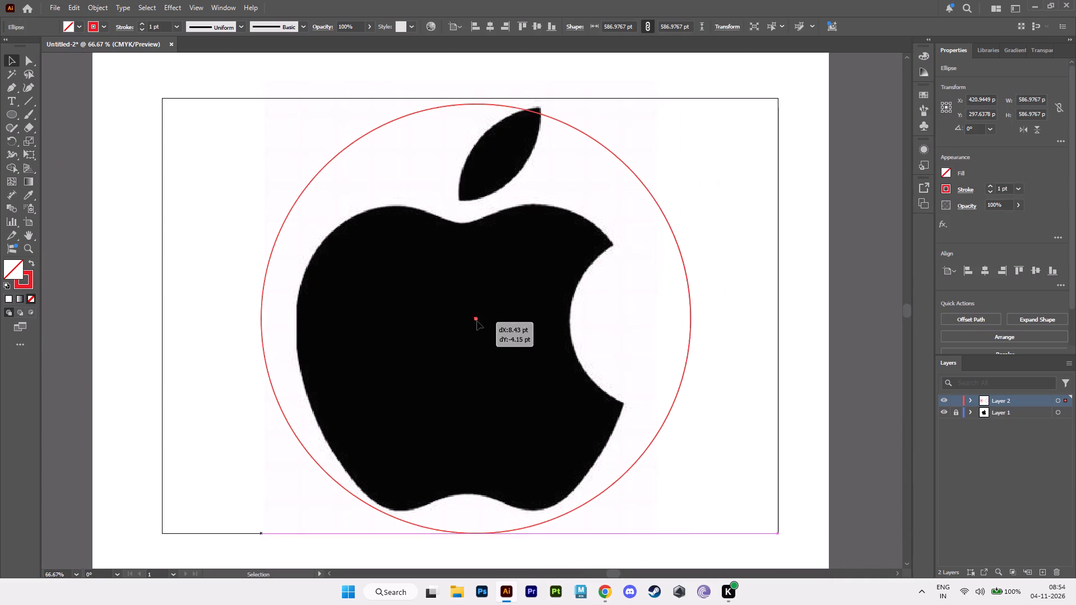
{"action": "left_click_drag", "start_coordinate": [477, 321], "coordinate": [475, 403]}
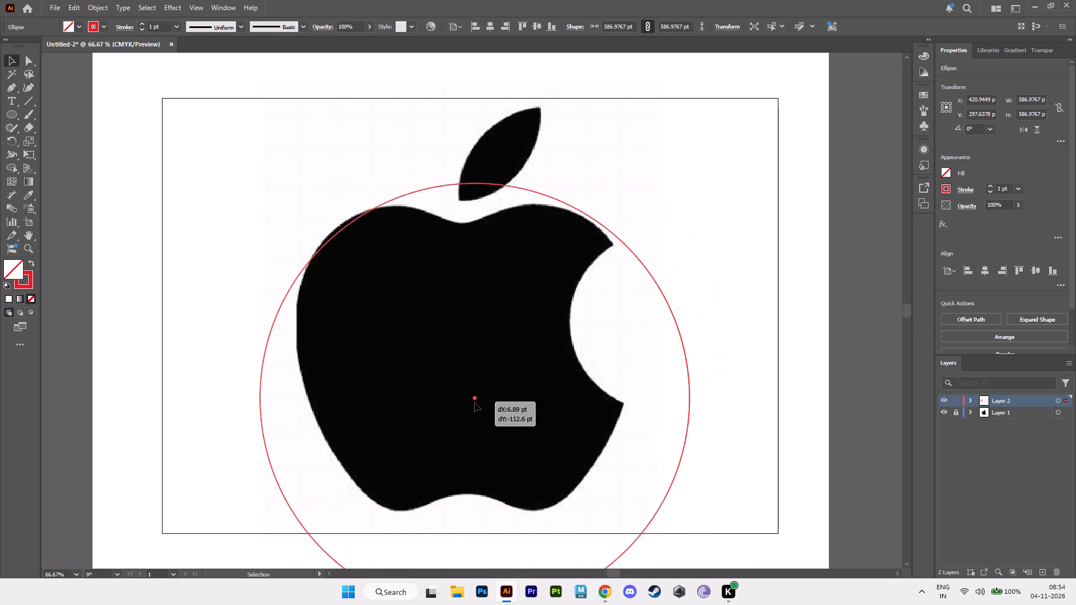
{"action": "left_click_drag", "start_coordinate": [475, 403], "coordinate": [452, 315]}
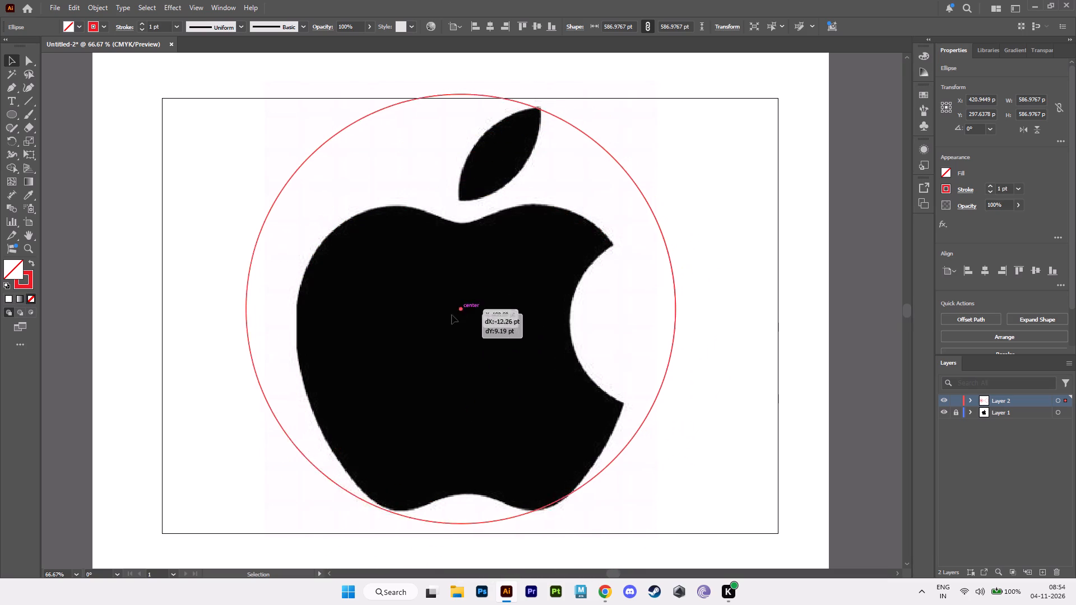
{"action": "left_click_drag", "start_coordinate": [452, 315], "coordinate": [421, 341]}
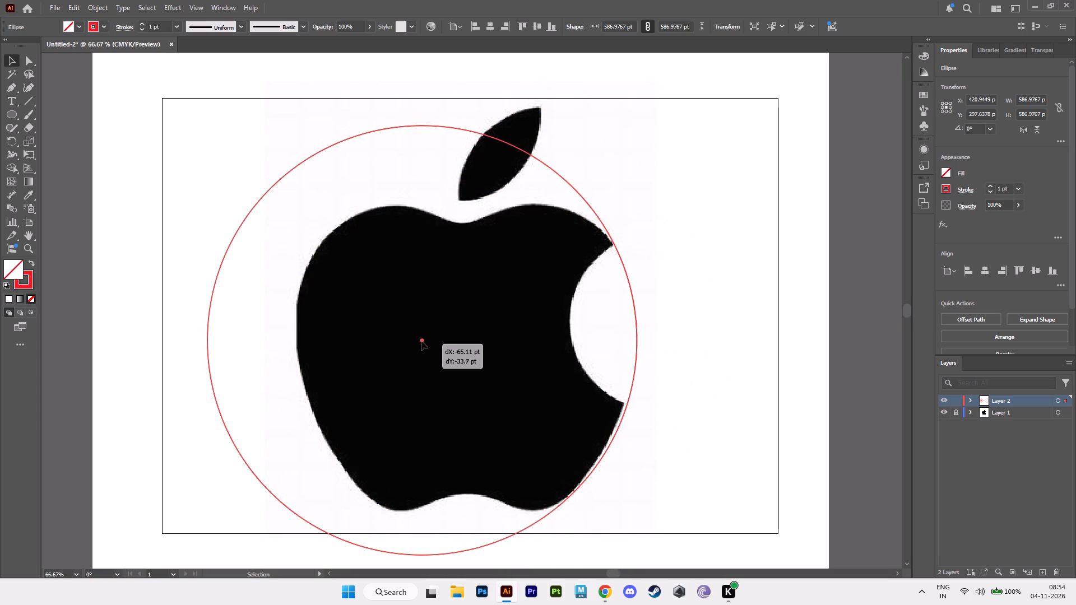
{"action": "left_click_drag", "start_coordinate": [421, 341], "coordinate": [419, 341]}
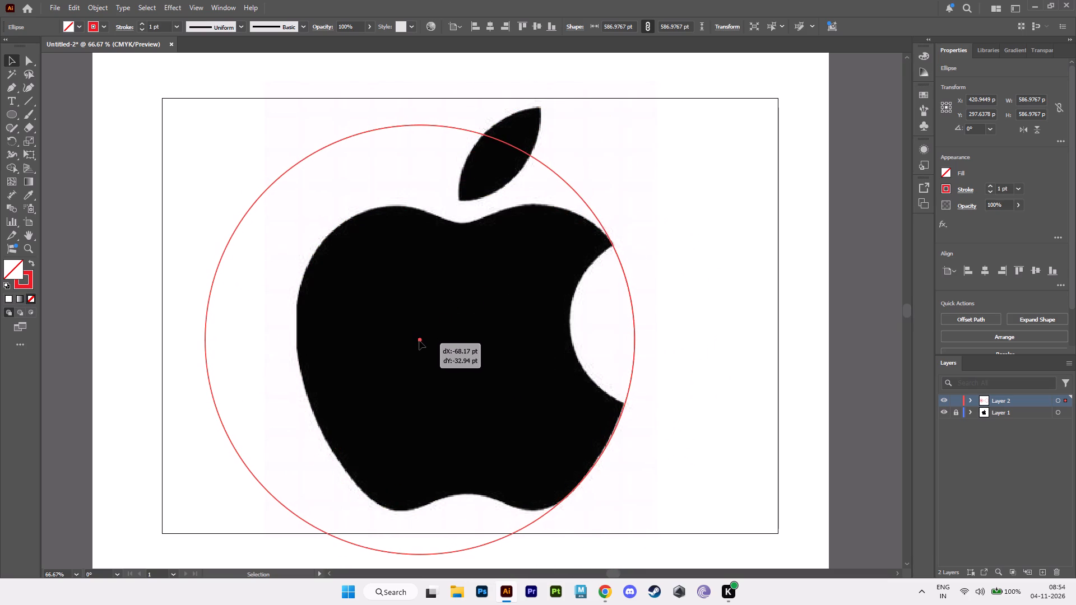
{"action": "left_click_drag", "start_coordinate": [419, 341], "coordinate": [418, 341]}
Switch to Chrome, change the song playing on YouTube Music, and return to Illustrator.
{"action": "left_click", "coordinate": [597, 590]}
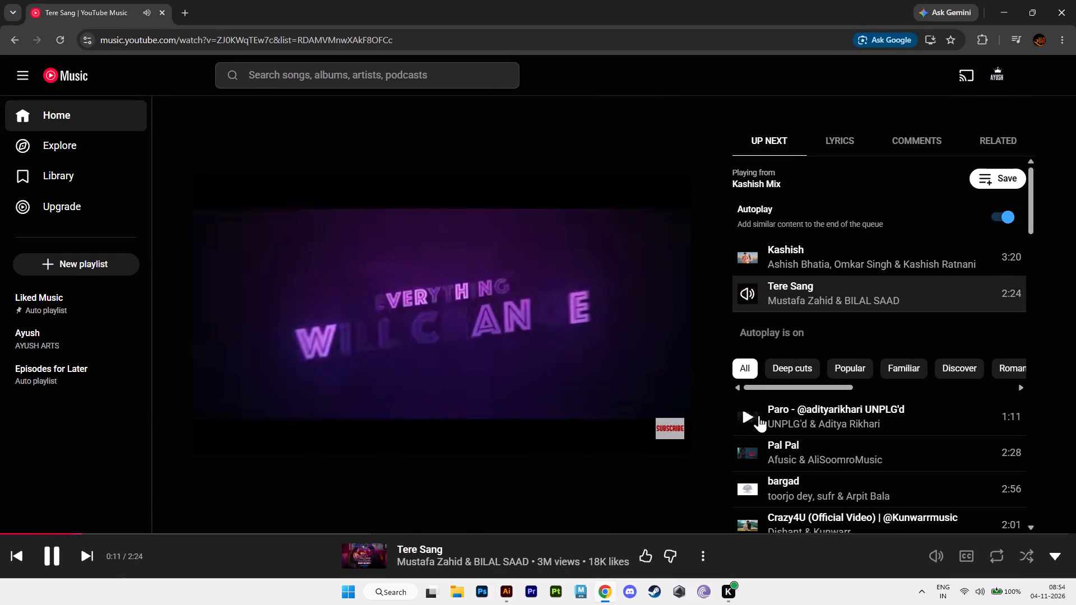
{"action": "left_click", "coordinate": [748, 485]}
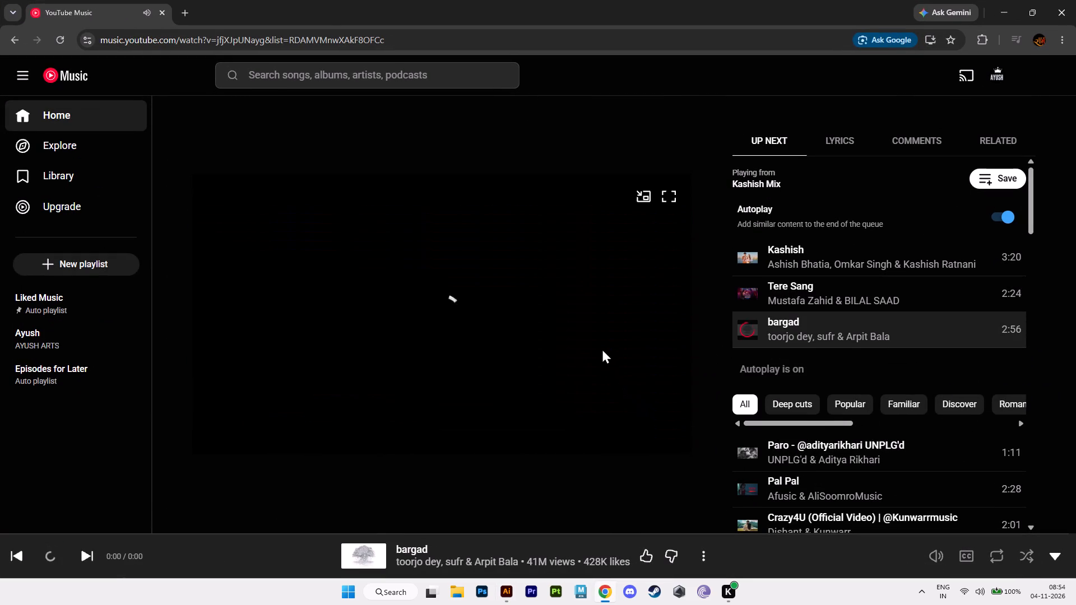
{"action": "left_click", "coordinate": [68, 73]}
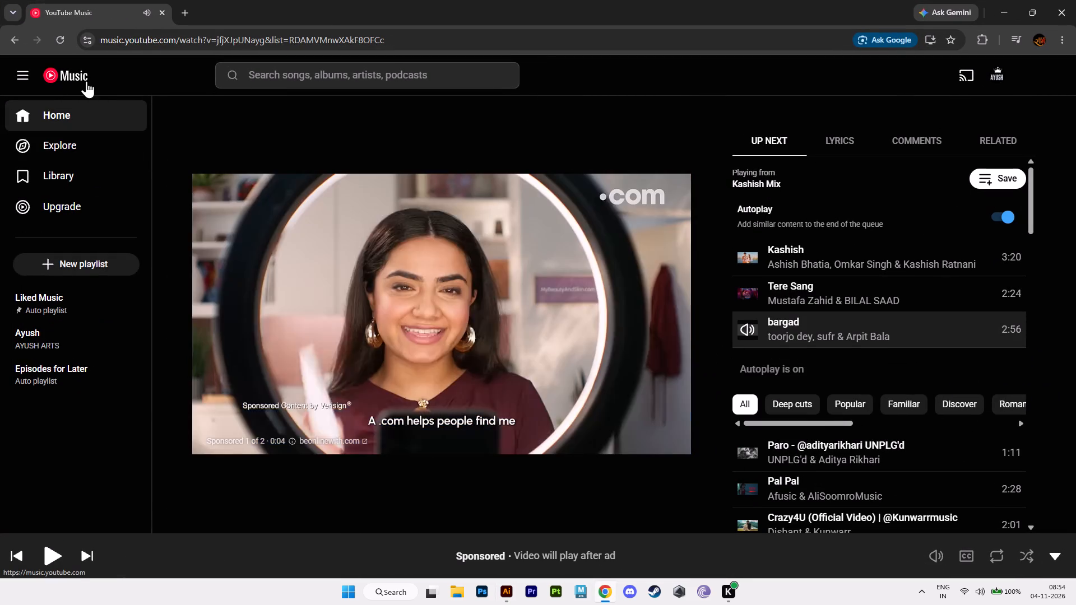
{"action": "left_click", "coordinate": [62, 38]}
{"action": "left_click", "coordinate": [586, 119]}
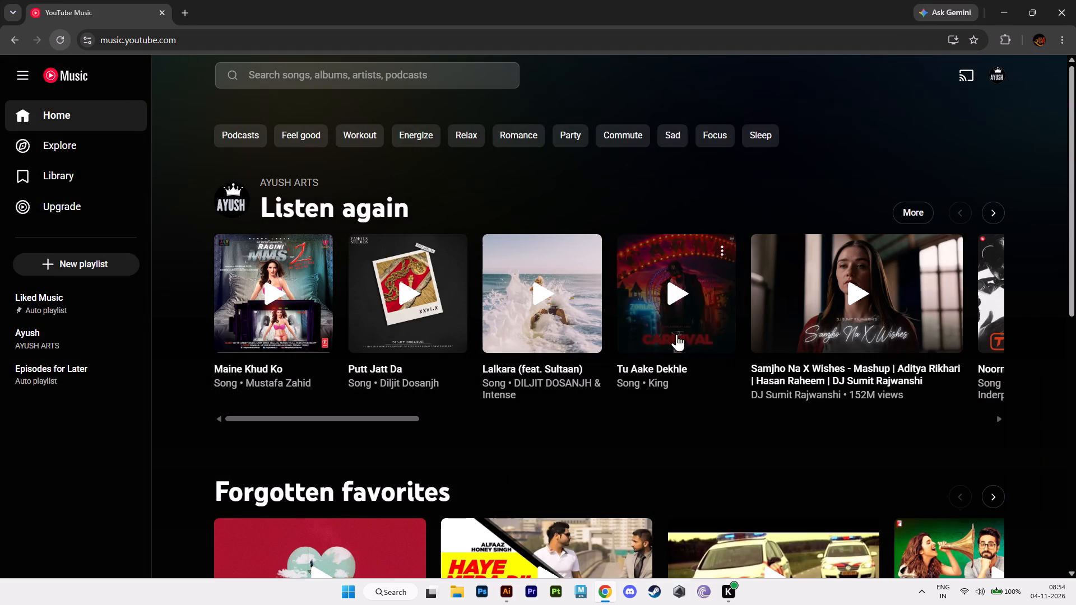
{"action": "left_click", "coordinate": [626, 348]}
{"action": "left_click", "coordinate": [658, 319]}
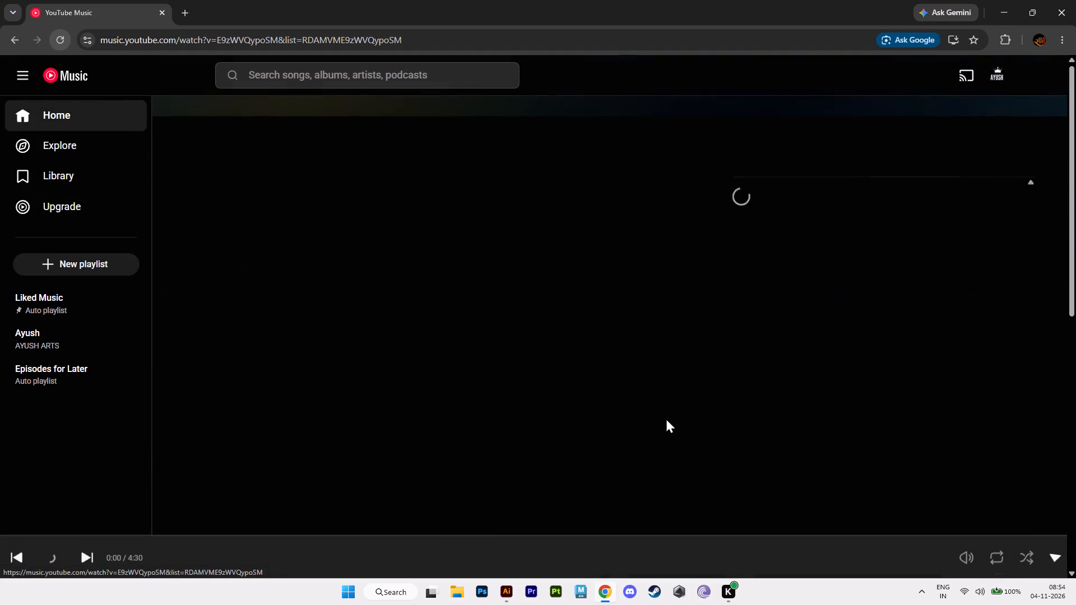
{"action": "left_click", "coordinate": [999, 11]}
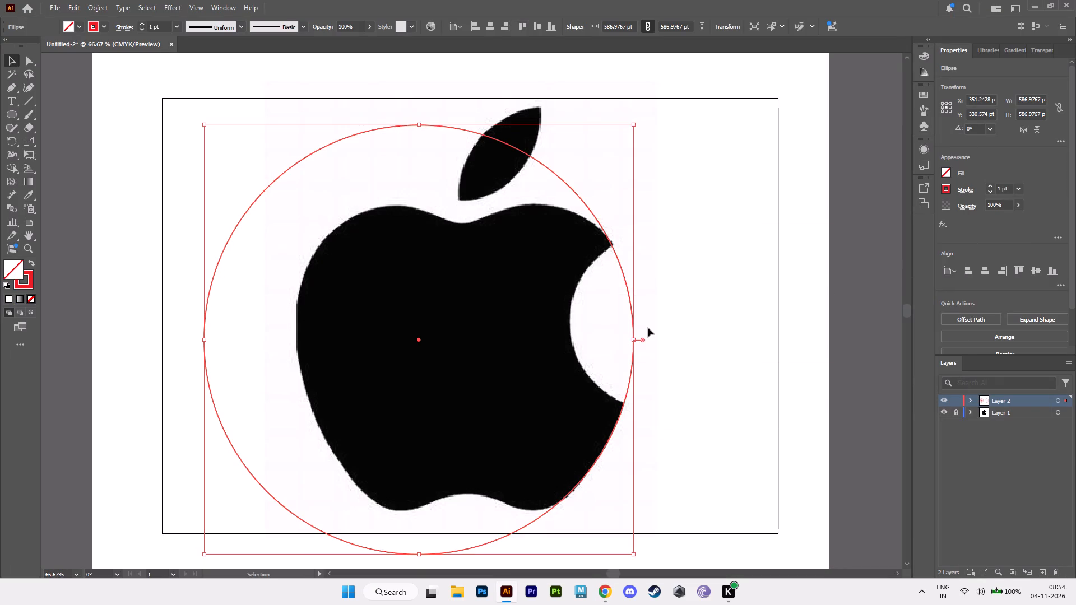
Move the large red circle to follow the apple's left and lower-left contour, centered at about X 477, Y 320 pt.
{"action": "left_click_drag", "start_coordinate": [417, 339], "coordinate": [298, 343]}
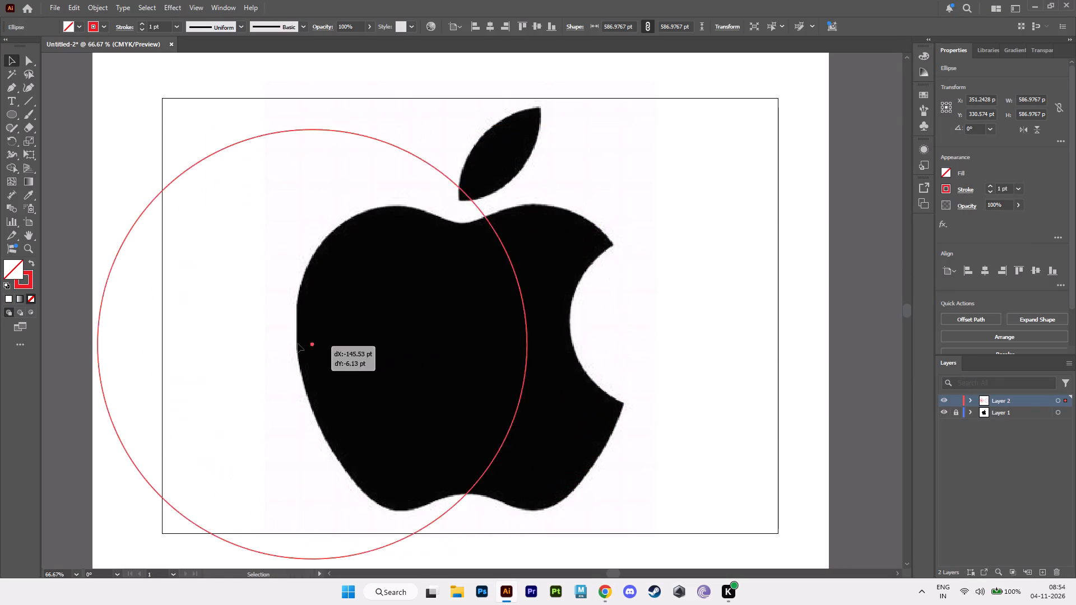
{"action": "left_click_drag", "start_coordinate": [298, 343], "coordinate": [546, 322]}
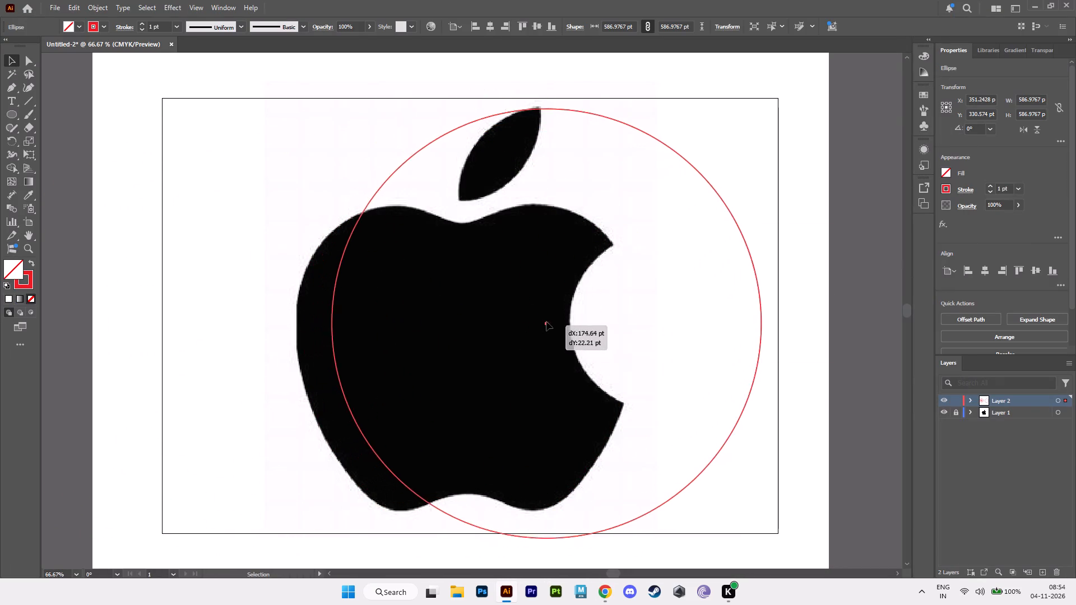
{"action": "left_click_drag", "start_coordinate": [546, 322], "coordinate": [498, 395]}
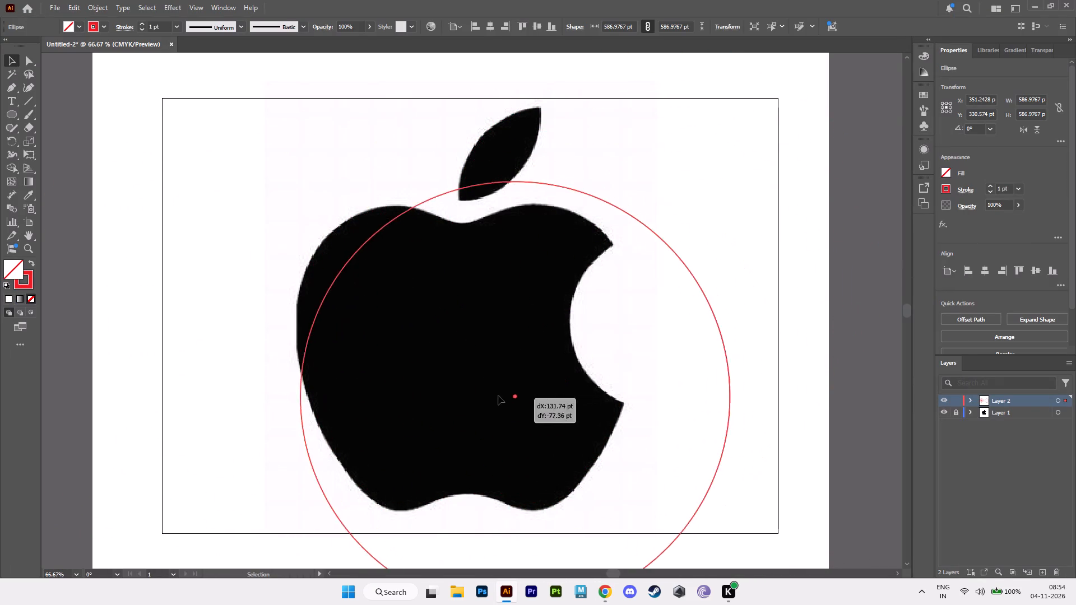
{"action": "left_click_drag", "start_coordinate": [498, 395], "coordinate": [501, 329]}
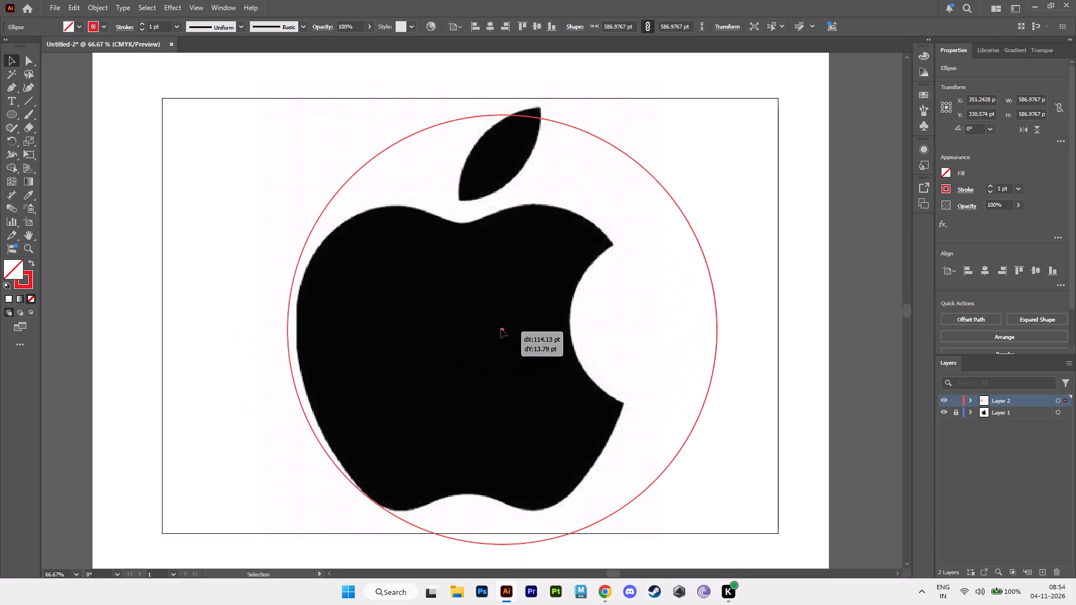
{"action": "left_click_drag", "start_coordinate": [501, 329], "coordinate": [508, 329]}
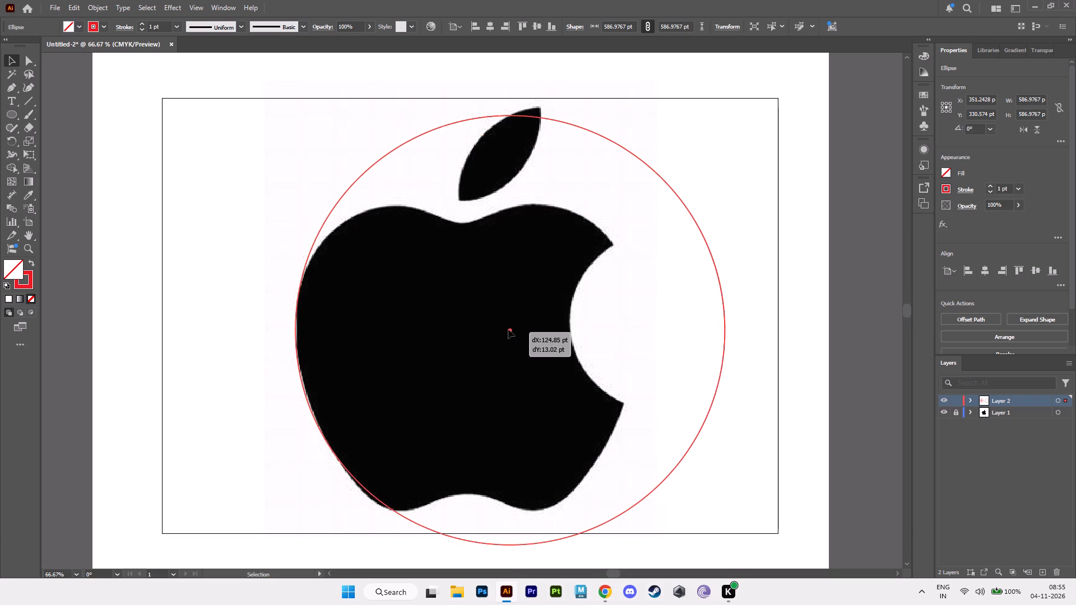
{"action": "left_click_drag", "start_coordinate": [508, 329], "coordinate": [510, 331]}
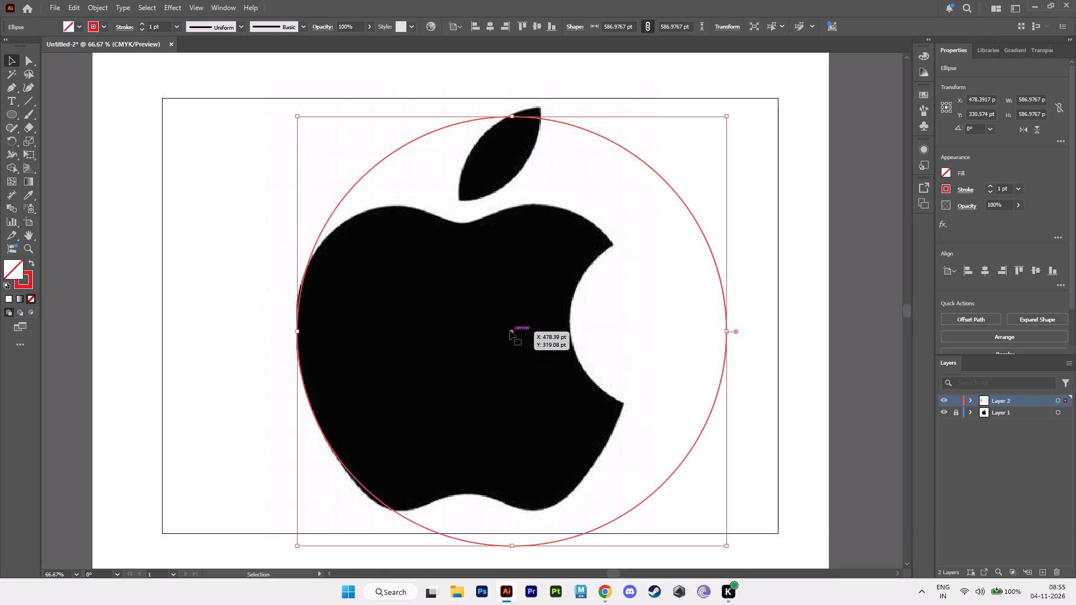
{"action": "key", "text": "Down"}
{"action": "key", "text": "Left"}
{"action": "key", "text": "Left"}
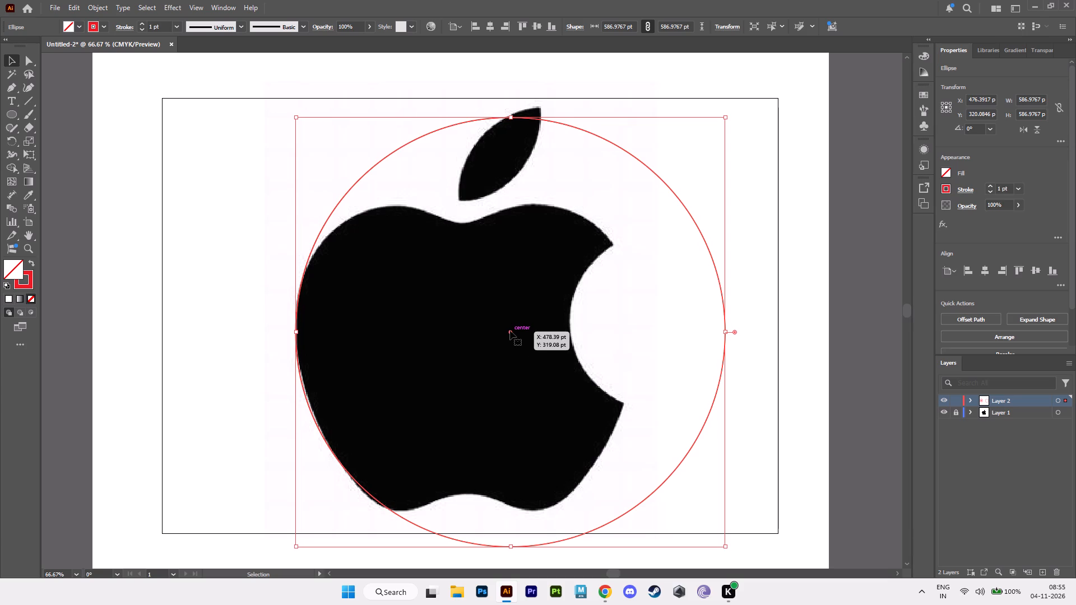
{"action": "key", "text": "Right"}
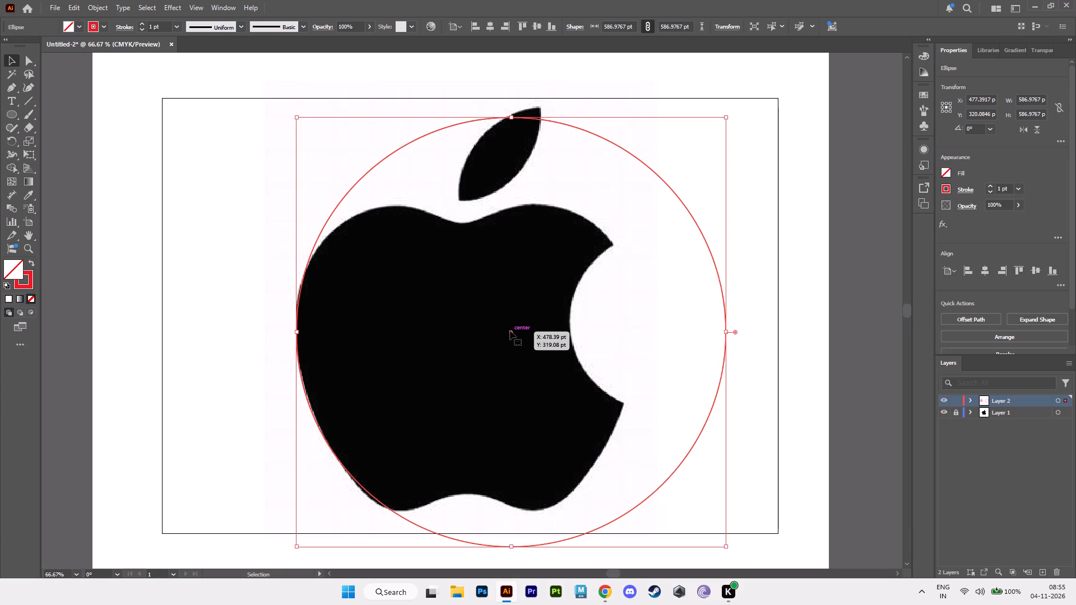
{"action": "left_click", "coordinate": [748, 202]}
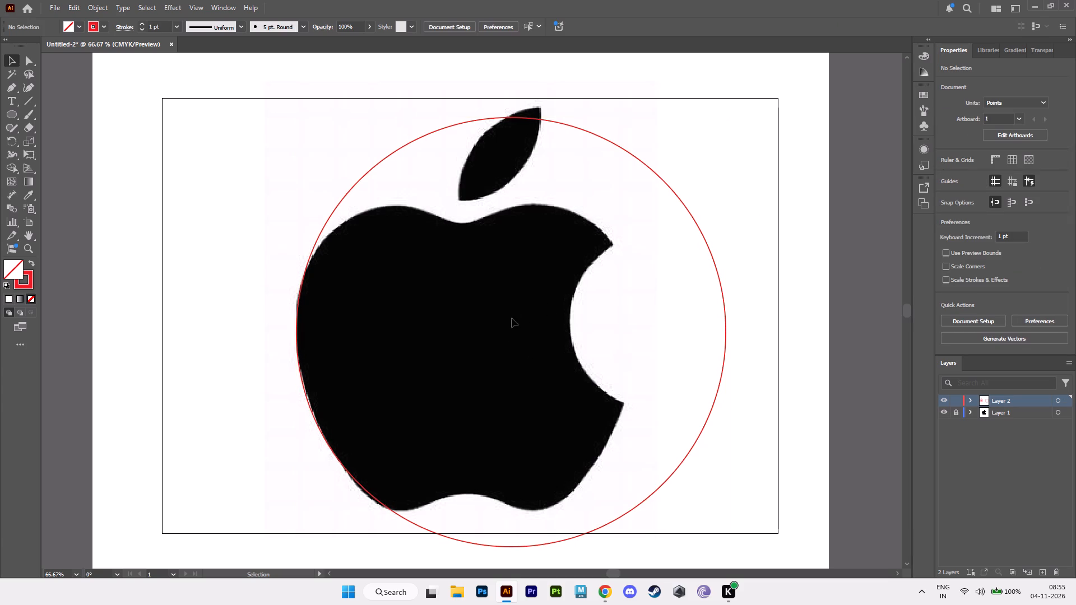
Place a copy of the large circle along the apple's lower-right curve and bite tips, centered at about X 353, Y 331 pt.
{"action": "left_click_drag", "start_coordinate": [744, 213], "coordinate": [679, 241]}
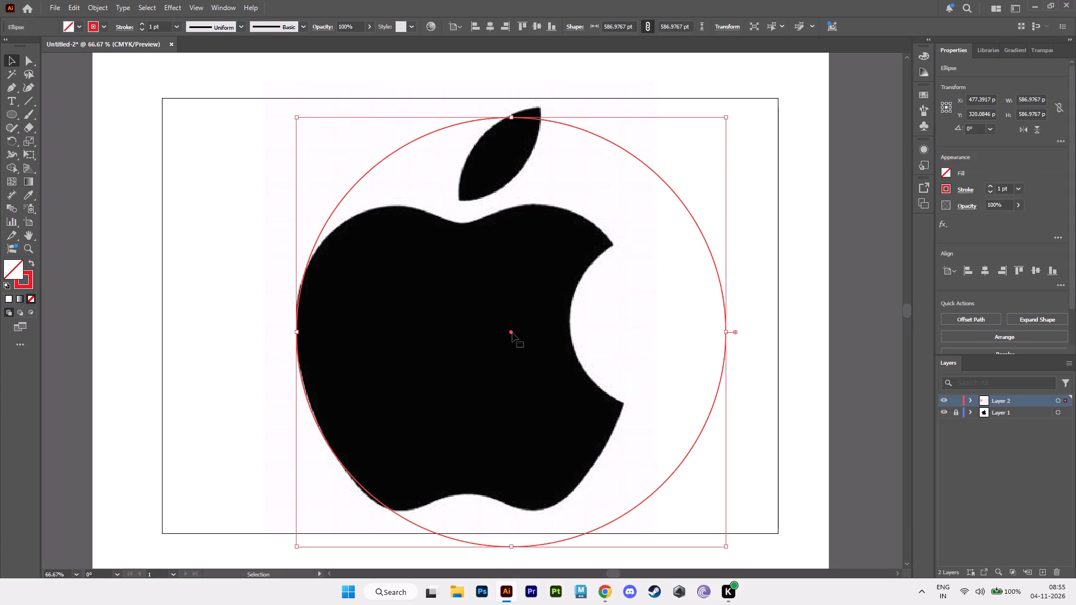
{"action": "left_click_drag", "start_coordinate": [512, 333], "coordinate": [419, 338], "text": "alt"}
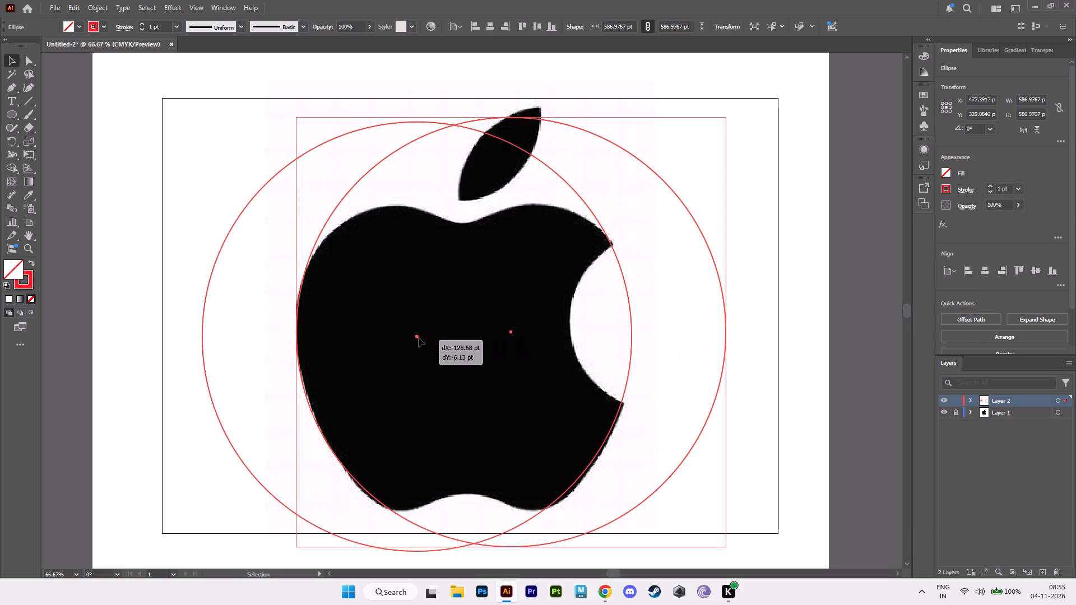
{"action": "left_click_drag", "start_coordinate": [419, 338], "coordinate": [423, 341], "text": "alt"}
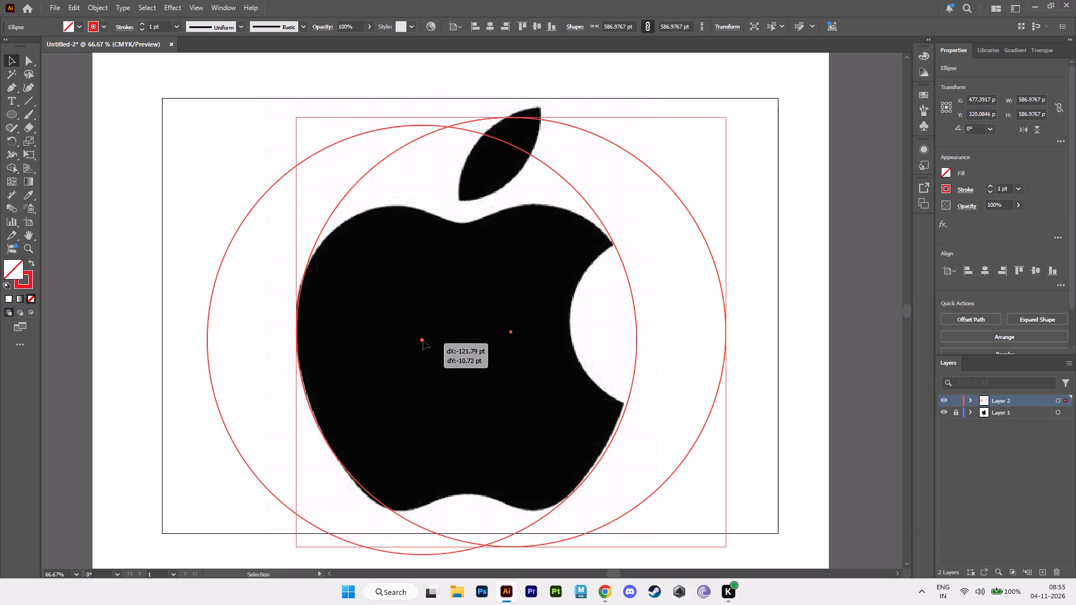
{"action": "left_click_drag", "start_coordinate": [423, 341], "coordinate": [421, 341], "text": "alt"}
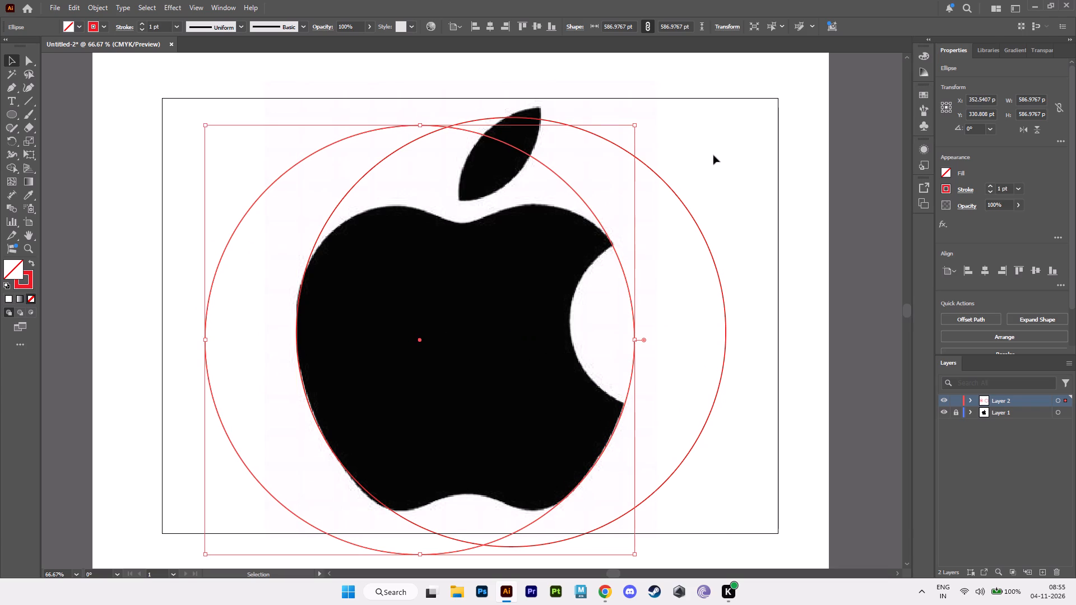
{"action": "left_click", "coordinate": [718, 152]}
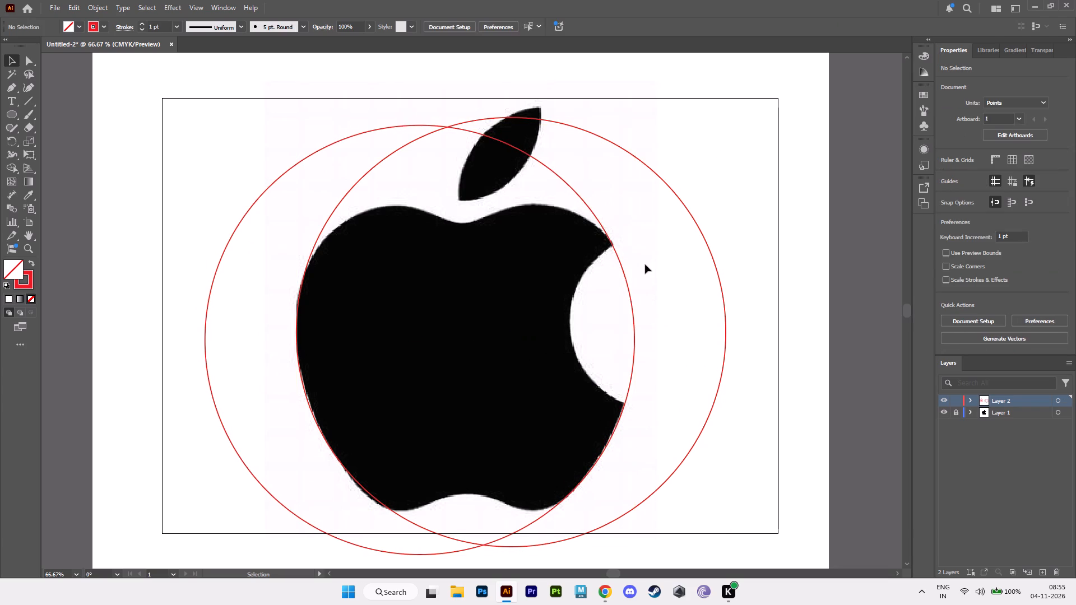
Place a copy of the second-largest concentric circle over the apple's right half, centered at about X 527, Y 309 pt.
{"action": "scroll", "coordinate": [645, 264], "scroll_direction": "down", "scroll_amount": 1, "text": "alt"}
{"action": "scroll", "coordinate": [545, 329], "scroll_direction": "down", "scroll_amount": 1, "text": "alt"}
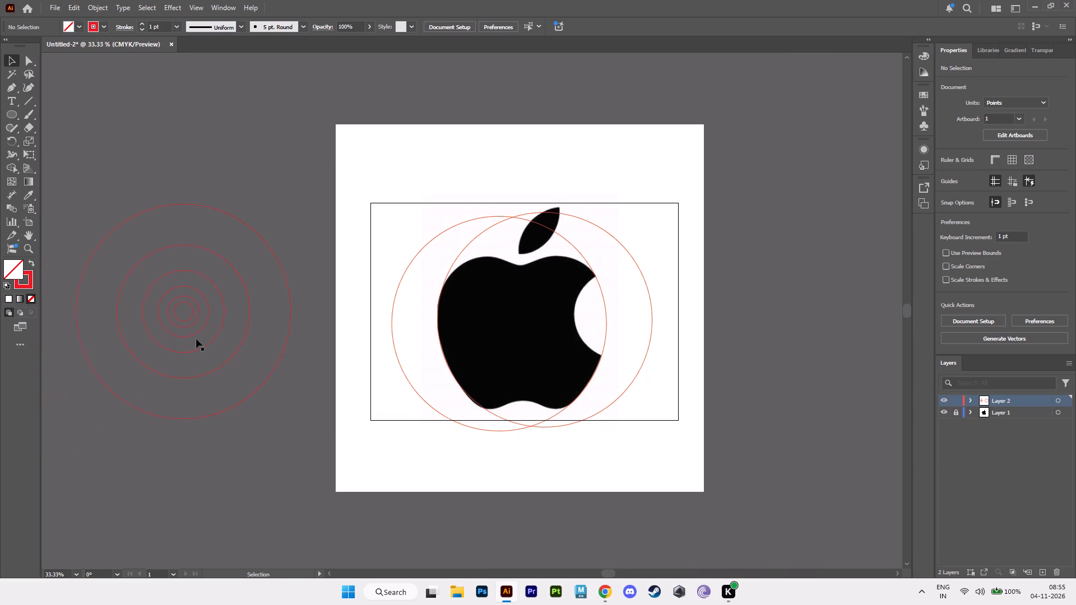
{"action": "left_click_drag", "start_coordinate": [203, 249], "coordinate": [318, 292], "text": "alt"}
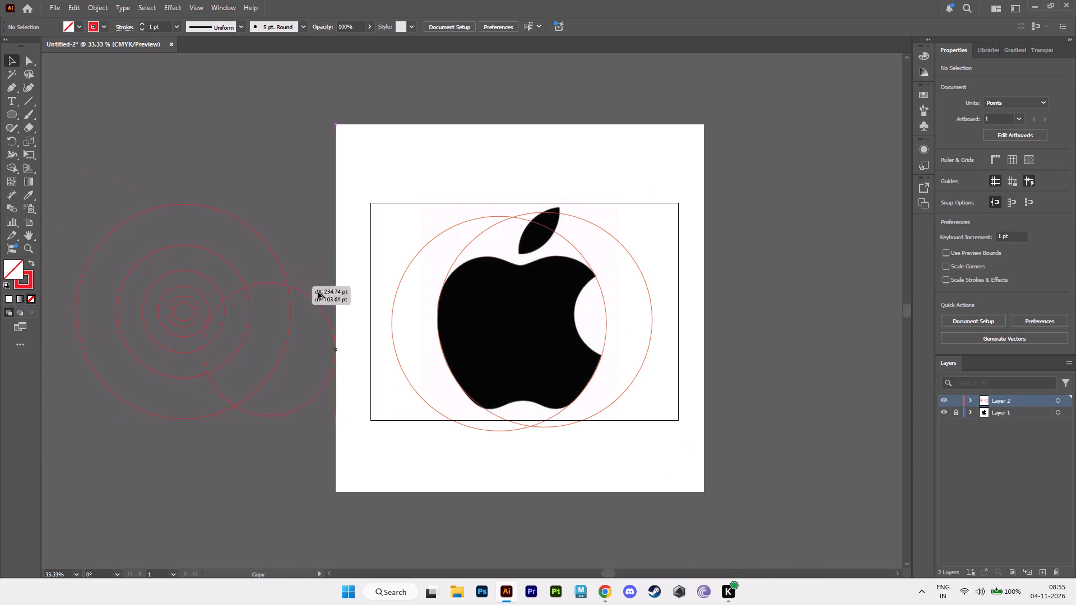
{"action": "left_click_drag", "start_coordinate": [318, 292], "coordinate": [583, 253], "text": "alt"}
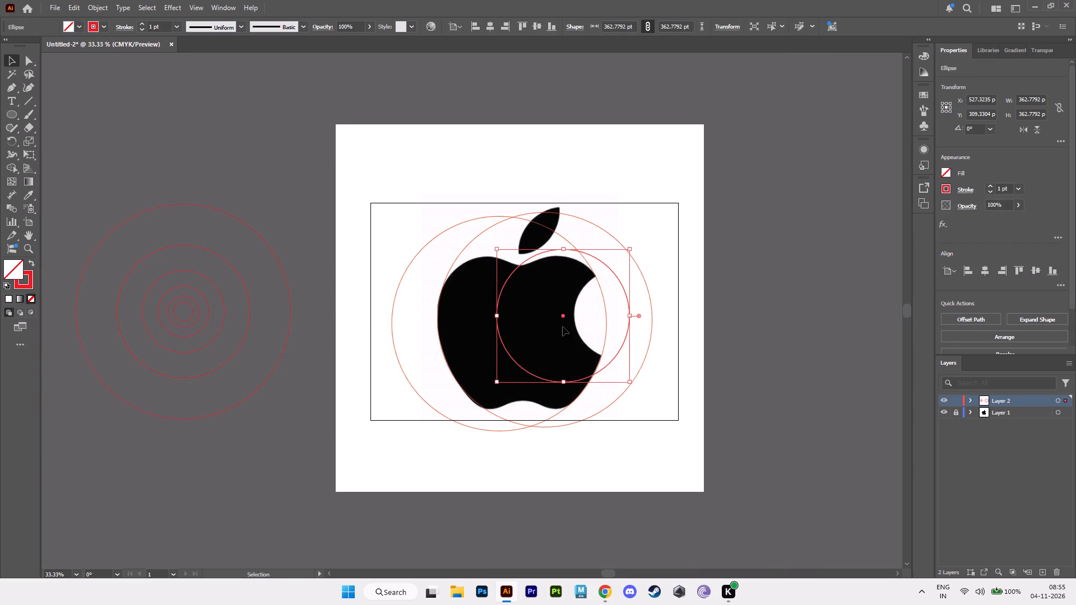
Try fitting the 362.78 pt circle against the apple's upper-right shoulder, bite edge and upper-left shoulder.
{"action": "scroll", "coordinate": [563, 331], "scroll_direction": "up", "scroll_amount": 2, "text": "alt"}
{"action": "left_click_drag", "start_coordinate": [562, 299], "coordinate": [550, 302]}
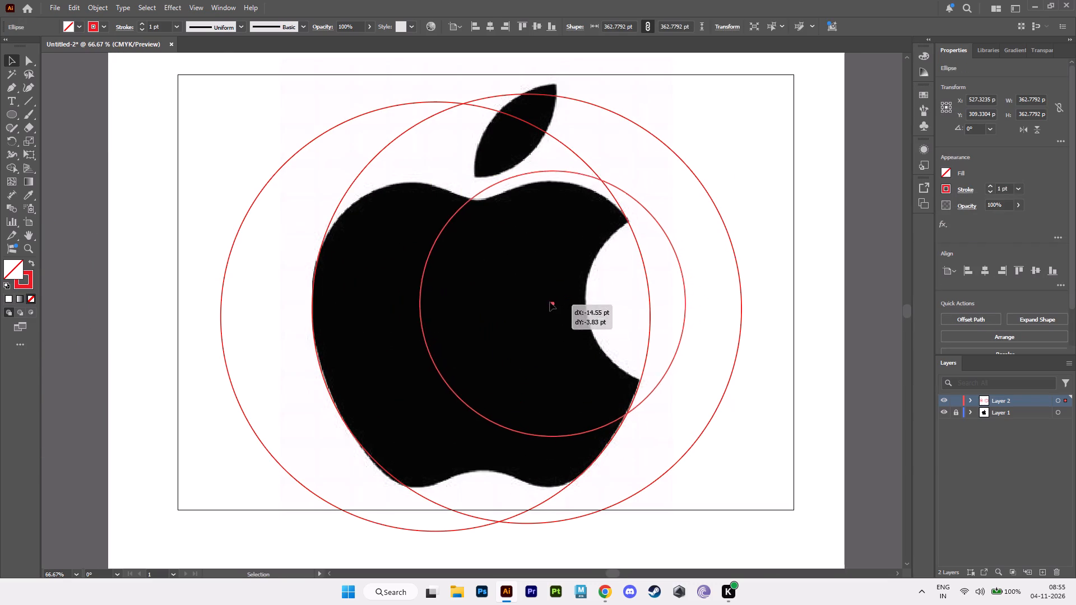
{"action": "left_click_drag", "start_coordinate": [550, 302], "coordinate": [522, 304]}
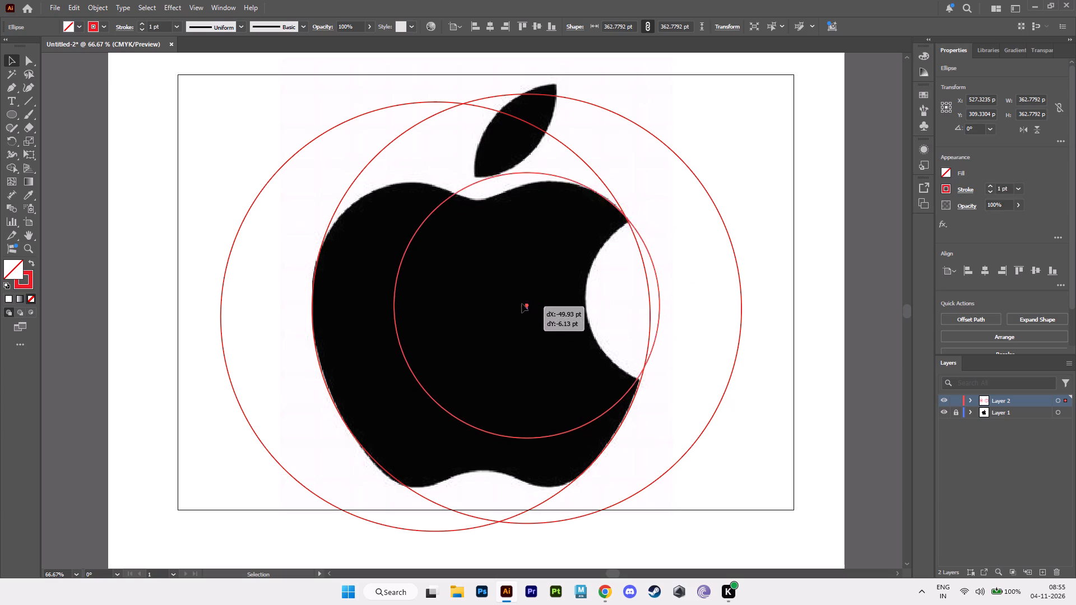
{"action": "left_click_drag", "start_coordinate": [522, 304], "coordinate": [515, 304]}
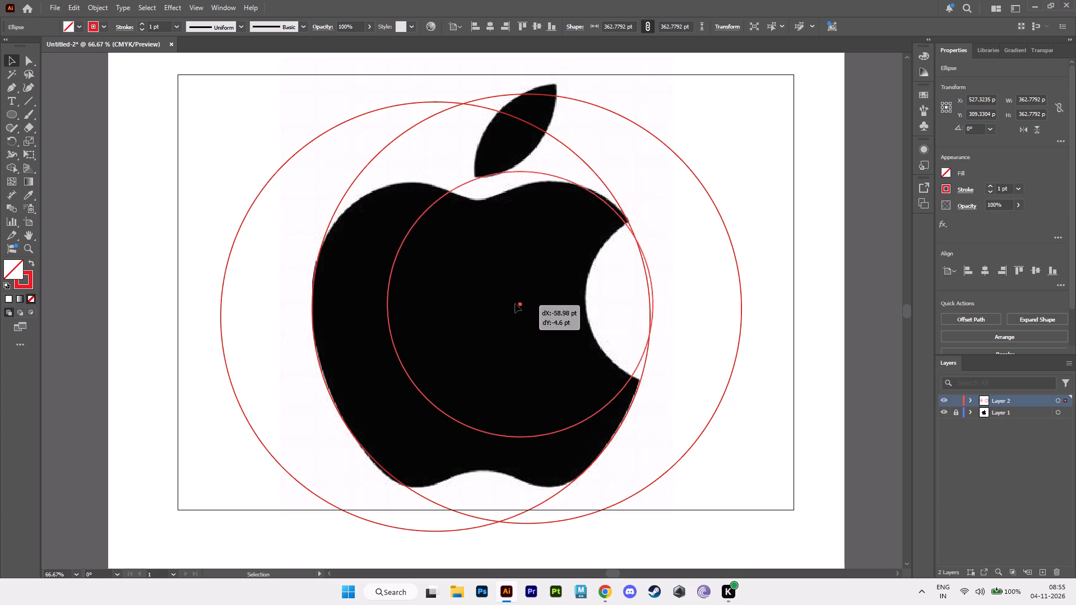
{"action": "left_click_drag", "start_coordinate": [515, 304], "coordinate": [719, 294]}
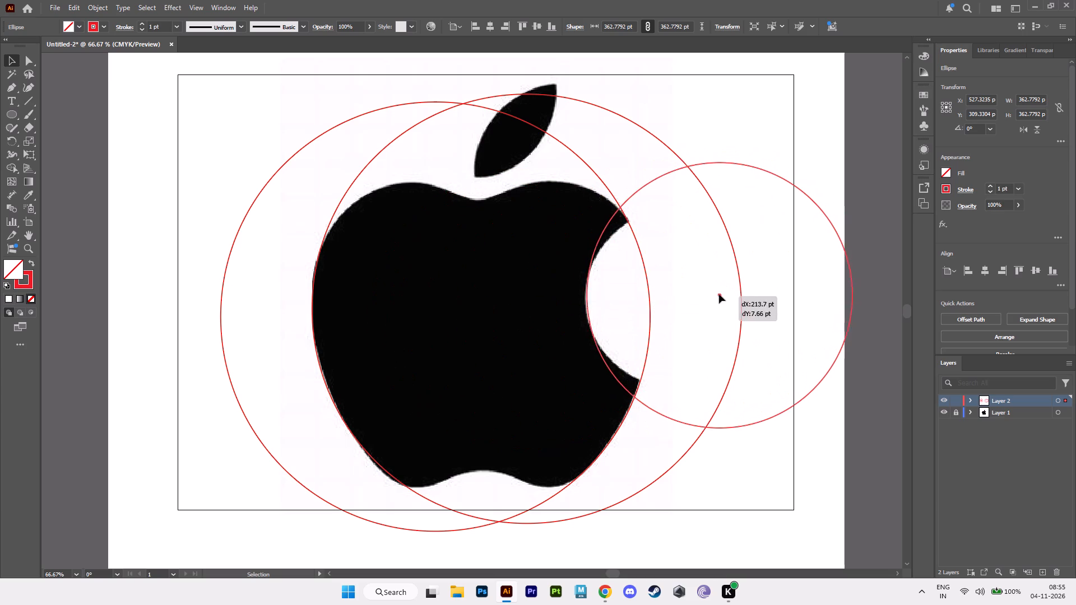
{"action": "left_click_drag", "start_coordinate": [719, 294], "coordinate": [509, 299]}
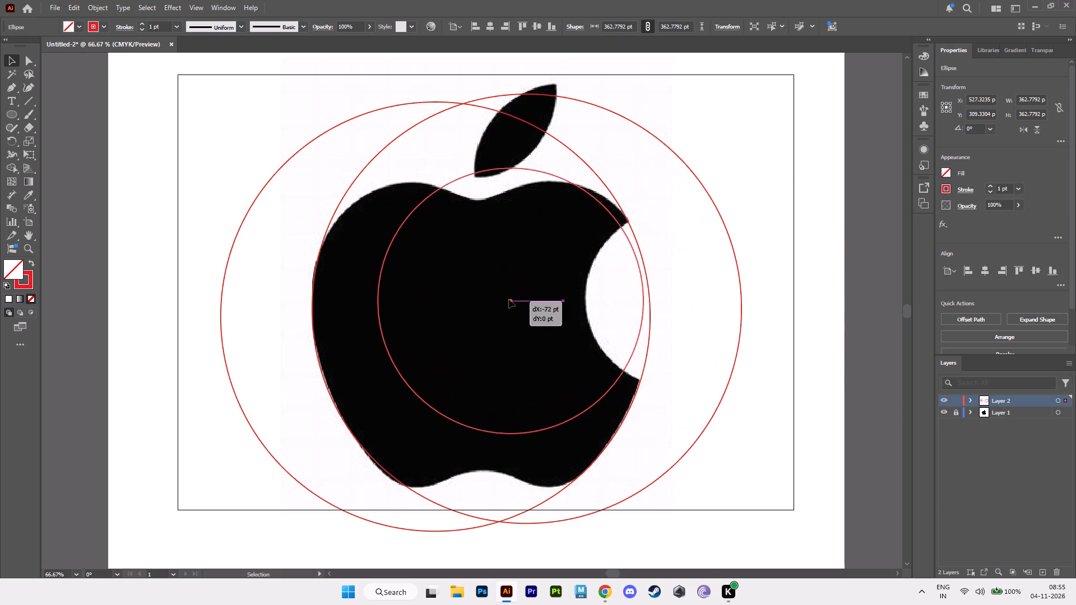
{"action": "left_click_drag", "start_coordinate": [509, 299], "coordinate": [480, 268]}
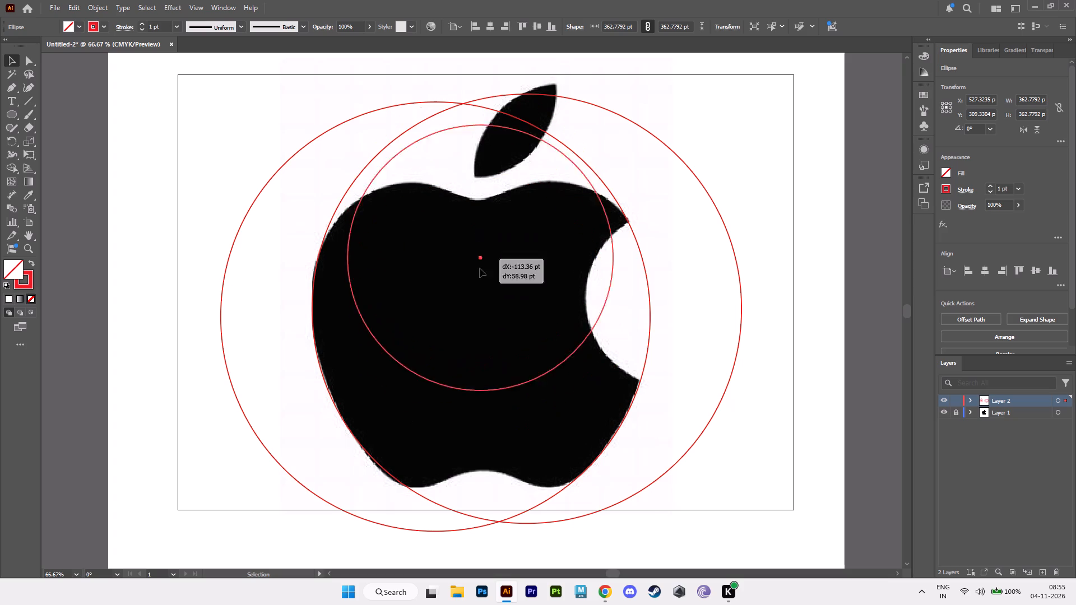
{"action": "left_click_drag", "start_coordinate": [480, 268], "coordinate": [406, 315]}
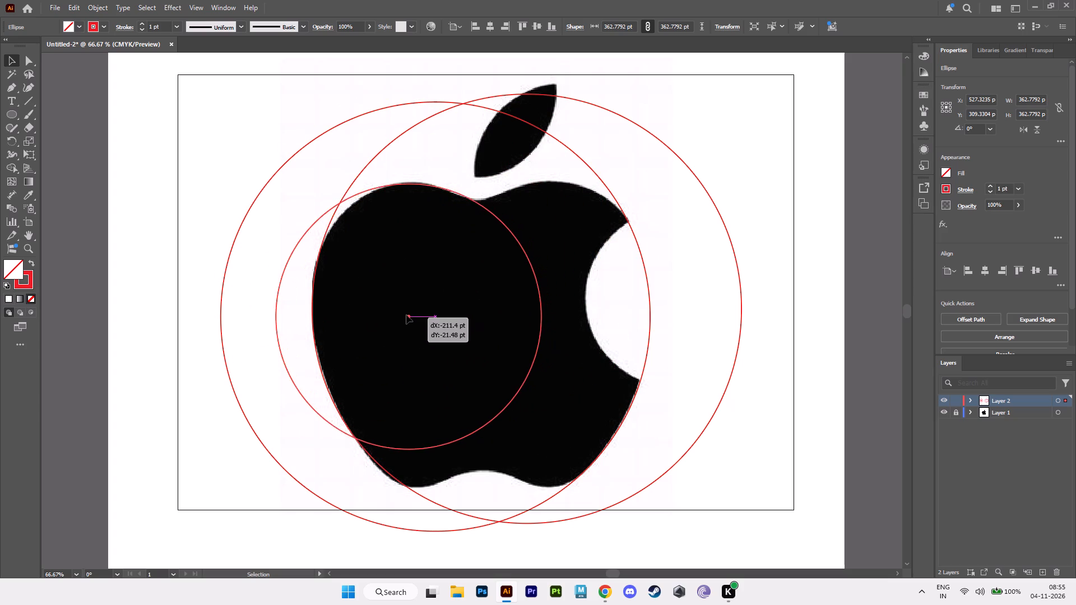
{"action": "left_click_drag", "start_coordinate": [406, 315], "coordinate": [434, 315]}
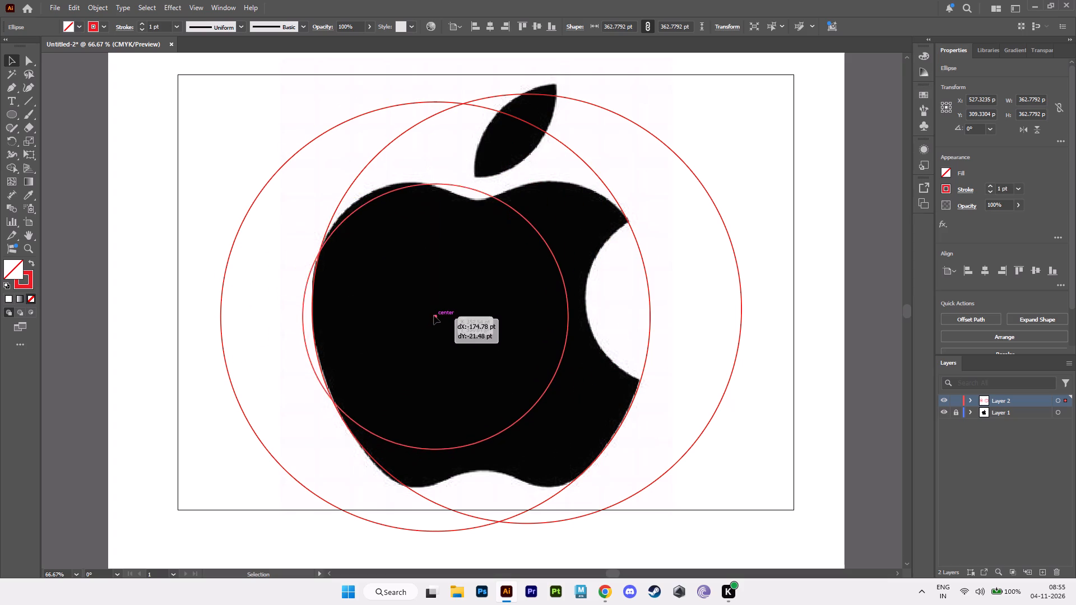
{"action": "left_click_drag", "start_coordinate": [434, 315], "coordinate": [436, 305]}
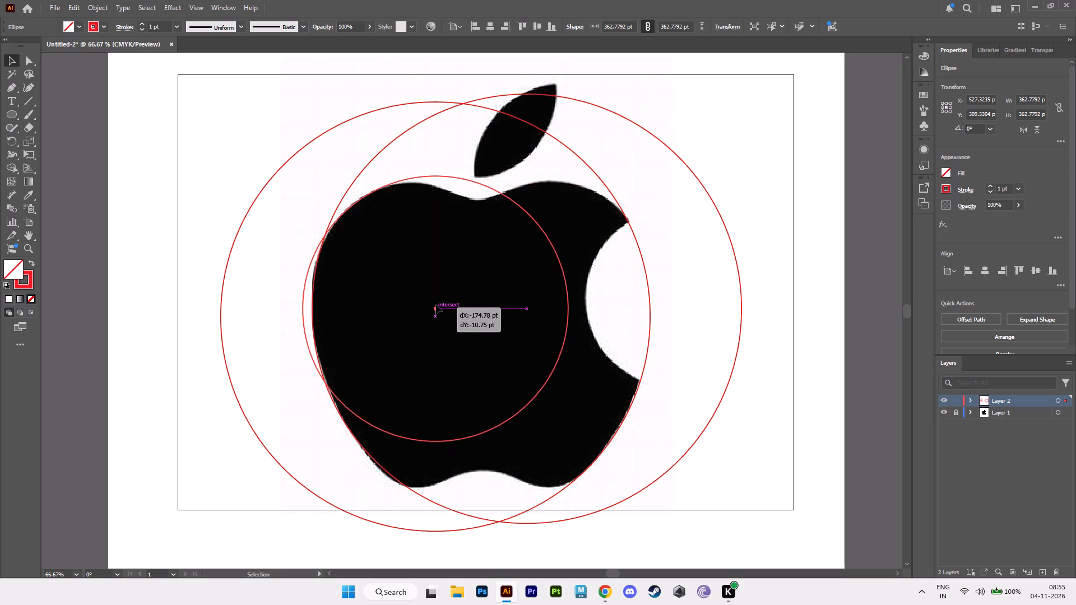
Move the 362.78 pt circle below the apple so its top follows the bottom notch, centered at about X 421, Y 724 pt.
{"action": "left_click_drag", "start_coordinate": [436, 305], "coordinate": [480, 370]}
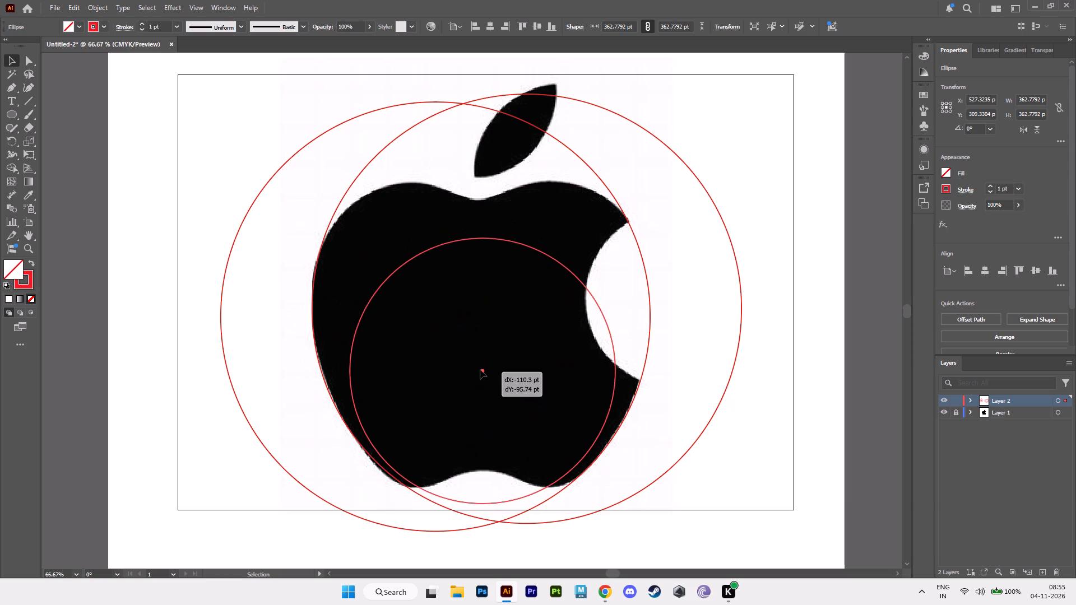
{"action": "left_click_drag", "start_coordinate": [480, 370], "coordinate": [467, 518]}
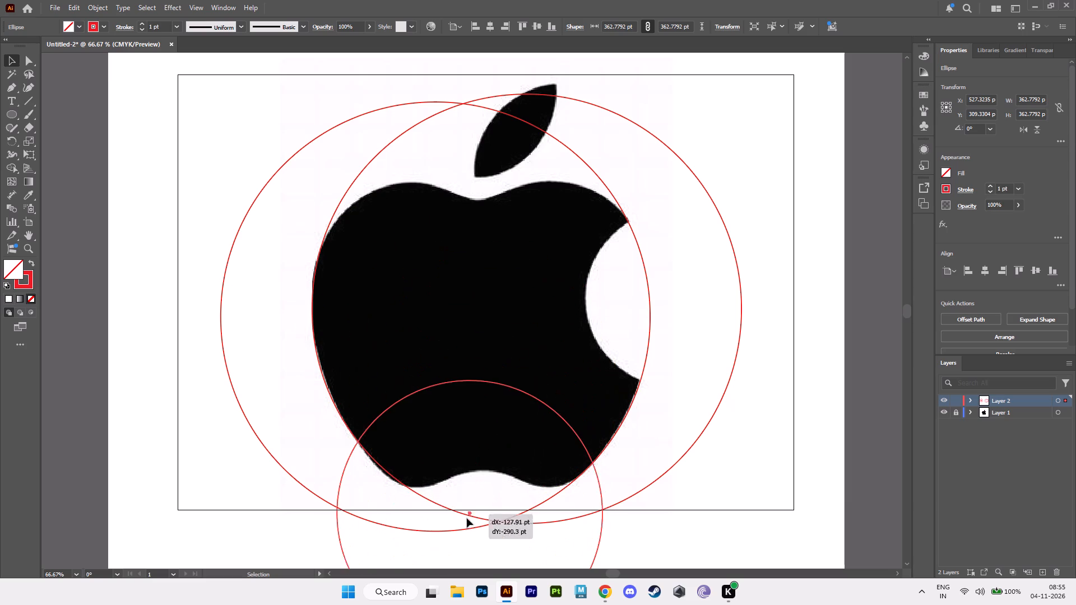
{"action": "left_click_drag", "start_coordinate": [467, 518], "coordinate": [466, 522]}
{"action": "scroll", "coordinate": [493, 474], "scroll_direction": "down", "scroll_amount": 2, "text": "alt"}
{"action": "middle_click_drag", "start_coordinate": [493, 473], "coordinate": [448, 288], "text": "alt"}
{"action": "scroll", "coordinate": [453, 317], "scroll_direction": "up", "scroll_amount": 3, "text": "alt"}
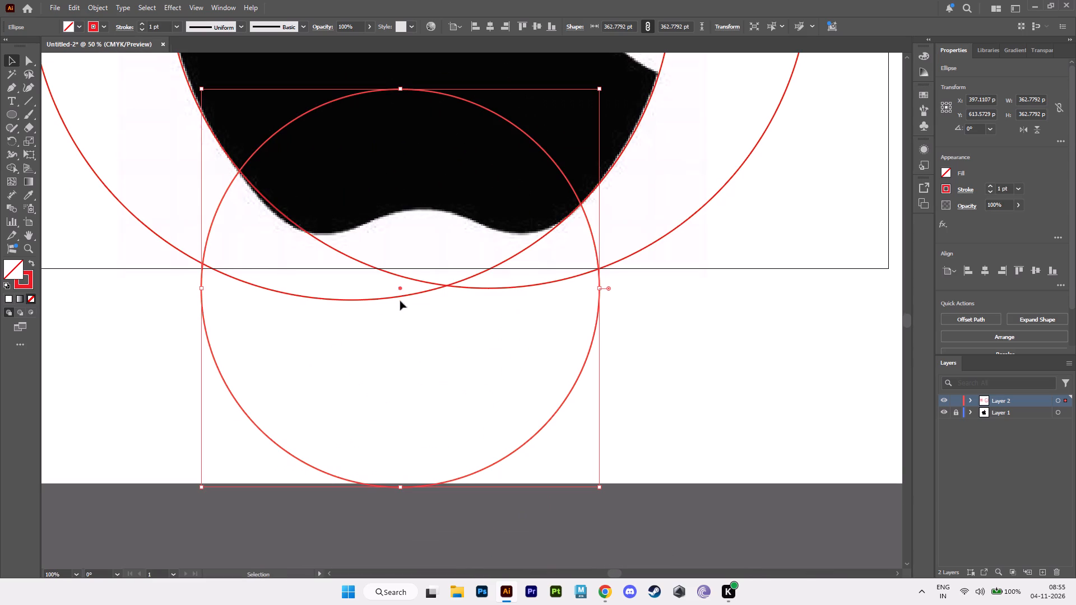
{"action": "left_click_drag", "start_coordinate": [399, 288], "coordinate": [420, 415]}
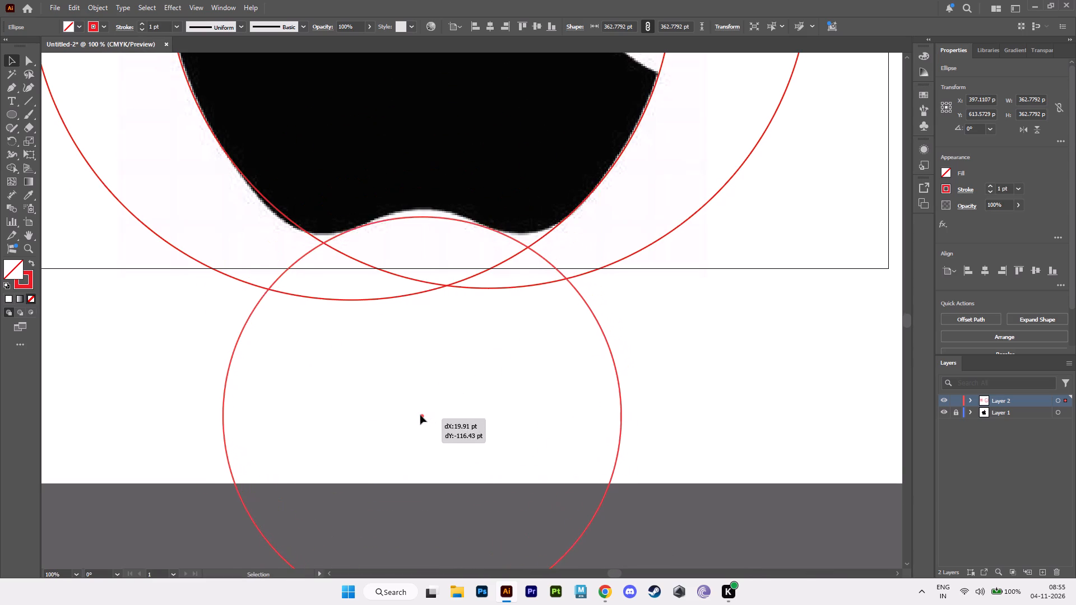
{"action": "left_click_drag", "start_coordinate": [420, 415], "coordinate": [427, 409]}
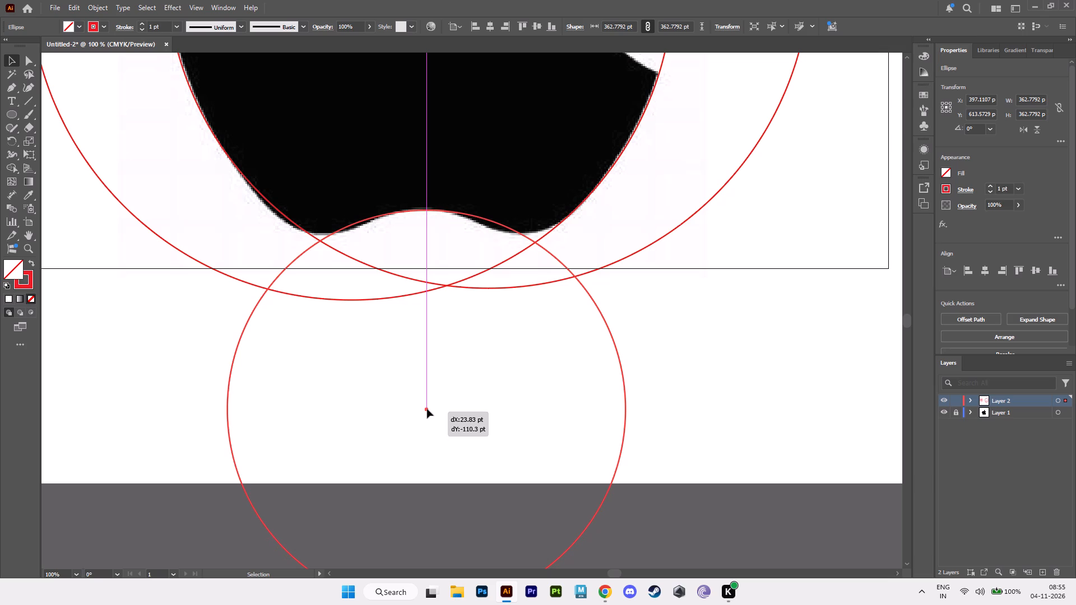
{"action": "left_click_drag", "start_coordinate": [427, 409], "coordinate": [422, 408]}
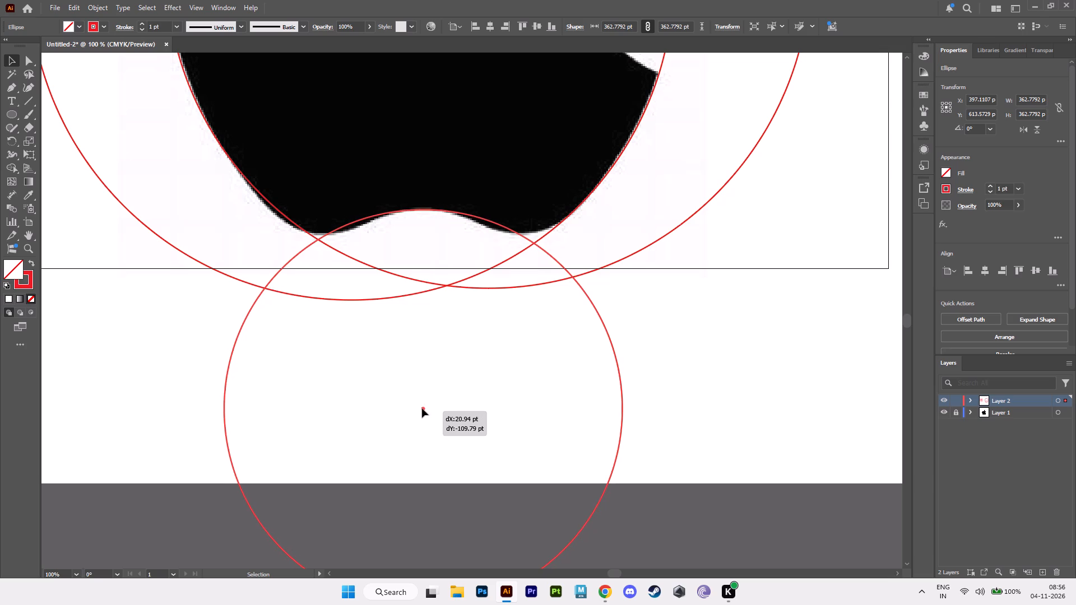
{"action": "left_click_drag", "start_coordinate": [422, 408], "coordinate": [424, 409]}
Place a copy of the bottom-notch circle above the apple, following the top dip, centered at about X 409, Y -9 pt.
{"action": "scroll", "coordinate": [446, 371], "scroll_direction": "down", "scroll_amount": 3, "text": "alt"}
{"action": "middle_click_drag", "start_coordinate": [446, 367], "coordinate": [437, 409], "text": "alt"}
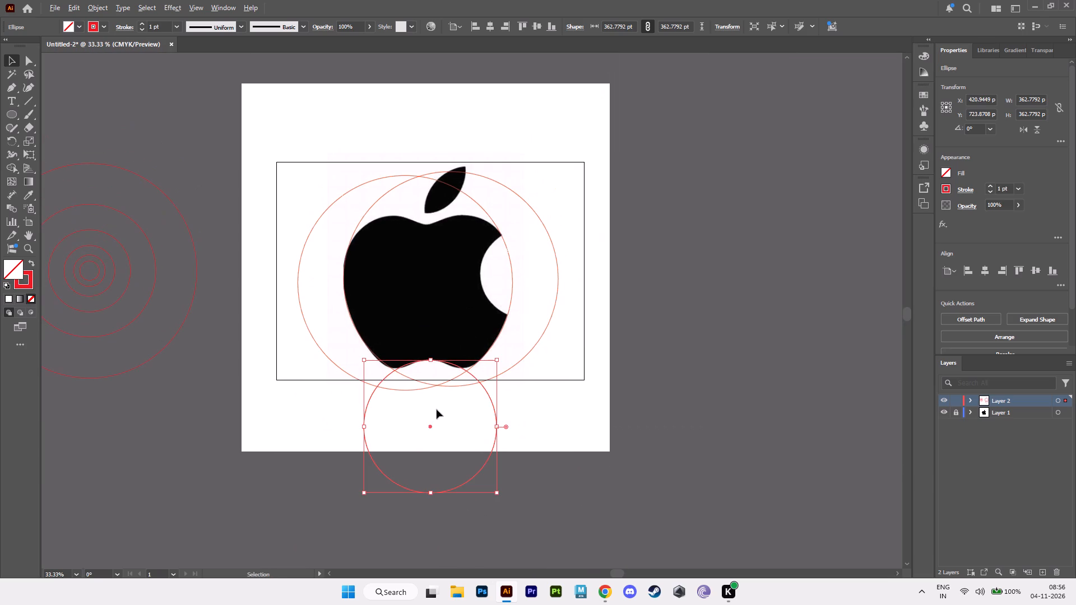
{"action": "left_click_drag", "start_coordinate": [430, 428], "coordinate": [426, 167], "text": "alt"}
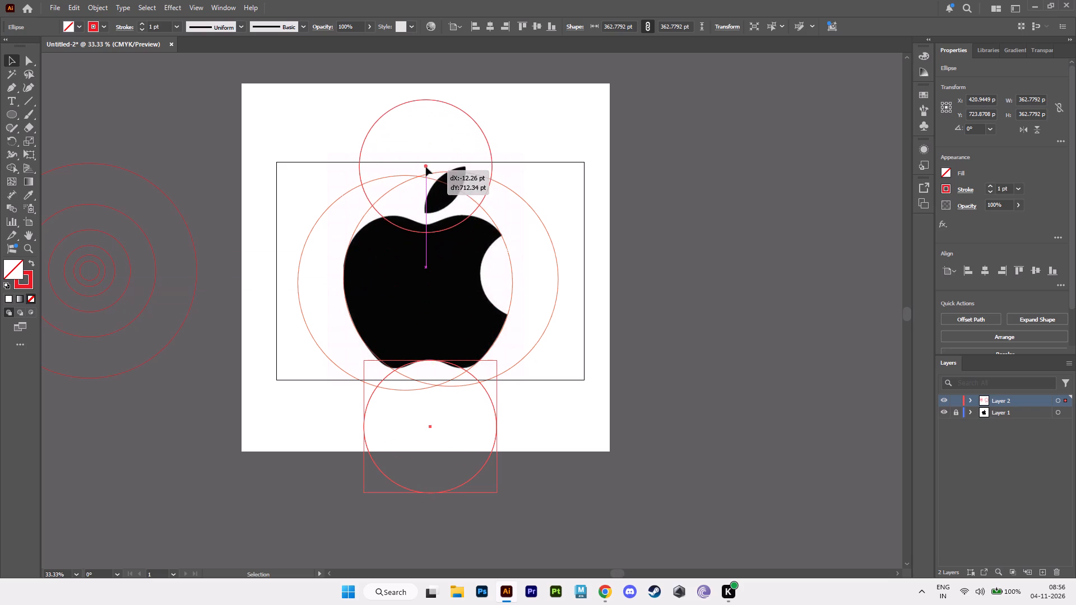
{"action": "left_click_drag", "start_coordinate": [426, 167], "coordinate": [424, 159], "text": "alt"}
{"action": "scroll", "coordinate": [422, 215], "scroll_direction": "up", "scroll_amount": 3, "text": "alt"}
{"action": "middle_click_drag", "start_coordinate": [431, 225], "coordinate": [451, 312], "text": "alt"}
{"action": "scroll", "coordinate": [451, 312], "scroll_direction": "up", "scroll_amount": 1, "text": "alt"}
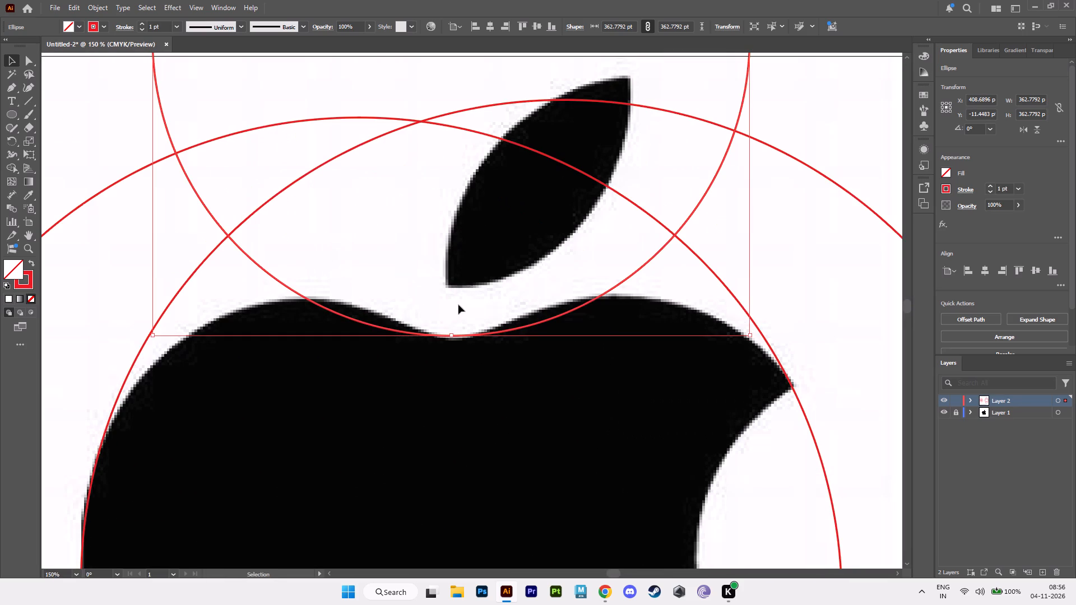
{"action": "key", "text": "Down"}
{"action": "key", "text": "Down"}
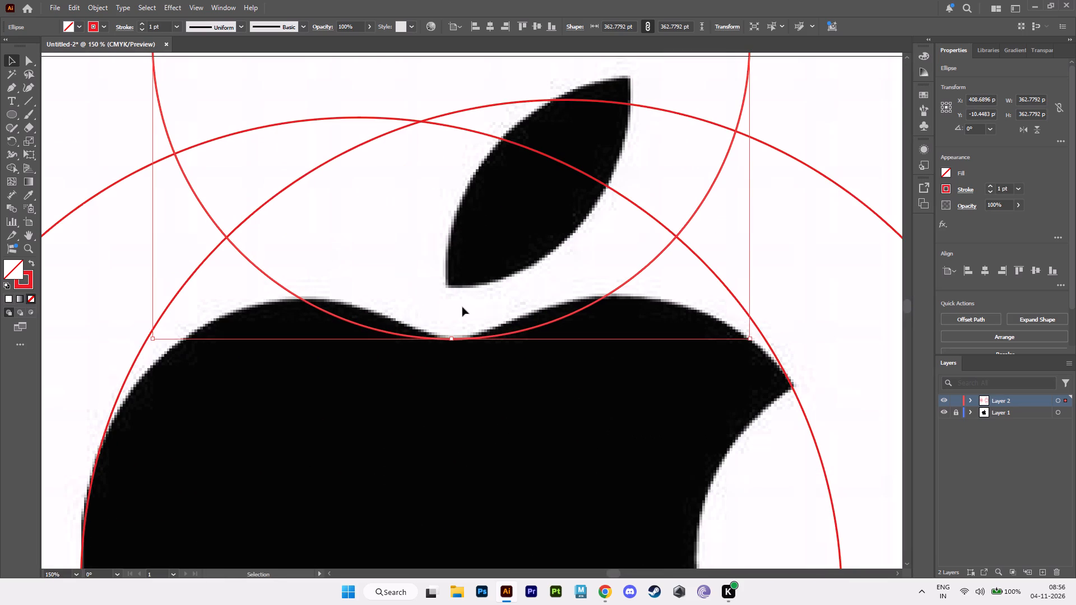
Place a copy of the 224.21 pt concentric circle in the apple's bite, centered at about X 673, Y 302 pt.
{"action": "scroll", "coordinate": [552, 357], "scroll_direction": "down", "scroll_amount": 4, "text": "alt"}
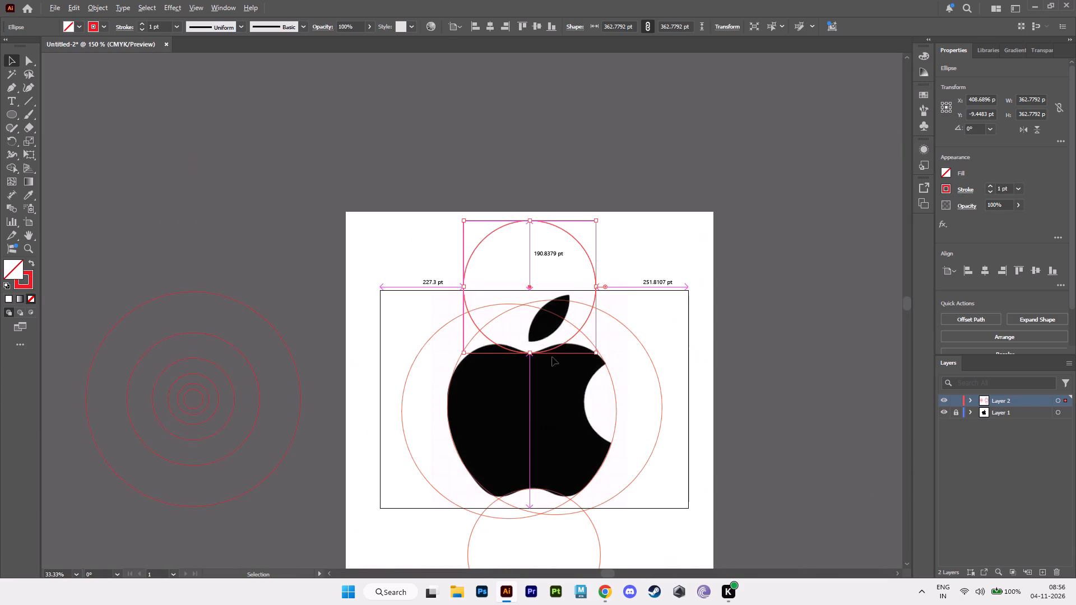
{"action": "middle_click_drag", "start_coordinate": [552, 357], "coordinate": [471, 323], "text": "alt"}
{"action": "scroll", "coordinate": [484, 378], "scroll_direction": "up", "scroll_amount": 2, "text": "alt"}
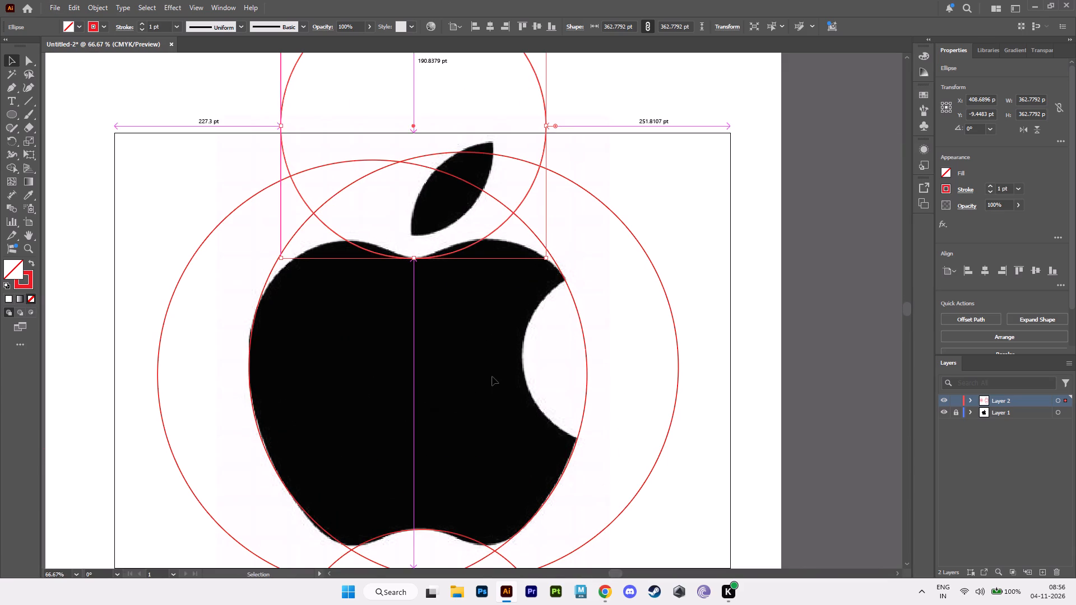
{"action": "scroll", "coordinate": [492, 376], "scroll_direction": "down", "scroll_amount": 1, "text": "alt"}
{"action": "middle_click_drag", "start_coordinate": [489, 336], "coordinate": [530, 401], "text": "alt"}
{"action": "scroll", "coordinate": [341, 380], "scroll_direction": "down", "scroll_amount": 1, "text": "alt"}
{"action": "left_click", "coordinate": [132, 401]}
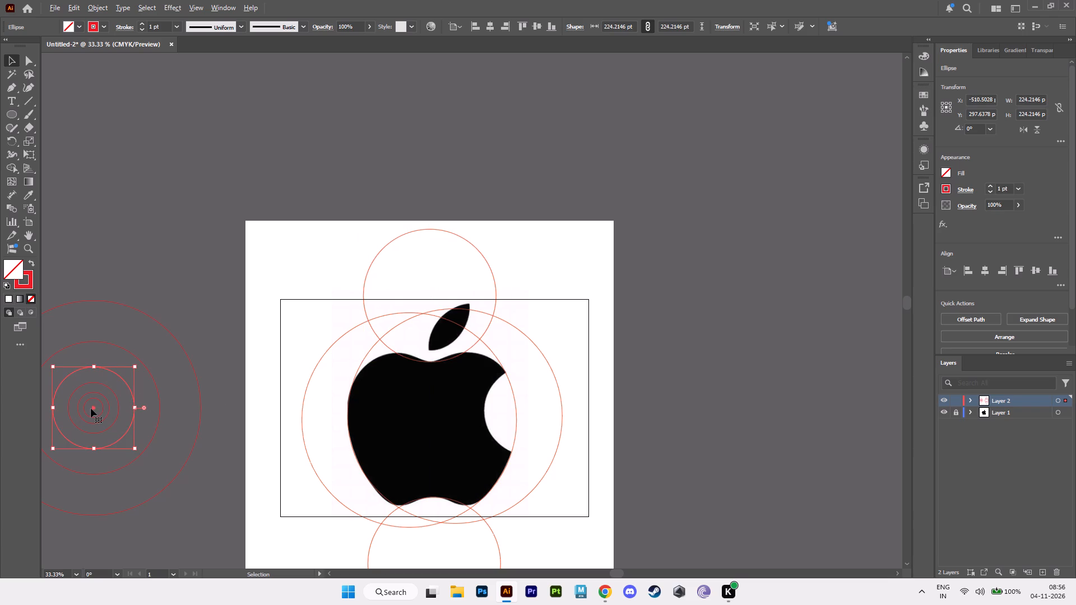
{"action": "left_click_drag", "start_coordinate": [92, 408], "coordinate": [576, 377], "text": "alt"}
{"action": "scroll", "coordinate": [567, 405], "scroll_direction": "up", "scroll_amount": 2, "text": "alt"}
{"action": "left_click_drag", "start_coordinate": [586, 348], "coordinate": [488, 415]}
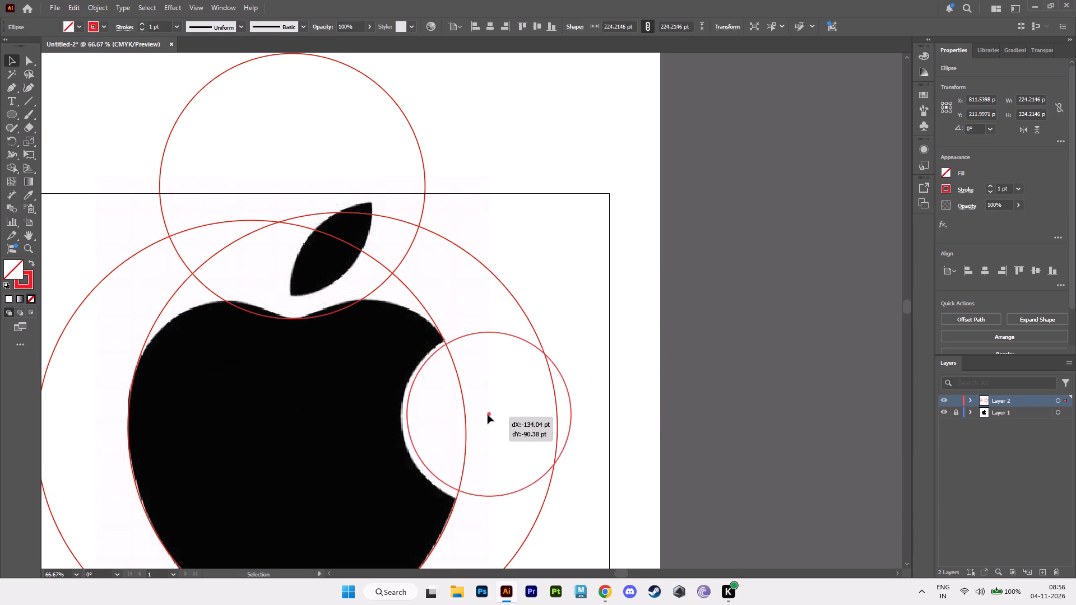
{"action": "left_click_drag", "start_coordinate": [488, 415], "coordinate": [483, 413]}
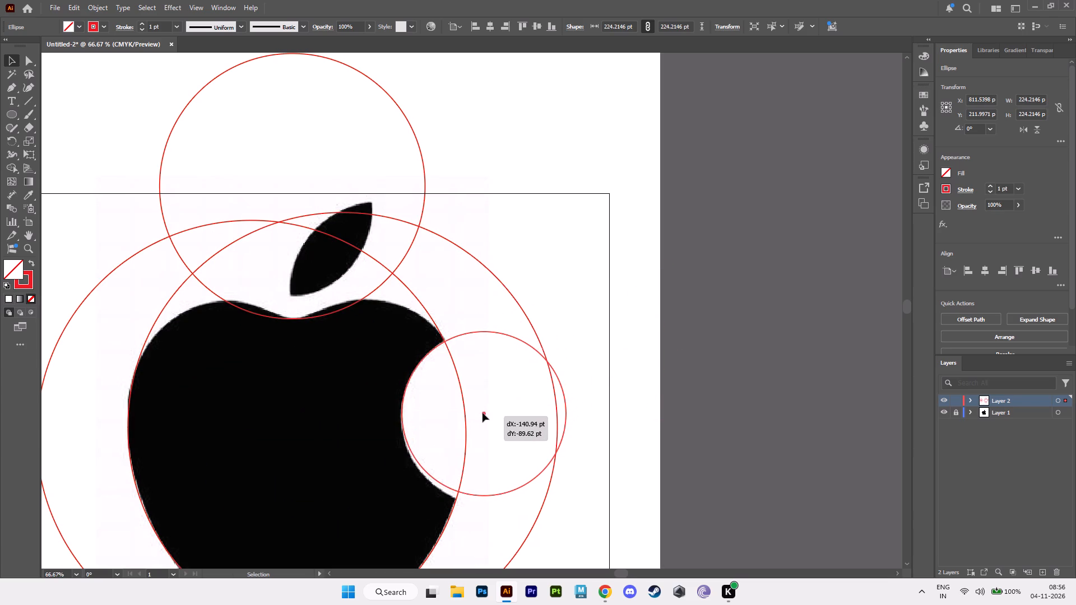
{"action": "left_click_drag", "start_coordinate": [483, 413], "coordinate": [485, 414]}
Nudge the bite circle against the bite's inner edge, to a center of about X 669, Y 309 pt.
{"action": "scroll", "coordinate": [485, 420], "scroll_direction": "up", "scroll_amount": 1, "text": "alt"}
{"action": "middle_click_drag", "start_coordinate": [480, 429], "coordinate": [537, 370], "text": "alt"}
{"action": "key", "text": "Down"}
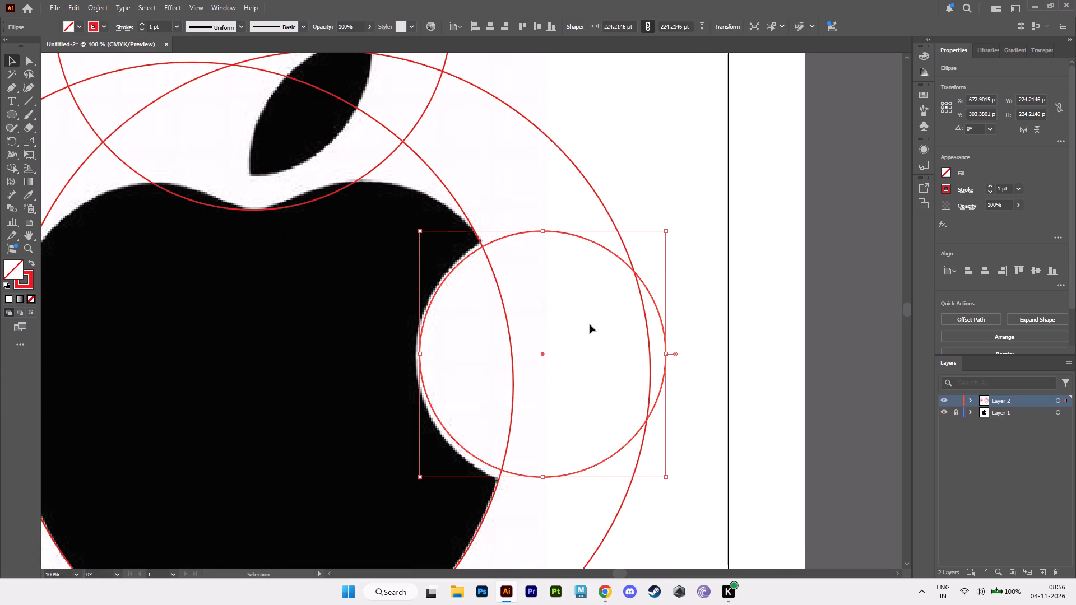
{"action": "key", "text": "Left"}
{"action": "key", "text": "Left"}
{"action": "key", "text": "Left"}
{"action": "key", "text": "Left"}
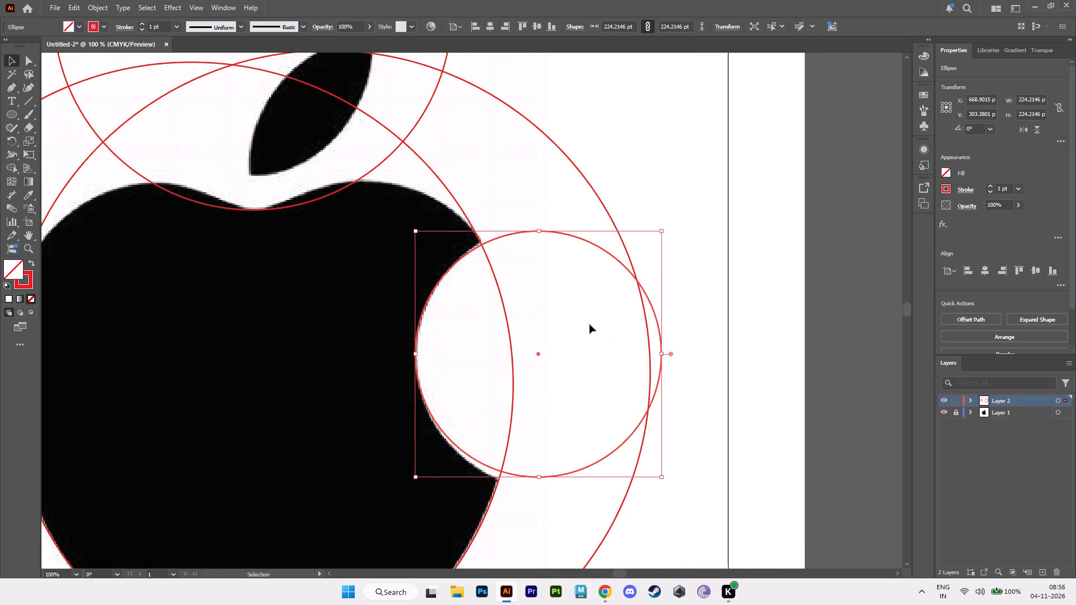
{"action": "key", "text": "Down"}
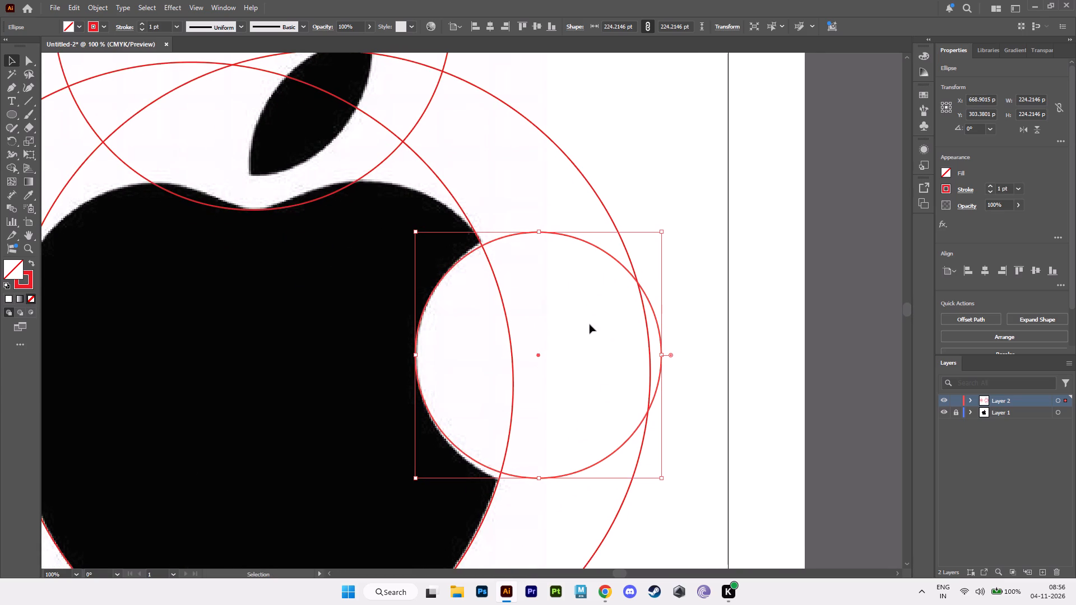
{"action": "key", "text": "Down"}
{"action": "key", "text": "Down"}
{"action": "key", "text": "Down"}
{"action": "key", "text": "Down"}
{"action": "key", "text": "Down"}
{"action": "key", "text": "Down"}
{"action": "key", "text": "Up"}
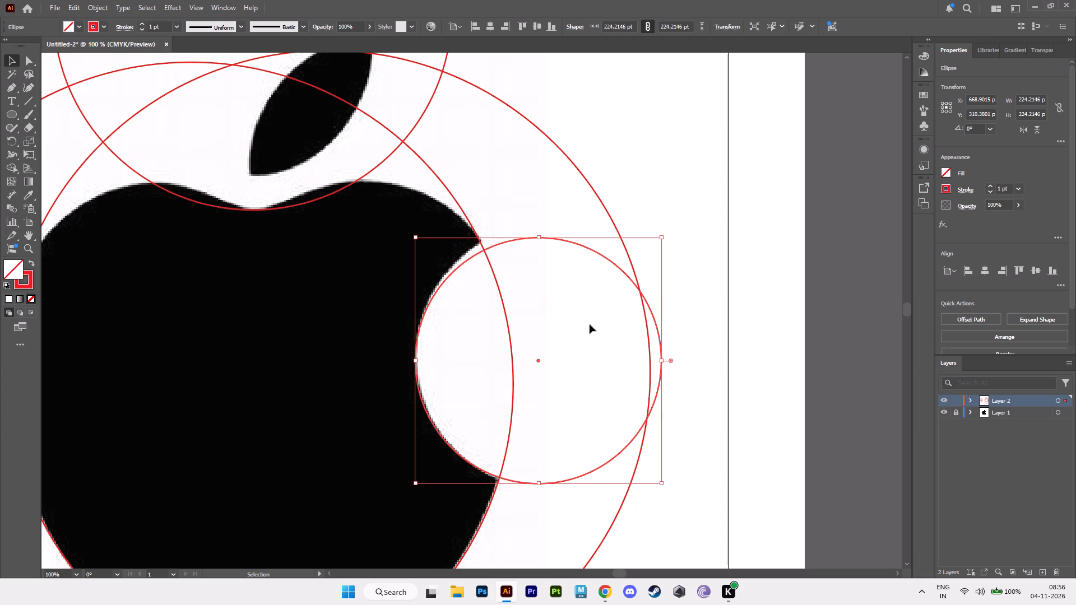
{"action": "key", "text": "Right"}
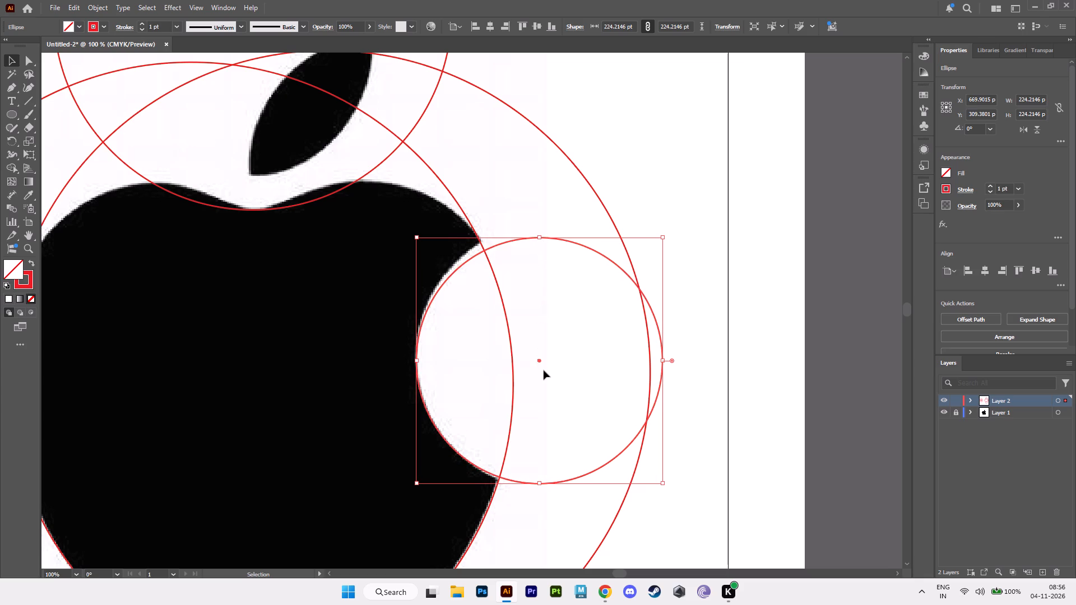
{"action": "key", "text": "Left"}
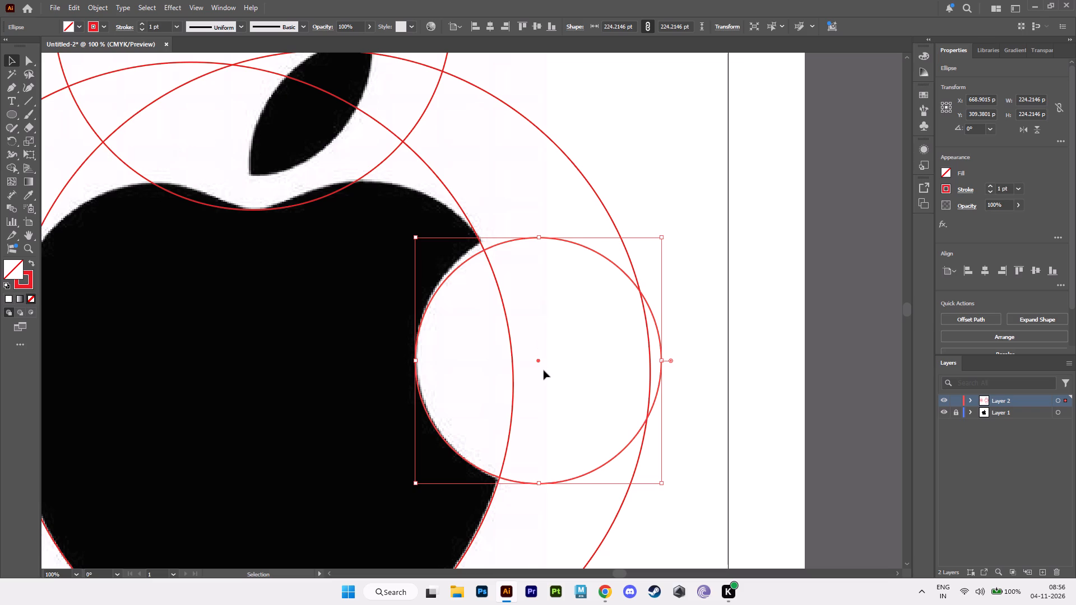
Fine-tune the bite circle's vertical position along the bite edge, ending at about Y 310 pt.
{"action": "key", "text": "Up"}
{"action": "key", "text": "Up"}
{"action": "key", "text": "Up"}
{"action": "key", "text": "Up"}
{"action": "key", "text": "Up"}
{"action": "key", "text": "Up"}
{"action": "key", "text": "Up"}
{"action": "key", "text": "Up"}
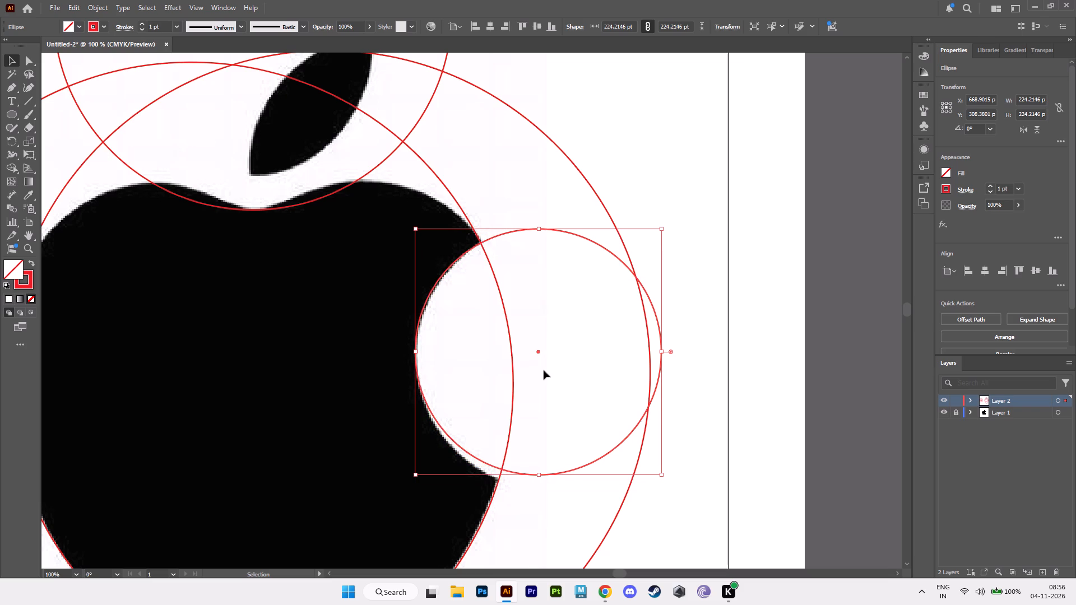
{"action": "key", "text": "Down"}
{"action": "key", "text": "Down"}
{"action": "key", "text": "Down"}
{"action": "key", "text": "Down"}
{"action": "key", "text": "Down"}
{"action": "key", "text": "Down"}
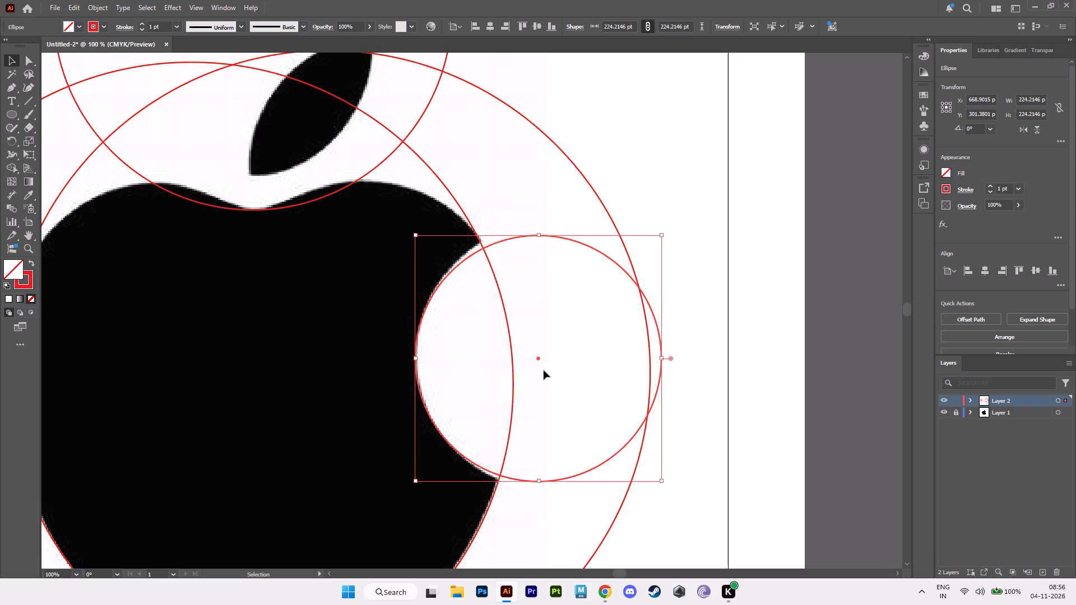
{"action": "key", "text": "Down"}
{"action": "key", "text": "Down"}
{"action": "key", "text": "Down"}
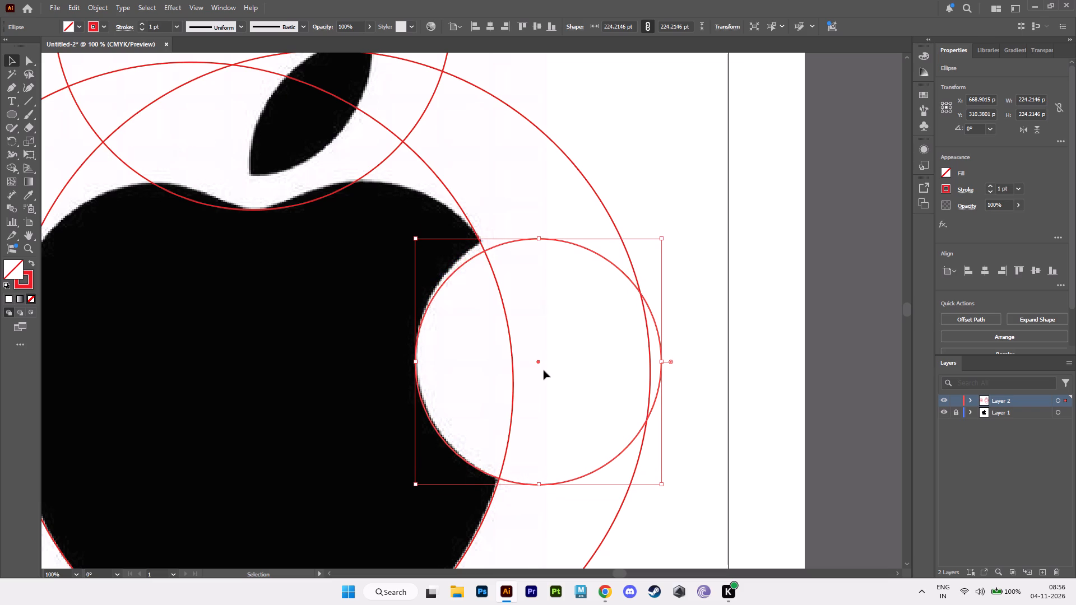
{"action": "key", "text": "Up"}
{"action": "key", "text": "Down"}
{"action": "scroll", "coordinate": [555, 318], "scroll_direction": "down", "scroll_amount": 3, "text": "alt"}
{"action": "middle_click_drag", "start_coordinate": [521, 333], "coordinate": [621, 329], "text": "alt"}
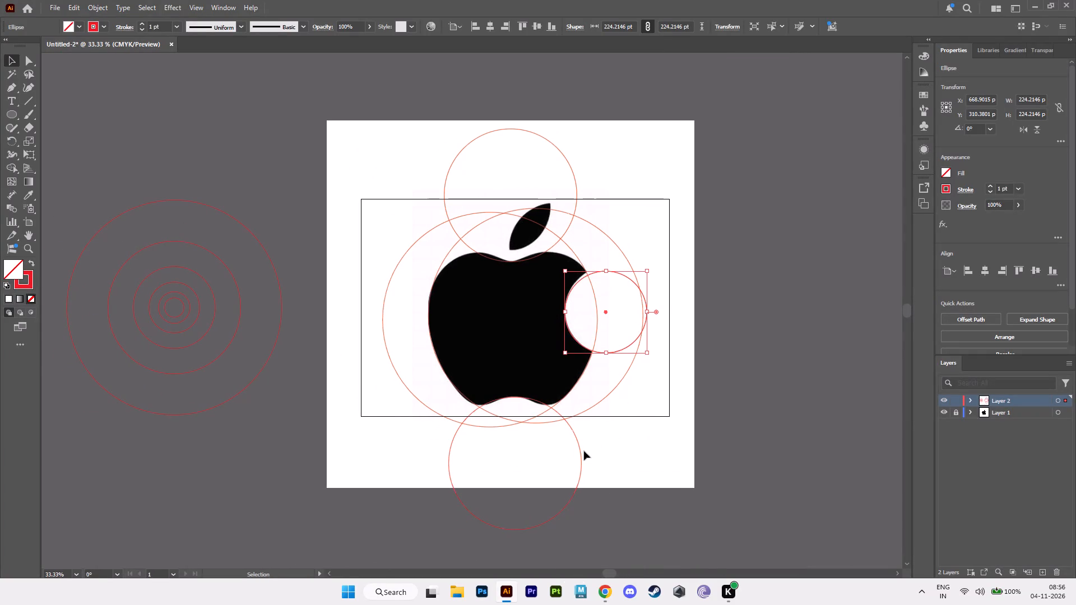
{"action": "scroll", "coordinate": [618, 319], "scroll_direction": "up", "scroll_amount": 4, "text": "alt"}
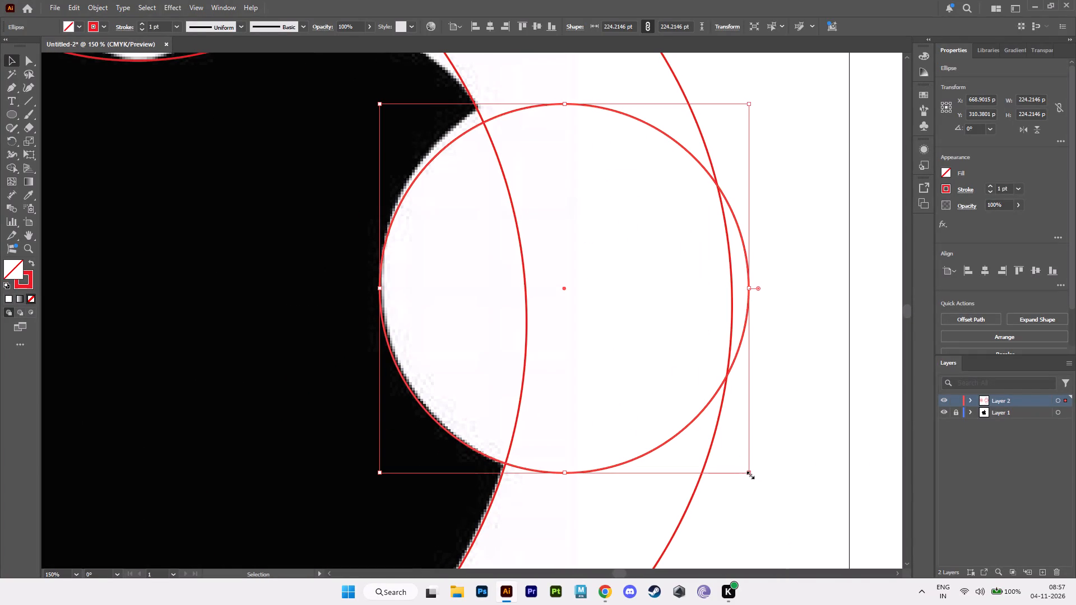
Enlarge the bite circle proportionally about its center to a diameter of about 235 pt.
{"action": "left_click_drag", "start_coordinate": [749, 474], "coordinate": [765, 481], "text": "alt+shift"}
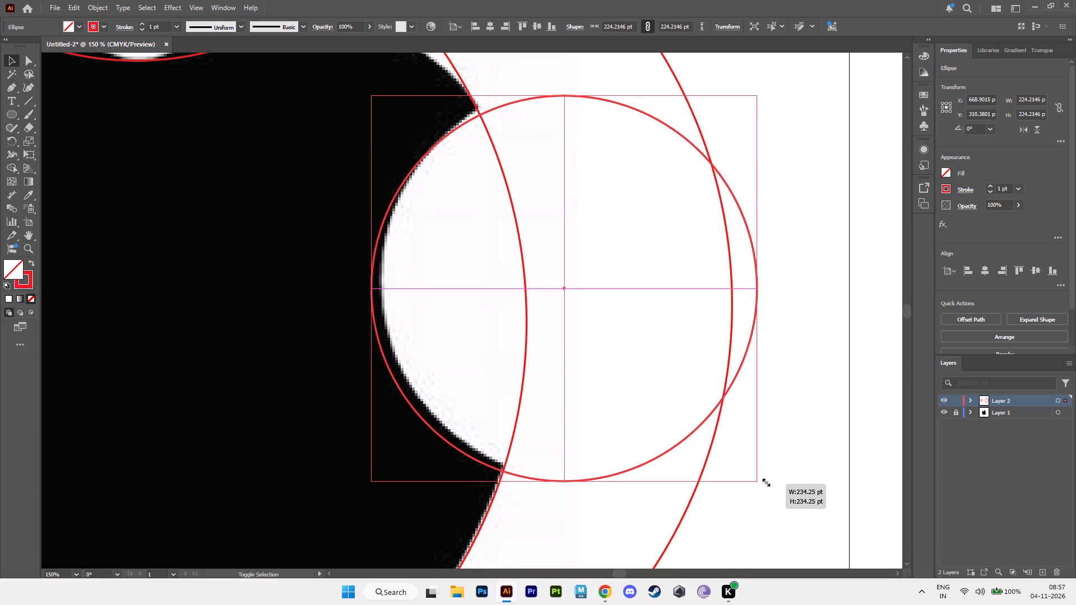
{"action": "left_click_drag", "start_coordinate": [765, 481], "coordinate": [766, 482], "text": "alt+shift"}
Nudge the enlarged circle against the bite's inner edge, to a center of about X 675, Y 305 pt.
{"action": "key", "text": "Right"}
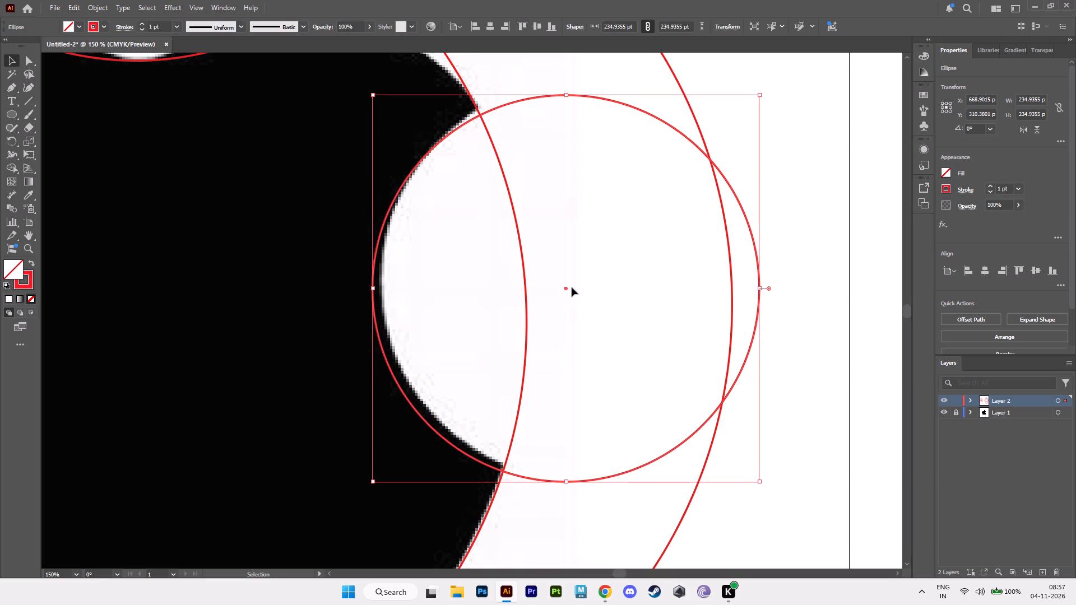
{"action": "key", "text": "Right"}
{"action": "key", "text": "Right"}
{"action": "key", "text": "Right"}
{"action": "key", "text": "Right"}
{"action": "key", "text": "Right"}
{"action": "key", "text": "Up"}
{"action": "key", "text": "Up"}
{"action": "key", "text": "Up"}
{"action": "key", "text": "Up"}
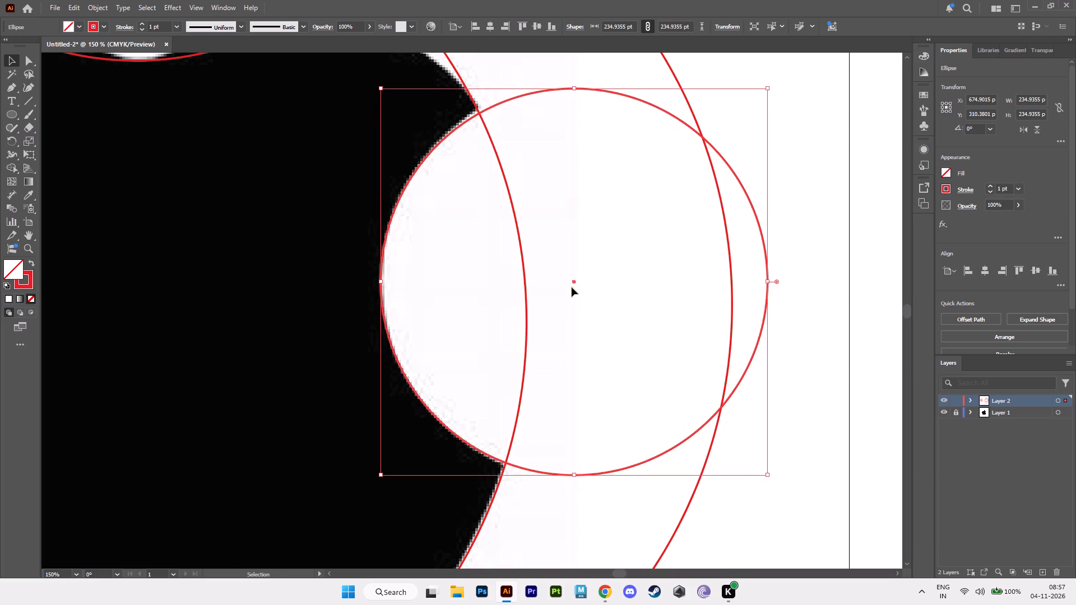
{"action": "key", "text": "Up"}
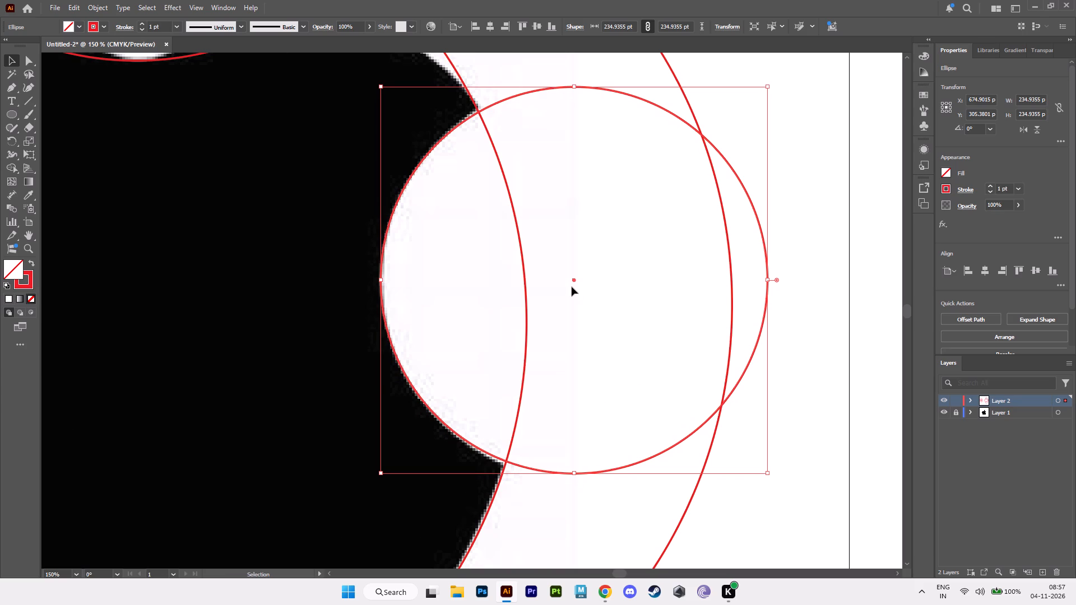
Place a copy of the 224.21 pt concentric circle above the apple's left shoulder, centered at about X 263, Y 46 pt.
{"action": "scroll", "coordinate": [571, 287], "scroll_direction": "down", "scroll_amount": 3, "text": "alt"}
{"action": "scroll", "coordinate": [568, 290], "scroll_direction": "up", "scroll_amount": 1, "text": "alt"}
{"action": "middle_click_drag", "start_coordinate": [568, 290], "coordinate": [661, 366], "text": "alt"}
{"action": "scroll", "coordinate": [655, 376], "scroll_direction": "up", "scroll_amount": 1, "text": "alt"}
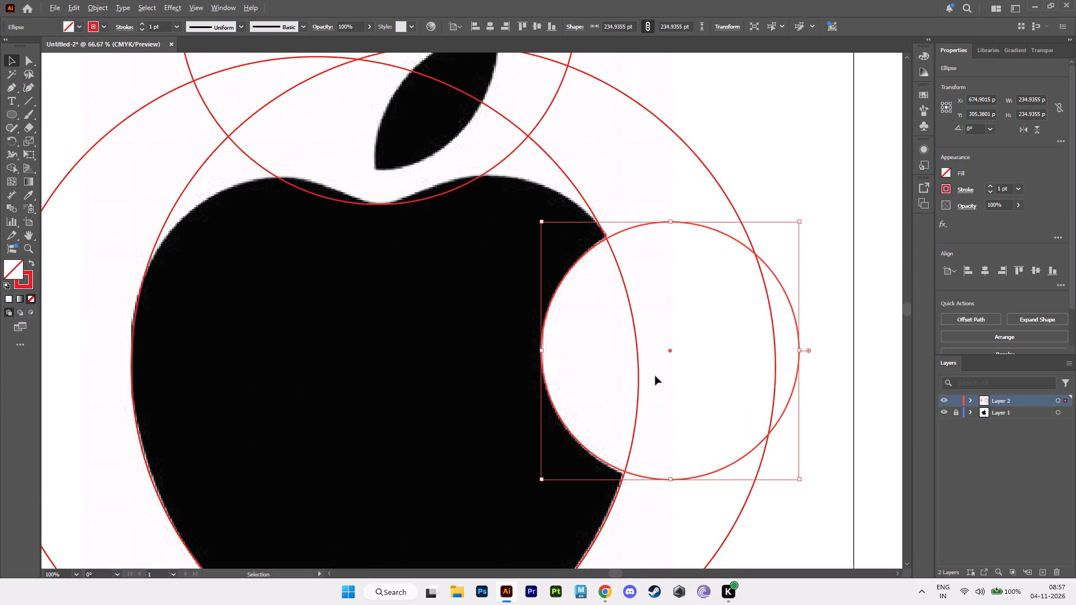
{"action": "scroll", "coordinate": [648, 371], "scroll_direction": "down", "scroll_amount": 1, "text": "alt"}
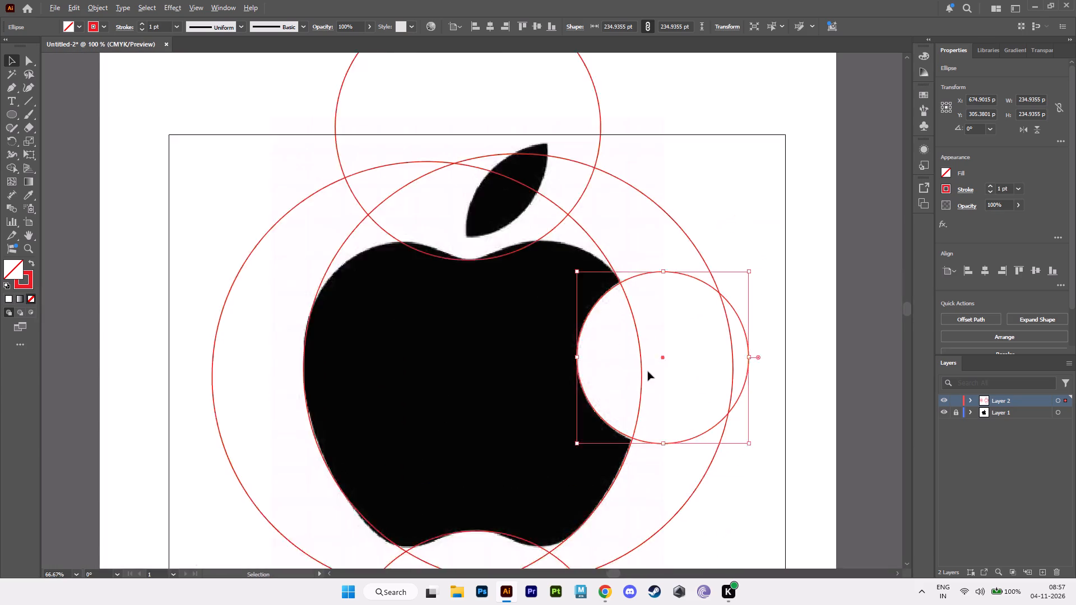
{"action": "scroll", "coordinate": [648, 371], "scroll_direction": "down", "scroll_amount": 1, "text": "alt"}
{"action": "middle_click_drag", "start_coordinate": [648, 371], "coordinate": [714, 361], "text": "alt"}
{"action": "scroll", "coordinate": [714, 361], "scroll_direction": "up", "scroll_amount": 1, "text": "alt"}
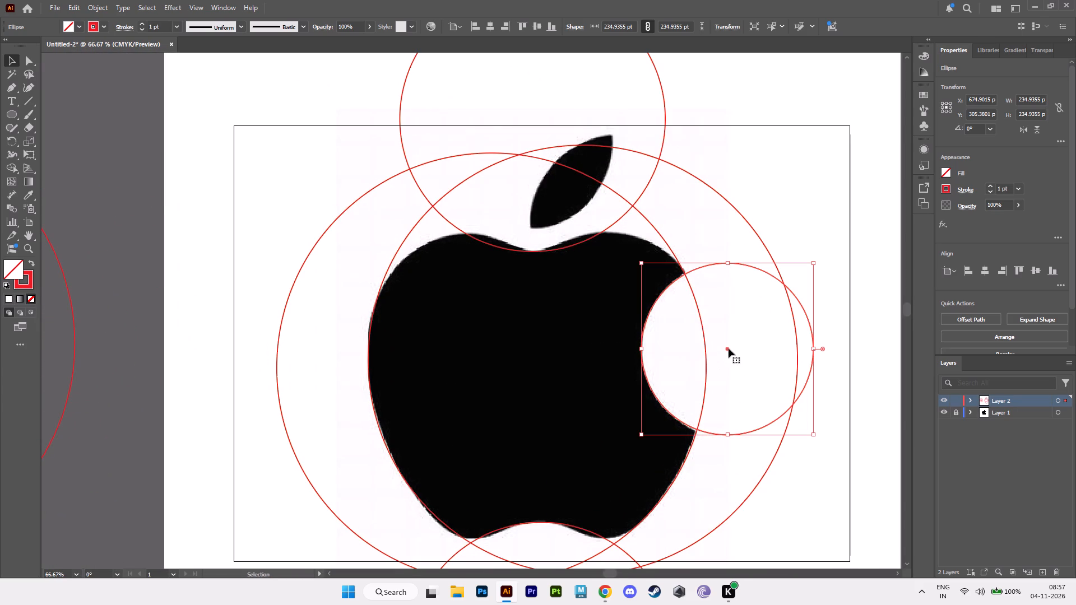
{"action": "scroll", "coordinate": [721, 350], "scroll_direction": "down", "scroll_amount": 2, "text": "alt"}
{"action": "left_click", "coordinate": [318, 317]}
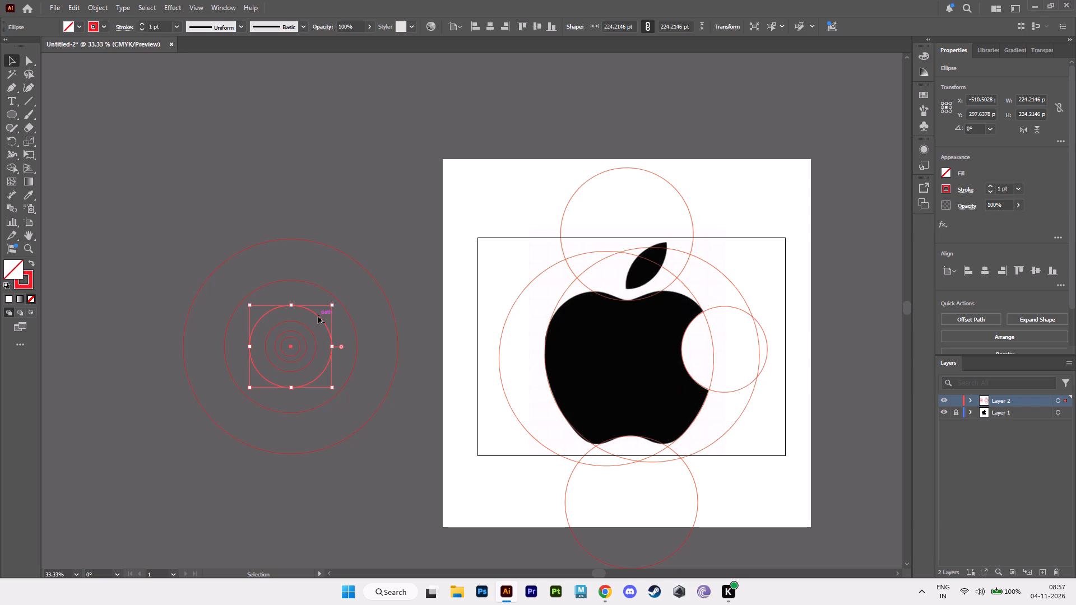
{"action": "left_click_drag", "start_coordinate": [291, 346], "coordinate": [574, 254], "text": "alt"}
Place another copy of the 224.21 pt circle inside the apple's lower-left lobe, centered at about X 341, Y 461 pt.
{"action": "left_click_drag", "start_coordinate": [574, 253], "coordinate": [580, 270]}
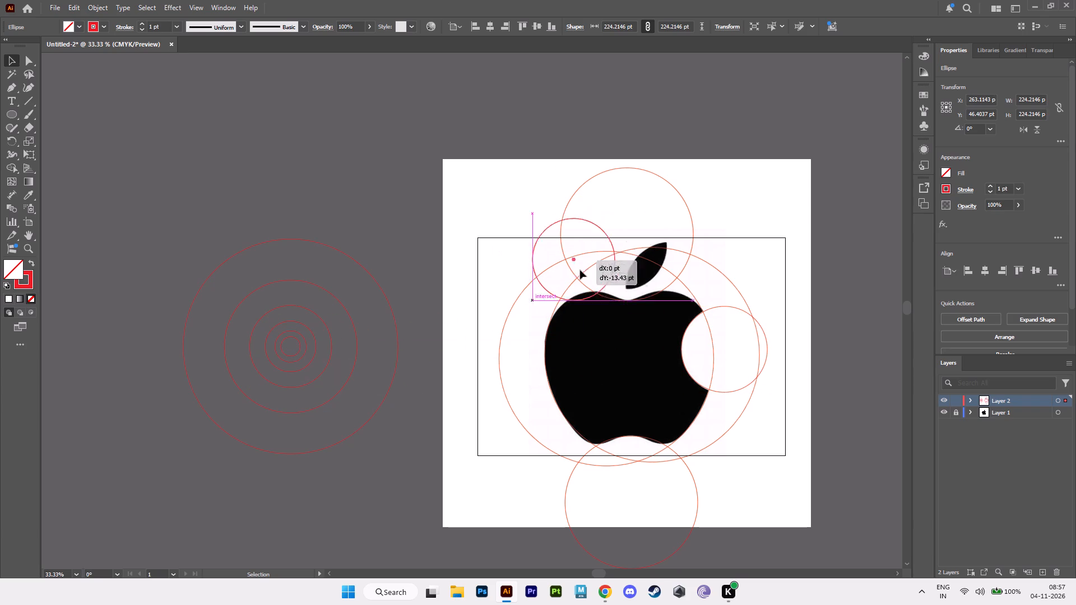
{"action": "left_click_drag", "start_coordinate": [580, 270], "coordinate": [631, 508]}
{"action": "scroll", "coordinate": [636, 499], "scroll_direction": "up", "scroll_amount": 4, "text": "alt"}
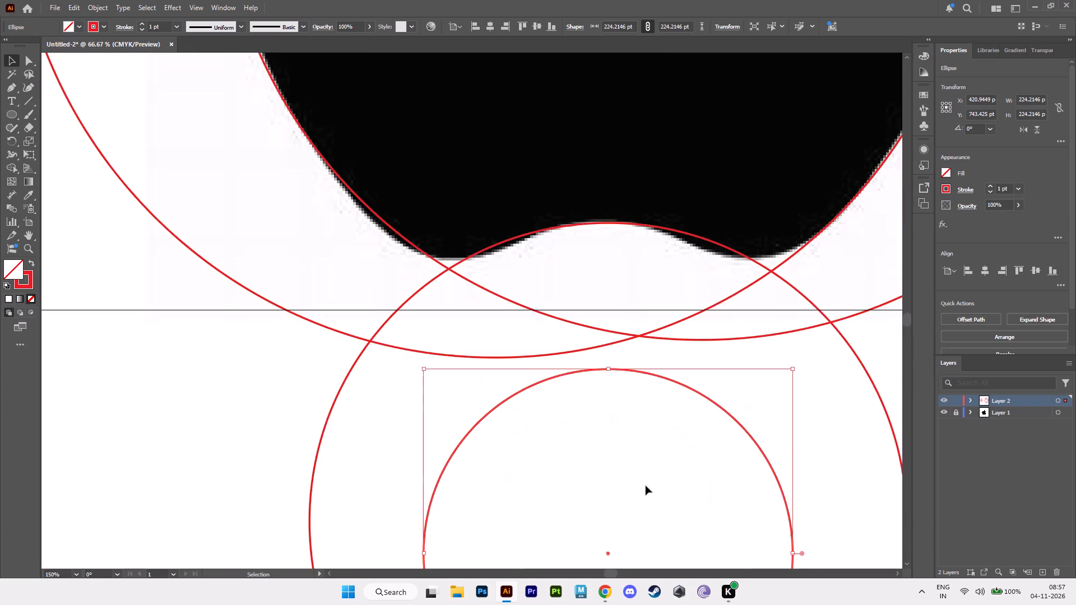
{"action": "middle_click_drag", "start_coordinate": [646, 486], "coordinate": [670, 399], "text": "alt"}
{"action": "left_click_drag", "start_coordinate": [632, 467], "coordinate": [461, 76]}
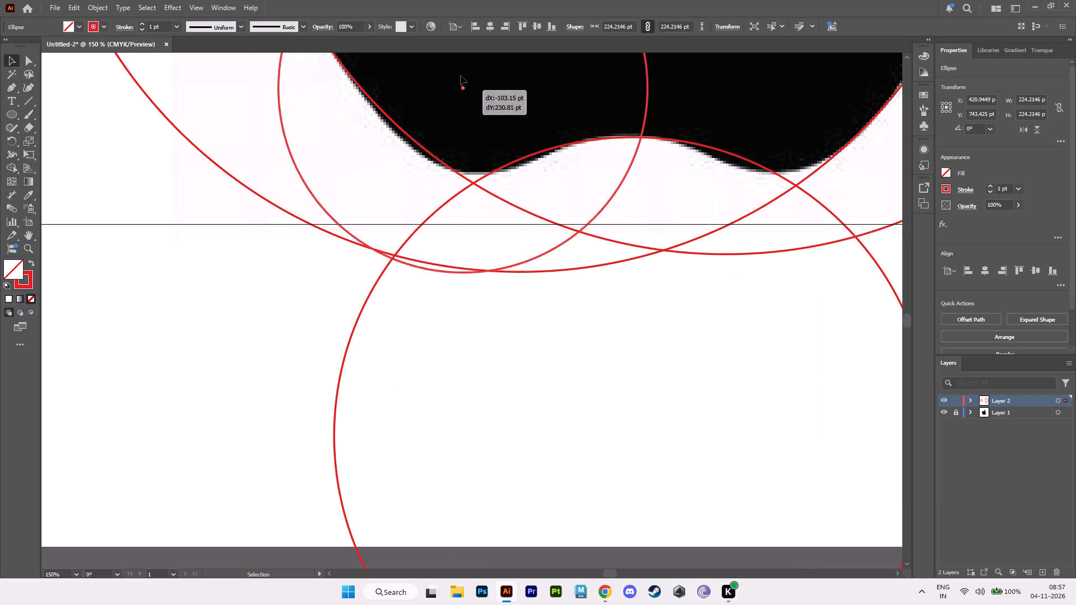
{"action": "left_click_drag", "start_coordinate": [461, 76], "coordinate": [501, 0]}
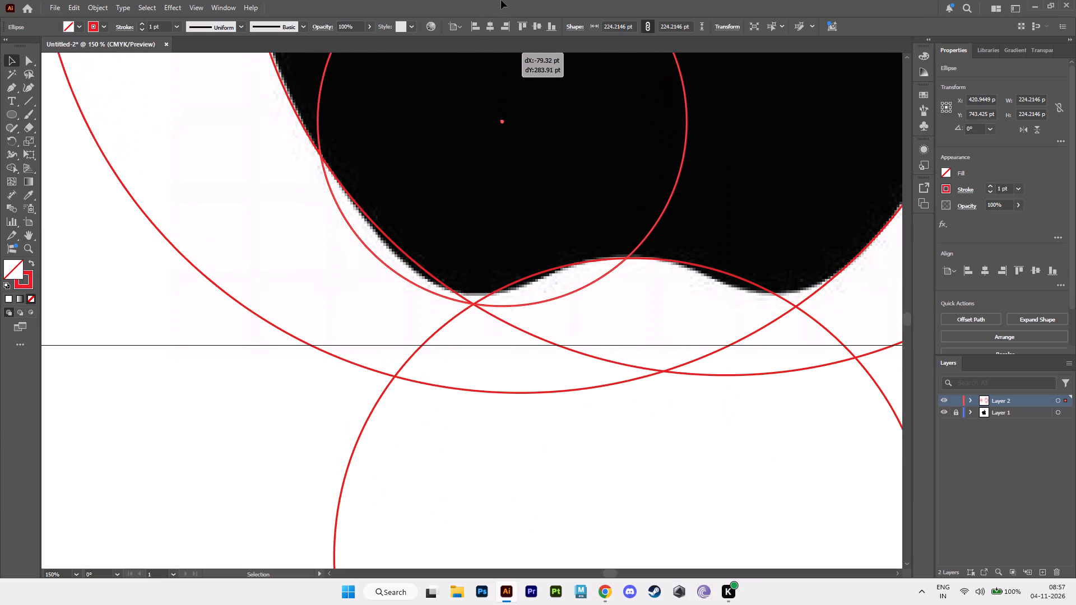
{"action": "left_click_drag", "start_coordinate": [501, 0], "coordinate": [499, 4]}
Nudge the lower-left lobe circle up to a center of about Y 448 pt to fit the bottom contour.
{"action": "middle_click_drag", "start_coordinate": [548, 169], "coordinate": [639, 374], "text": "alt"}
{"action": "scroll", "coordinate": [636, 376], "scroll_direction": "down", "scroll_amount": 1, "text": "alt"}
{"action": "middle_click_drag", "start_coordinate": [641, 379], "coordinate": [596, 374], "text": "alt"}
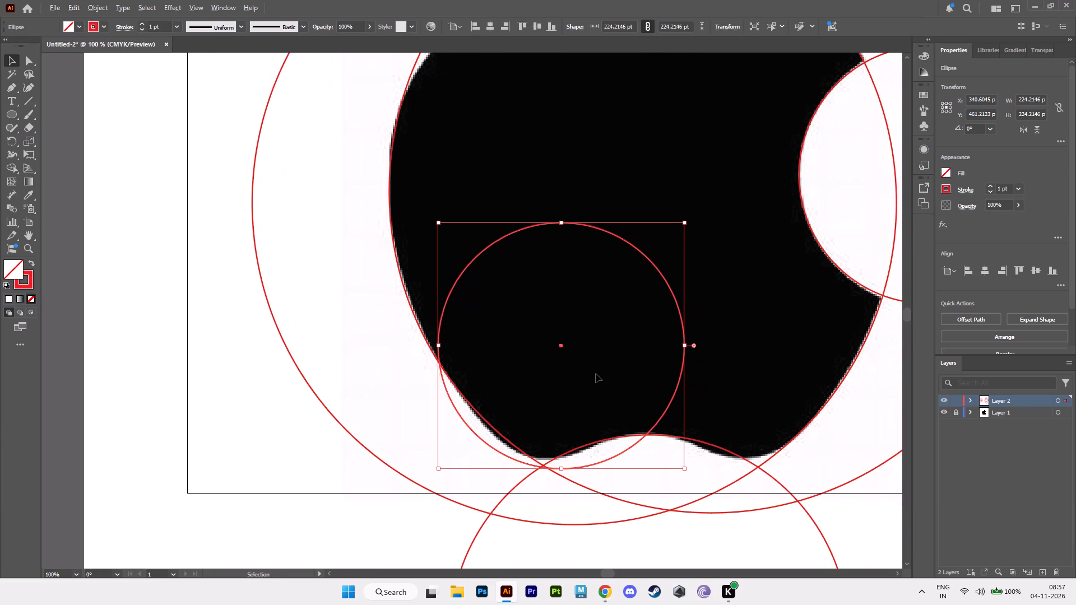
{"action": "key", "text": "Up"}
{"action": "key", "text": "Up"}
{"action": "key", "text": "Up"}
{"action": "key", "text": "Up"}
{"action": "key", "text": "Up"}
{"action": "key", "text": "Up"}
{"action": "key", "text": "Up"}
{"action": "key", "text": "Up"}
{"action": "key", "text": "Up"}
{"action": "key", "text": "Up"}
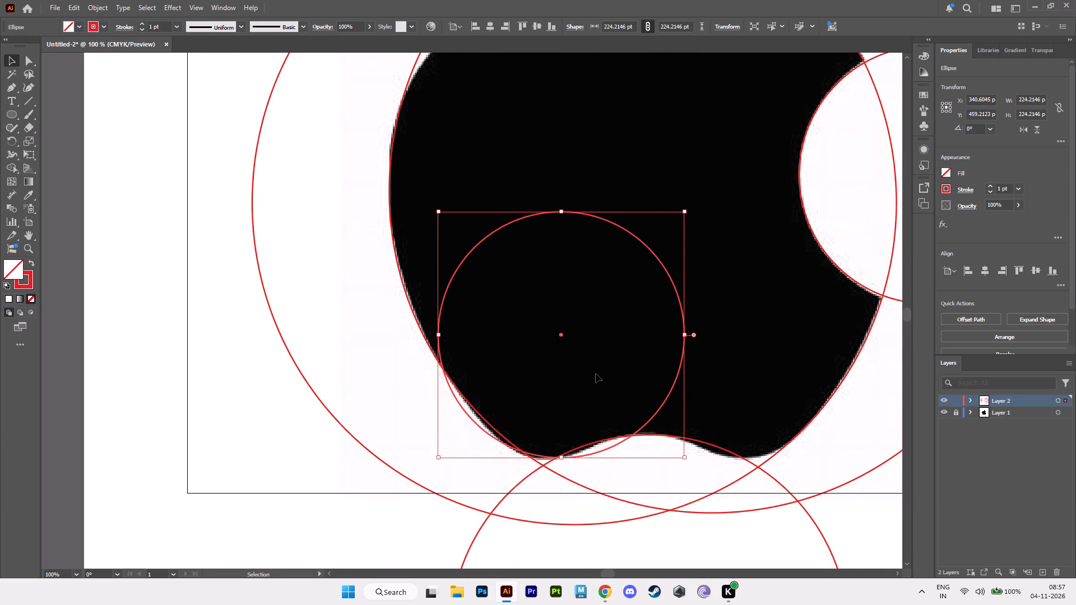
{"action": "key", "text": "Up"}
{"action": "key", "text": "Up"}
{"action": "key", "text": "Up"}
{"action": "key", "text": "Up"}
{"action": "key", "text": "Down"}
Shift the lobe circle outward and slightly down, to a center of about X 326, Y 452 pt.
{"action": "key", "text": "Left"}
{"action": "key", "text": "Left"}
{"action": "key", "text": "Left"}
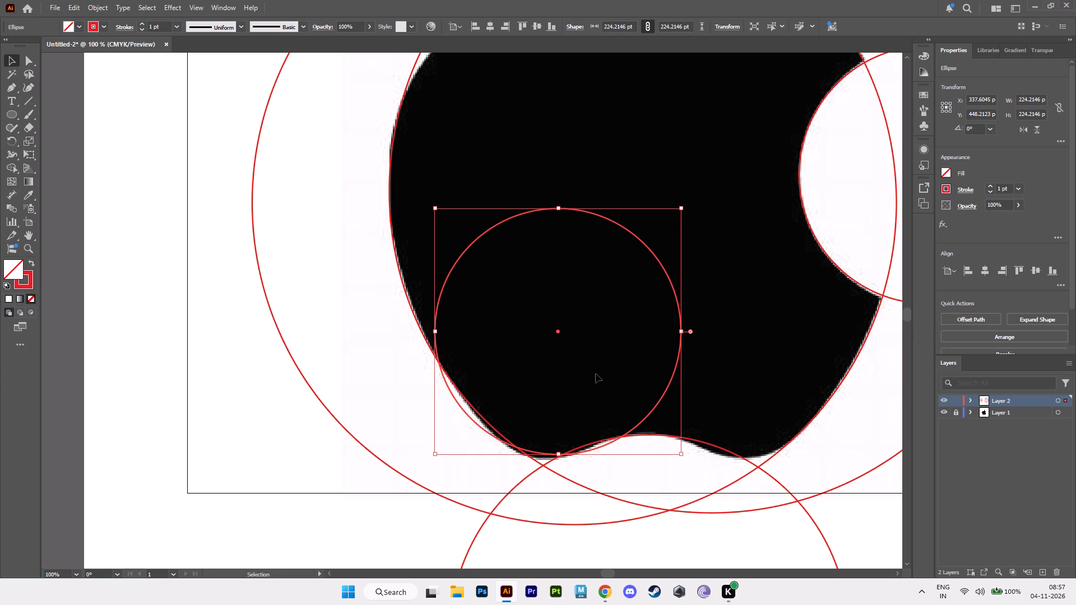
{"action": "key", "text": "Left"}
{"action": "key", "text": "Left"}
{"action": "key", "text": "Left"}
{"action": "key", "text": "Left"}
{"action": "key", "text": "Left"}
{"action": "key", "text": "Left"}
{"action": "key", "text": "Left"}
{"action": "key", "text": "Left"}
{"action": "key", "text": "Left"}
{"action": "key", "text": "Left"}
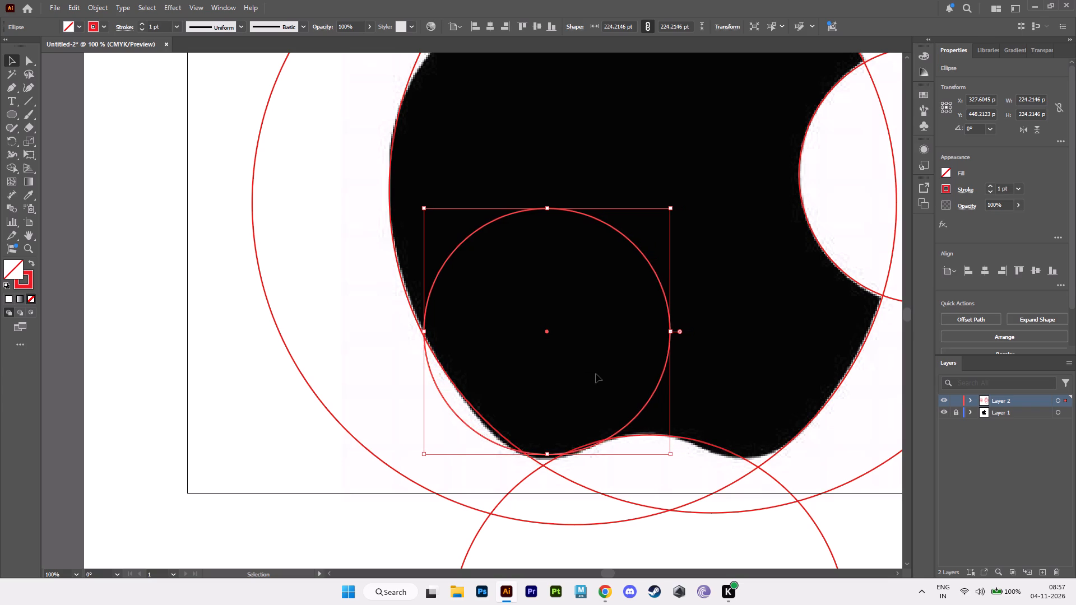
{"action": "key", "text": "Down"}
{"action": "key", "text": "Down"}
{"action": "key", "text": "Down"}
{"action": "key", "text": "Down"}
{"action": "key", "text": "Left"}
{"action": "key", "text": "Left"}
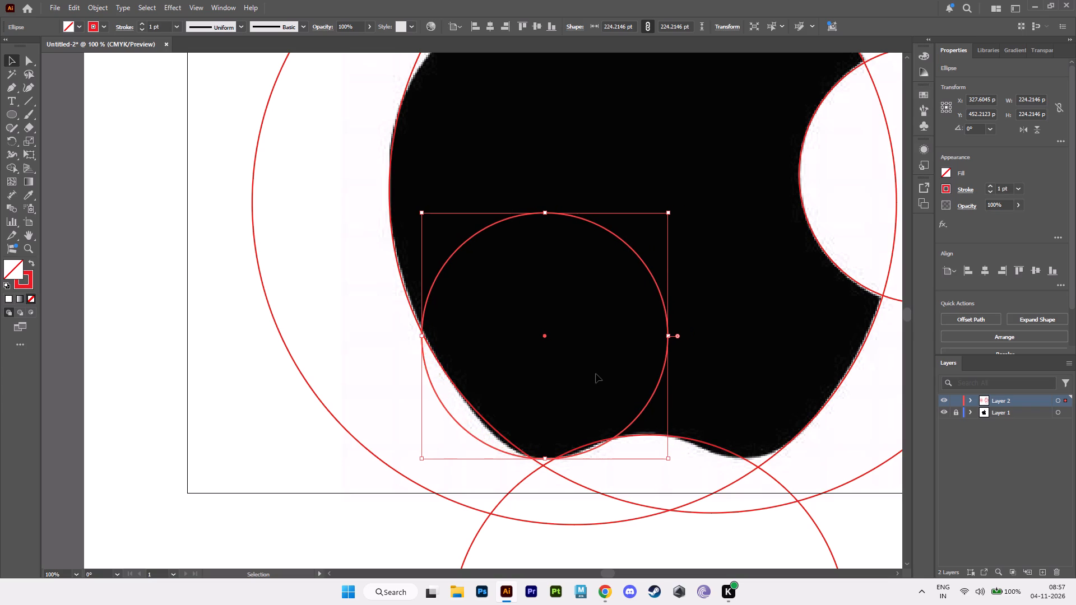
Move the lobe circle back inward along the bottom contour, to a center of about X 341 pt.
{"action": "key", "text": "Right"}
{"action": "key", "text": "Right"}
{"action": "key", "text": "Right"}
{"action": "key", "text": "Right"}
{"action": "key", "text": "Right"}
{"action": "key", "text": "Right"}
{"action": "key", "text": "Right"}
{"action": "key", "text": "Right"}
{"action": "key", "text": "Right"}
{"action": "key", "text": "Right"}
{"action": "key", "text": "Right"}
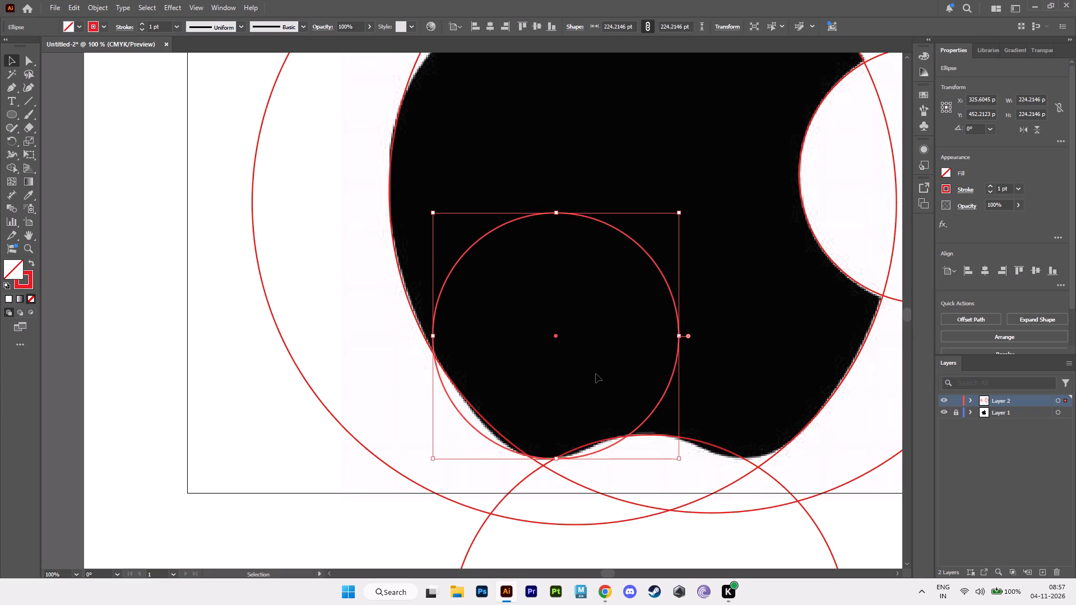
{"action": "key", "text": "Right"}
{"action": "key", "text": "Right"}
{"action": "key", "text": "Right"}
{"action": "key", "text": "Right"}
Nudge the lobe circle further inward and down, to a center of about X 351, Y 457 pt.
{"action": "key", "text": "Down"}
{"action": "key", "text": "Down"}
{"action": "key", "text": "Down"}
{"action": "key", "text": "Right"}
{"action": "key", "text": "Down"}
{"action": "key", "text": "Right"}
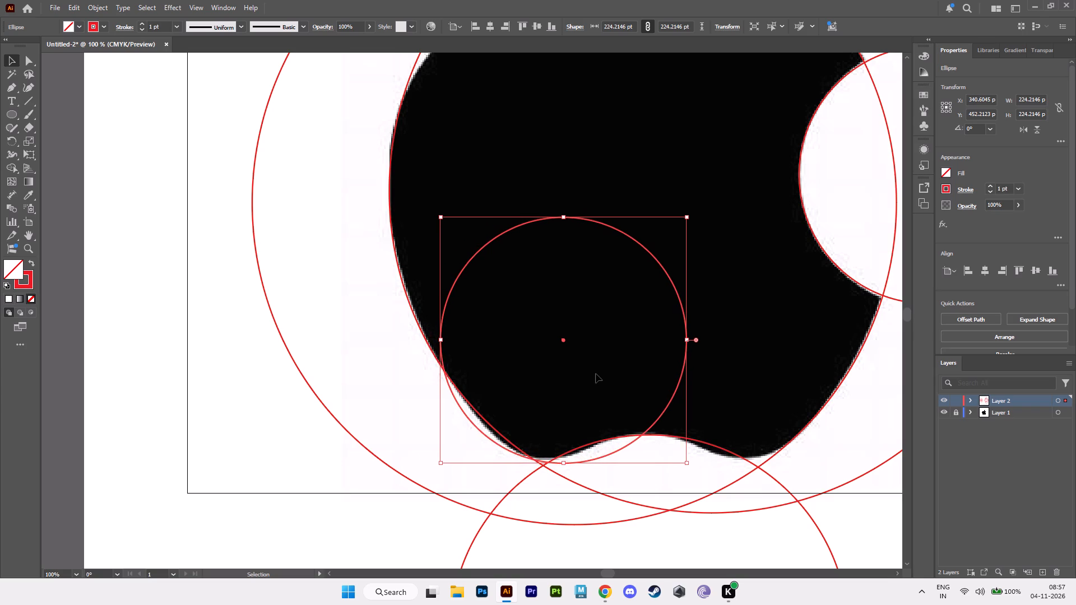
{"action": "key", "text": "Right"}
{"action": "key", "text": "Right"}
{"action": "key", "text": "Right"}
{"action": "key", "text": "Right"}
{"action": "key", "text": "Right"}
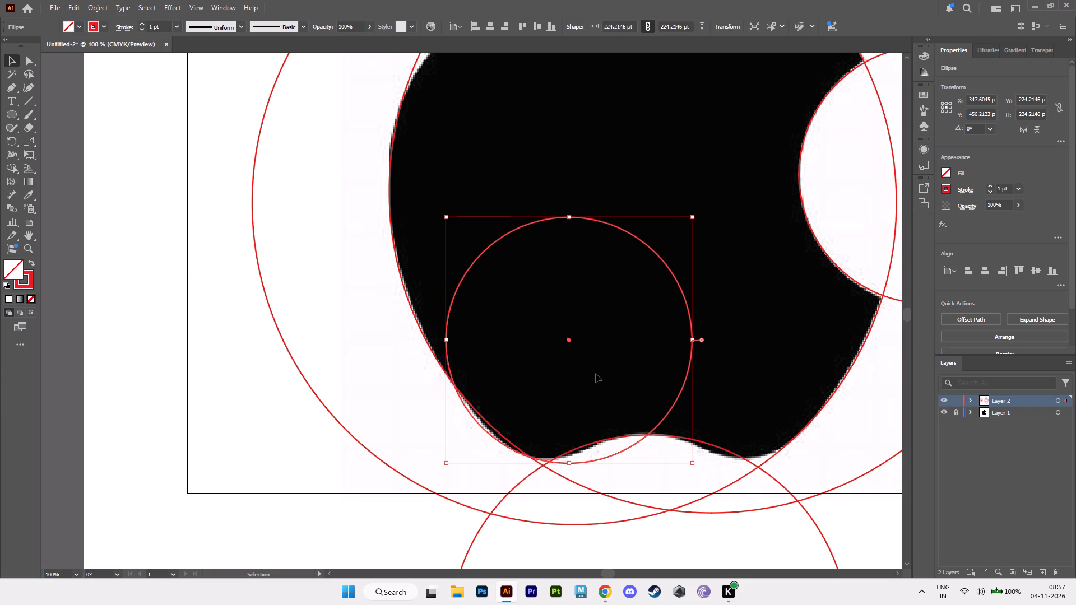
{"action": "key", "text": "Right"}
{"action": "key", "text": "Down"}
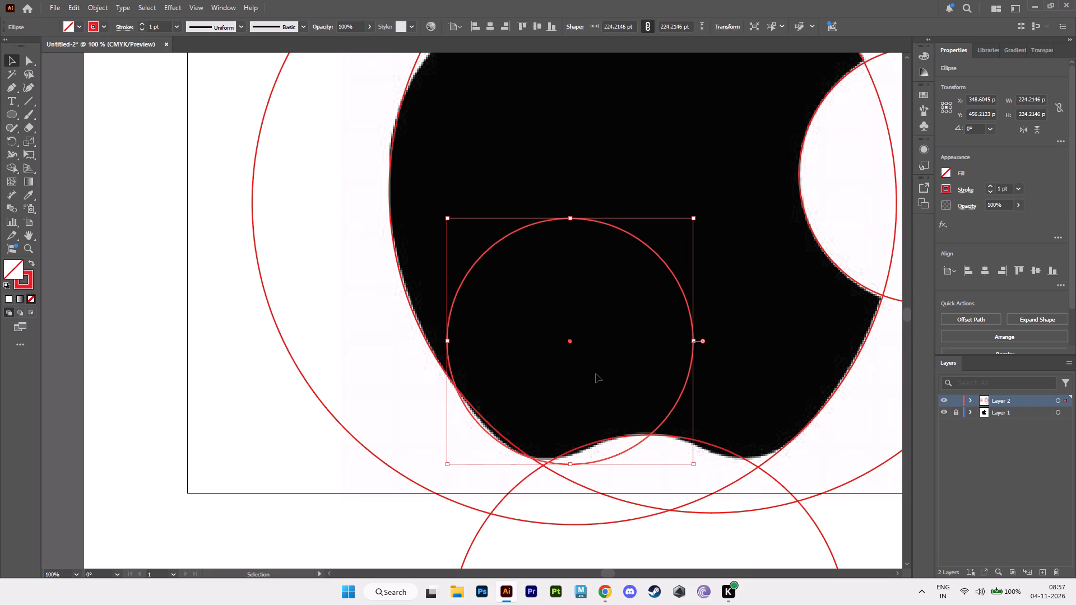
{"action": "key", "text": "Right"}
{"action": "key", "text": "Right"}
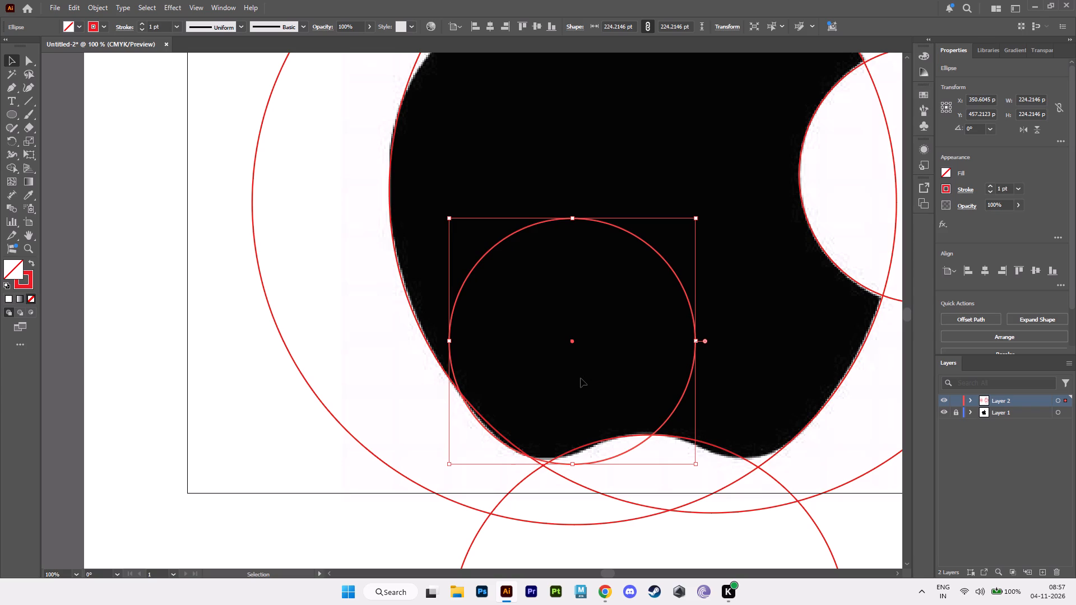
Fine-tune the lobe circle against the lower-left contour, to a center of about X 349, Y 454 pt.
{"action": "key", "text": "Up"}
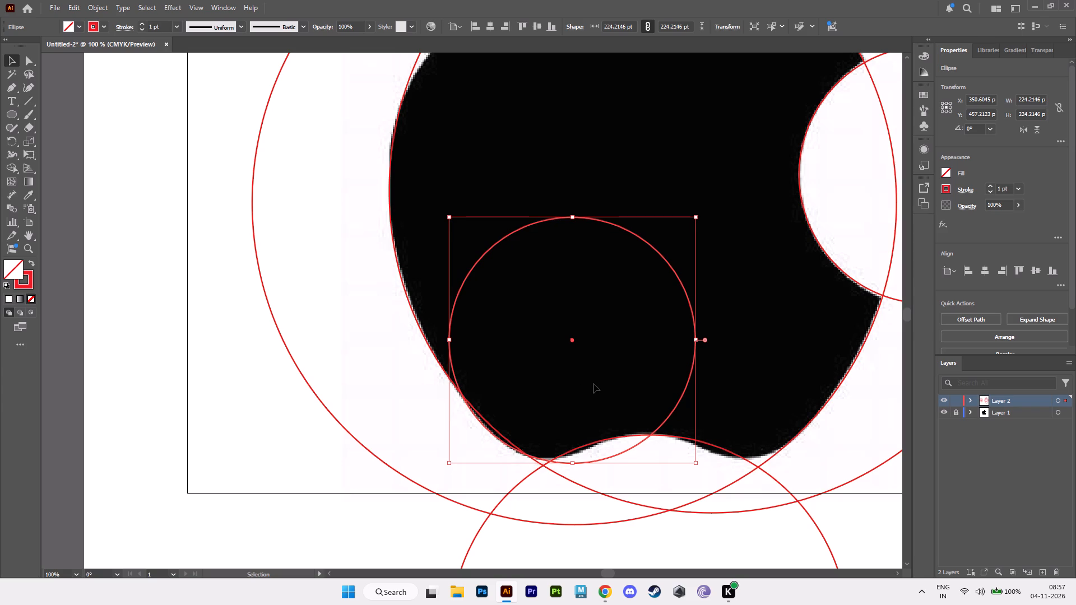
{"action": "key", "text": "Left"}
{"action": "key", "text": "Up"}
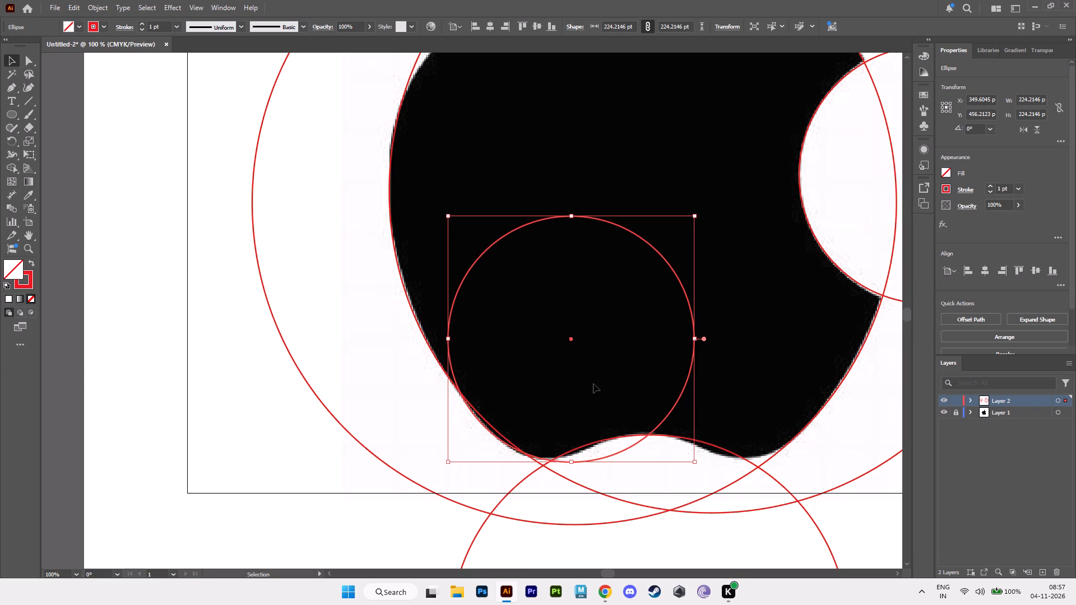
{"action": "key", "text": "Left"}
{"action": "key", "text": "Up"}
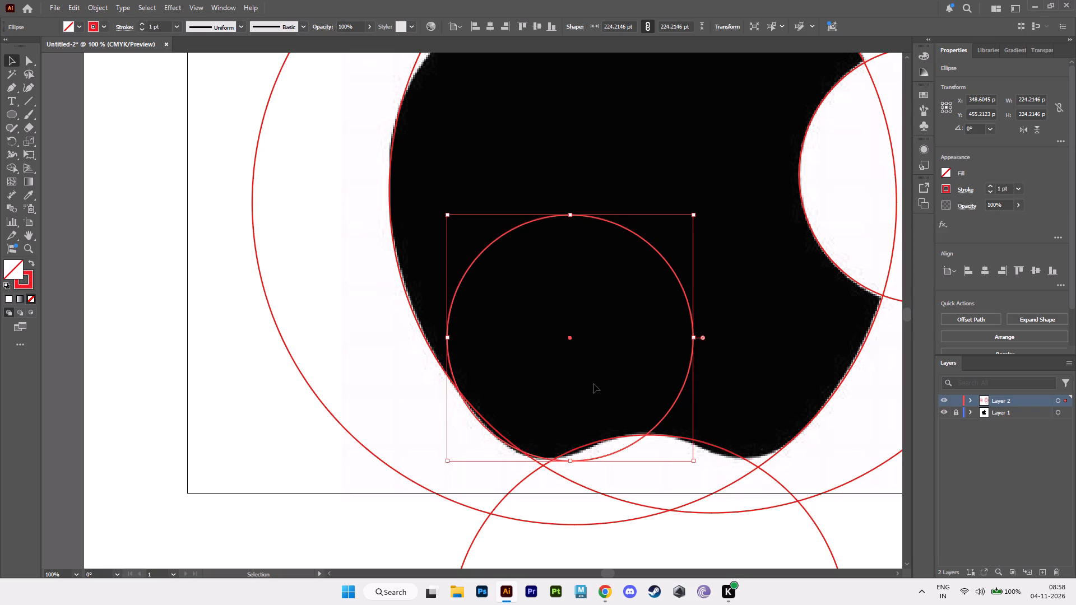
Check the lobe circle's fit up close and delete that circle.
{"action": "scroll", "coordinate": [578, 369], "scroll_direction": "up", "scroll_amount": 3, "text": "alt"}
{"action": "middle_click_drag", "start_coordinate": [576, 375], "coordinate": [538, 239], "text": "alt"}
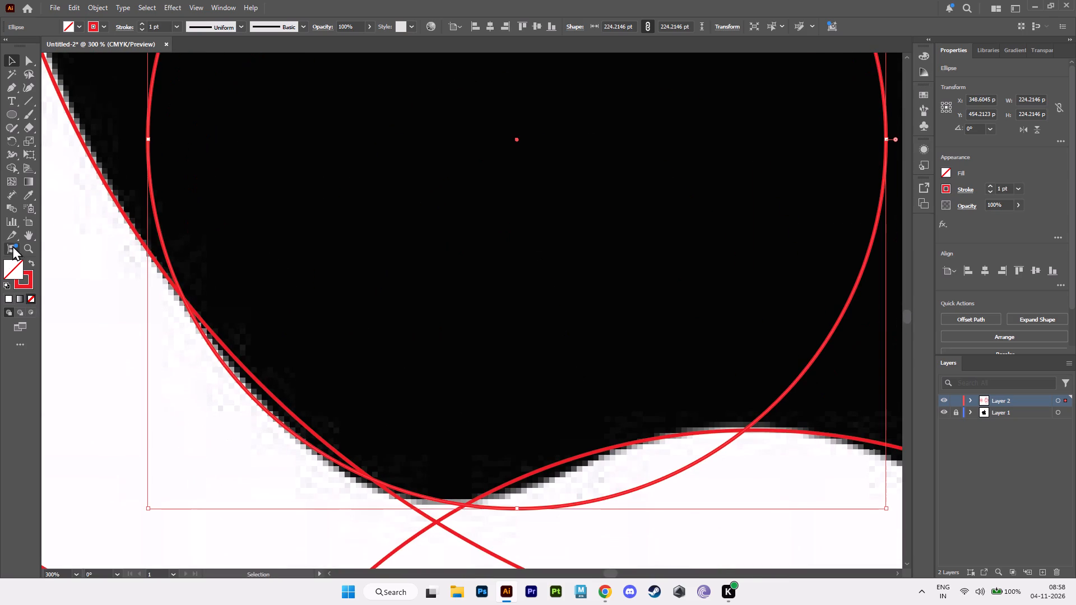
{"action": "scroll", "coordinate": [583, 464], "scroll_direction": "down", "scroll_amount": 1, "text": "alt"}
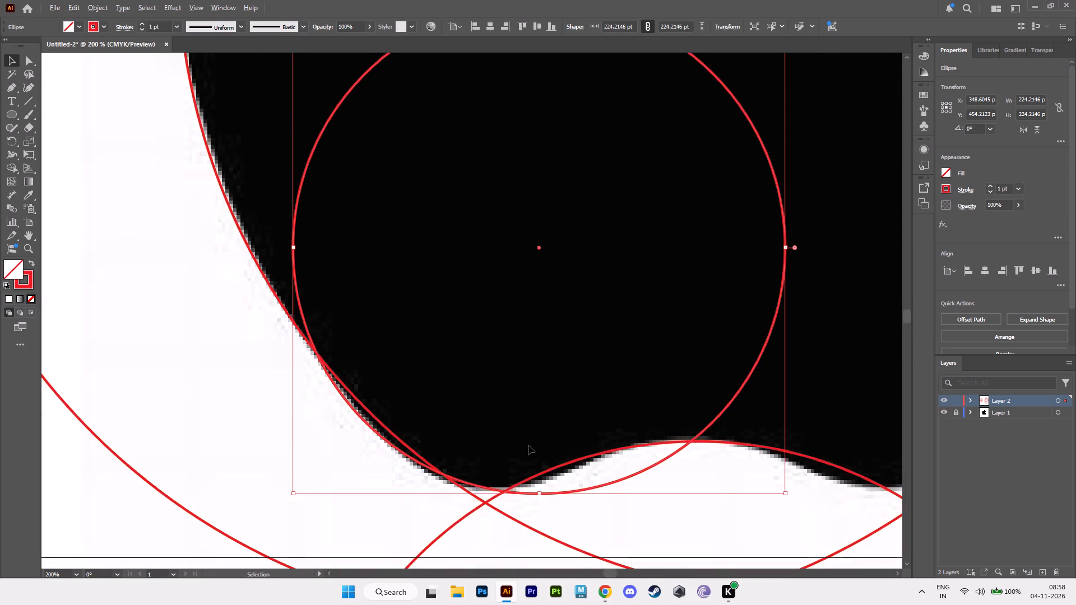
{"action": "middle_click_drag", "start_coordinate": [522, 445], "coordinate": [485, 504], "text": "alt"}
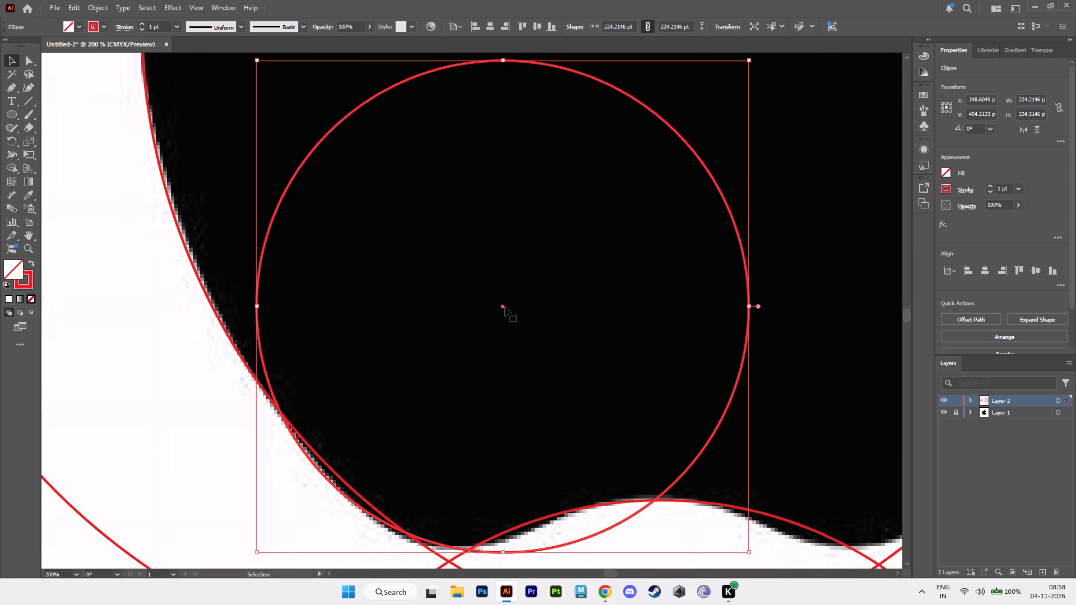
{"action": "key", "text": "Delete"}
Nudge the 586.98 pt circle that follows the apple's left side down to a center of about Y 324 pt.
{"action": "scroll", "coordinate": [683, 395], "scroll_direction": "down", "scroll_amount": 4, "text": "alt"}
{"action": "middle_click_drag", "start_coordinate": [609, 412], "coordinate": [603, 414], "text": "alt"}
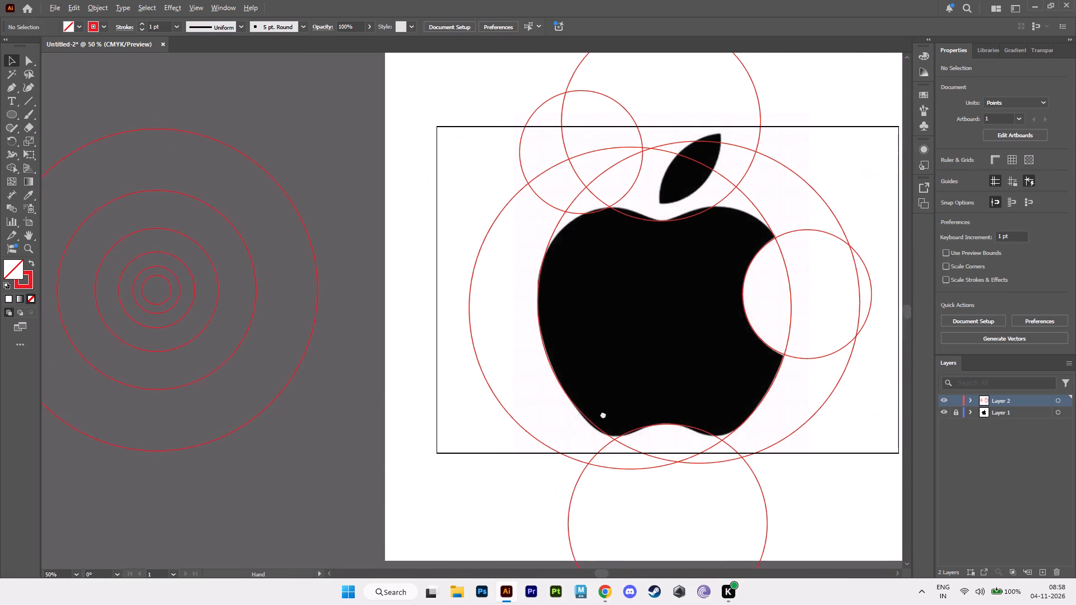
{"action": "middle_click_drag", "start_coordinate": [603, 414], "coordinate": [546, 439], "text": "alt"}
{"action": "scroll", "coordinate": [546, 439], "scroll_direction": "up", "scroll_amount": 2, "text": "alt"}
{"action": "scroll", "coordinate": [563, 441], "scroll_direction": "down", "scroll_amount": 2, "text": "alt"}
{"action": "middle_click_drag", "start_coordinate": [583, 436], "coordinate": [456, 467], "text": "alt"}
{"action": "scroll", "coordinate": [482, 469], "scroll_direction": "up", "scroll_amount": 1, "text": "alt"}
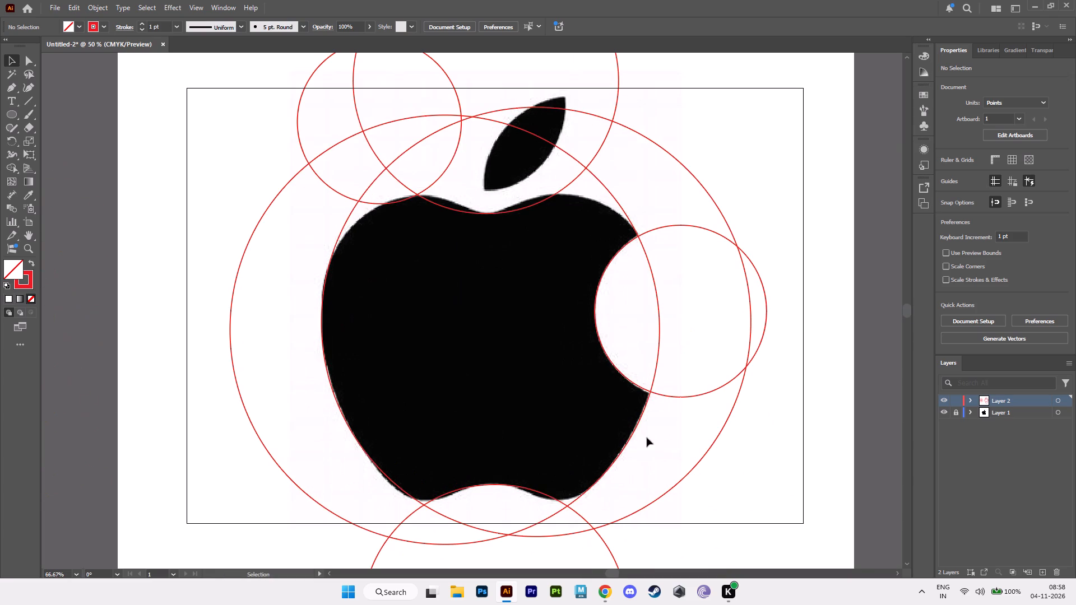
{"action": "left_click", "coordinate": [722, 432]}
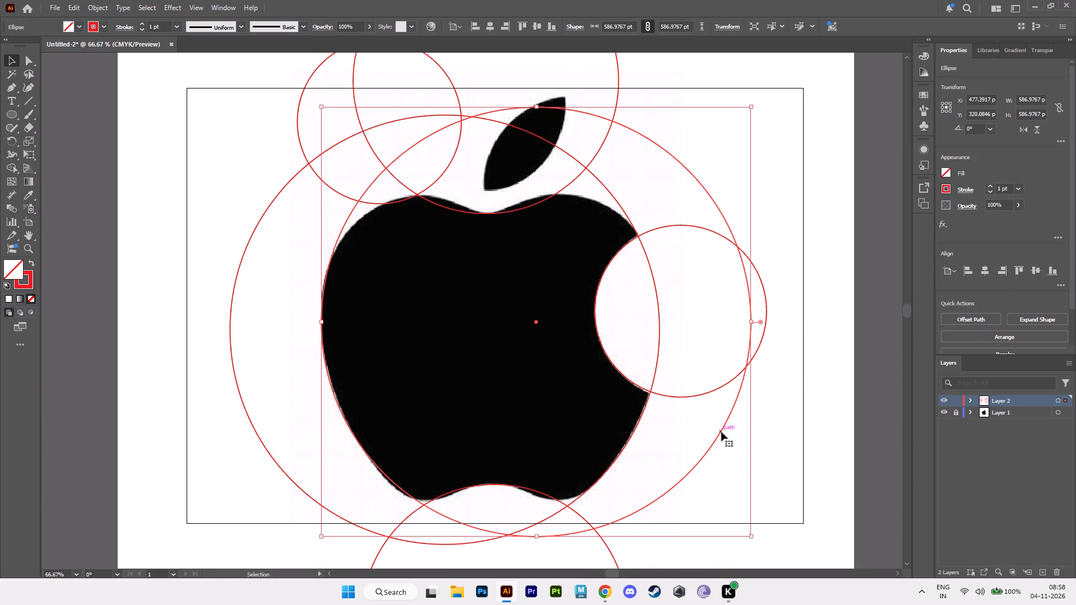
{"action": "key", "text": "Down"}
{"action": "key", "text": "Down"}
{"action": "key", "text": "Down"}
{"action": "key", "text": "Down"}
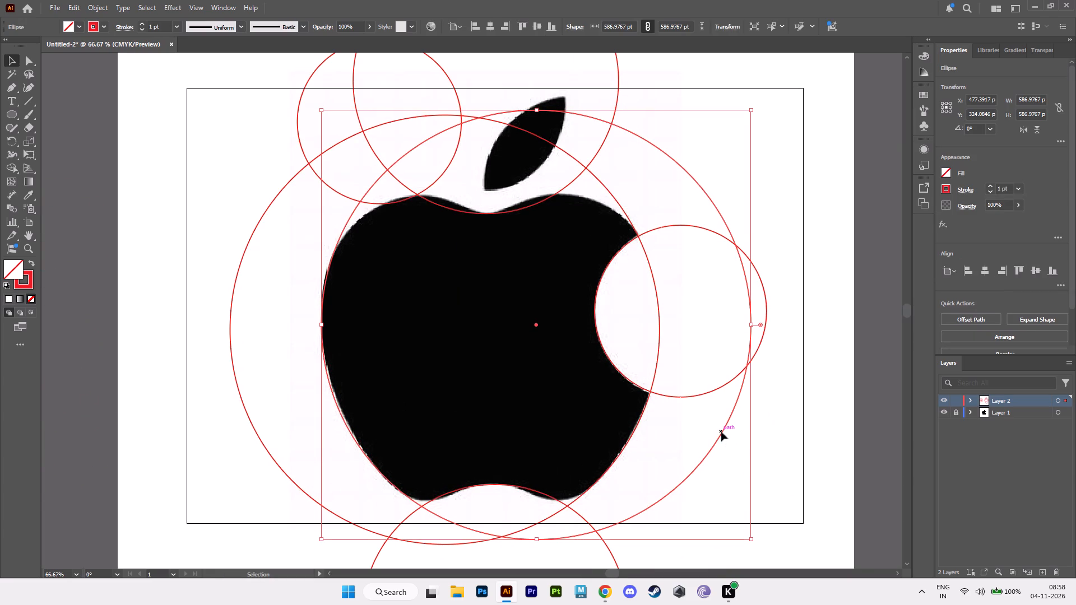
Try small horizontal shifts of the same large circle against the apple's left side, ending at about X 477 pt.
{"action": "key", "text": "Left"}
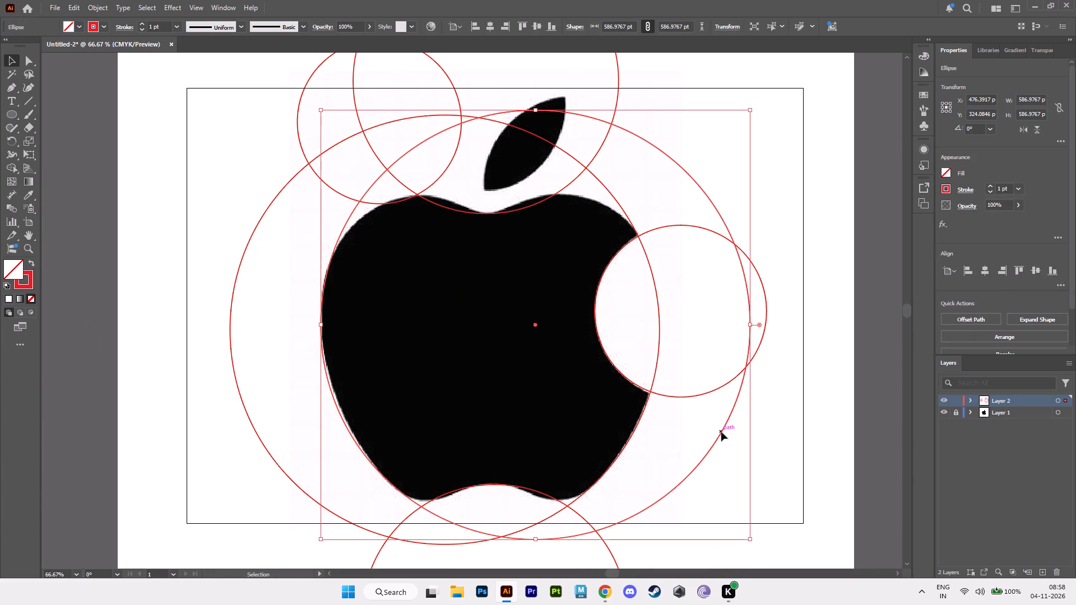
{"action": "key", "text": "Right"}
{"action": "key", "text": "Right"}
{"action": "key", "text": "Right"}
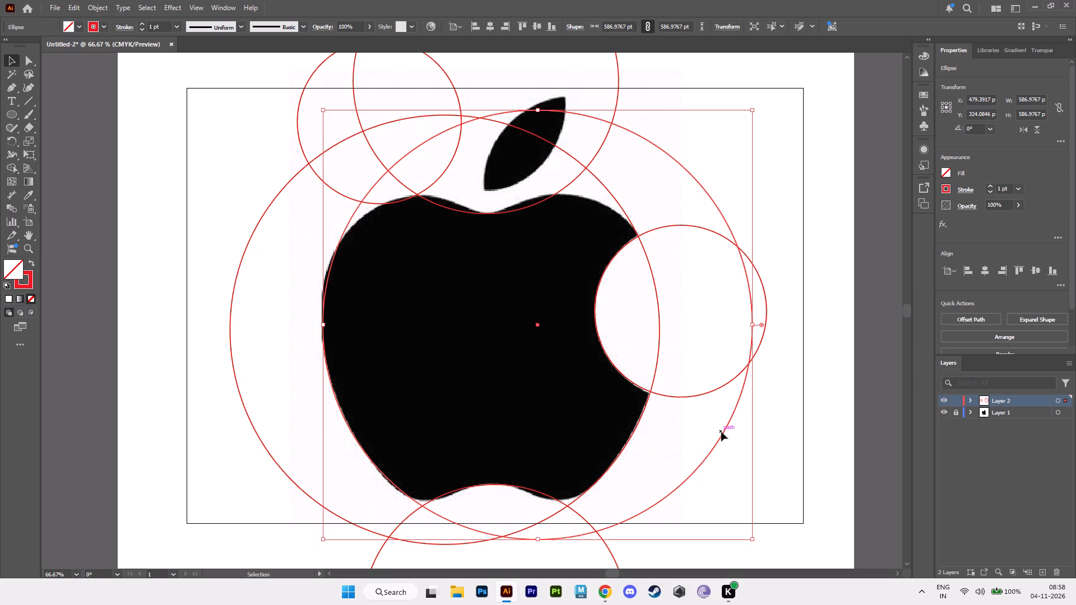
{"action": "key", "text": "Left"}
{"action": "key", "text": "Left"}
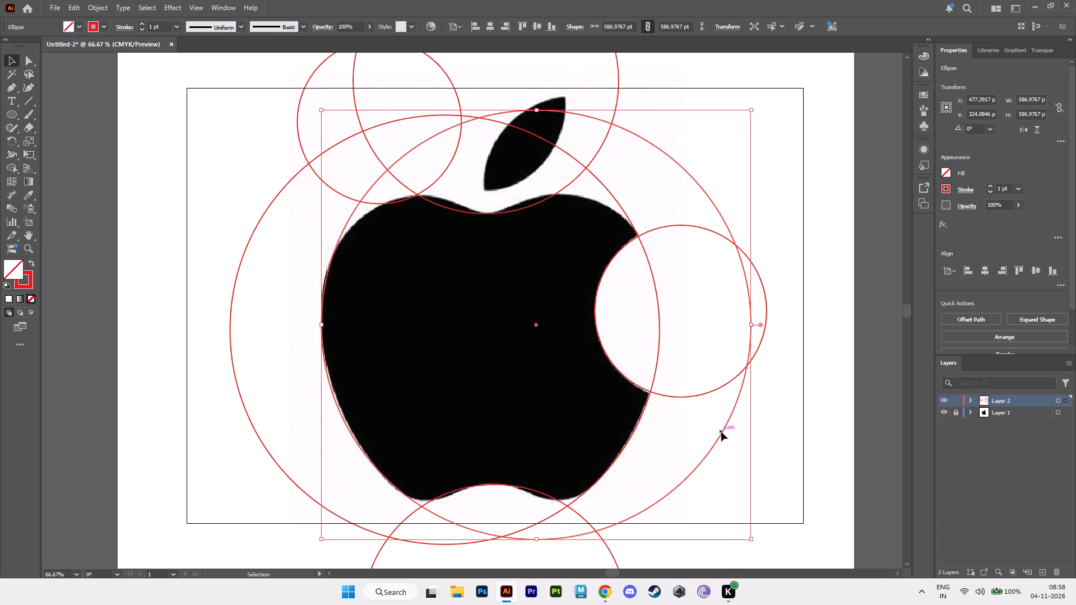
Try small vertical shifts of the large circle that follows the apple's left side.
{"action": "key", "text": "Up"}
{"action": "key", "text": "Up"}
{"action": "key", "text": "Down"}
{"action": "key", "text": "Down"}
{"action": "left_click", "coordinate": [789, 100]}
Nudge the 362.78 pt circle at the apple's bottom notch to a center of about X 418, Y 723 pt.
{"action": "scroll", "coordinate": [787, 125], "scroll_direction": "down", "scroll_amount": 1, "text": "alt"}
{"action": "middle_click_drag", "start_coordinate": [783, 142], "coordinate": [719, 91], "text": "alt"}
{"action": "scroll", "coordinate": [603, 311], "scroll_direction": "up", "scroll_amount": 2, "text": "alt"}
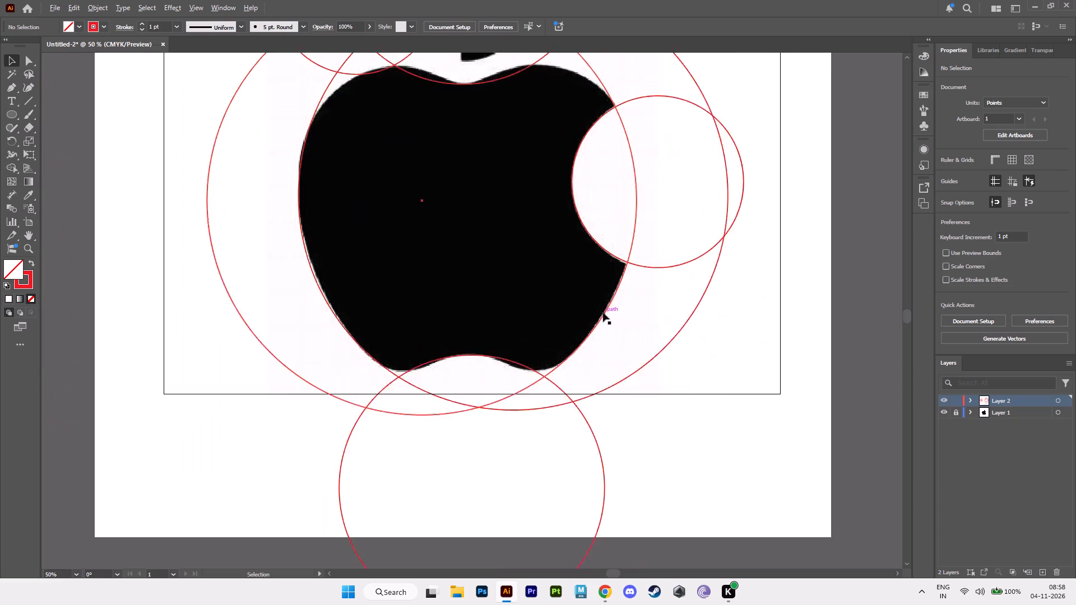
{"action": "left_click", "coordinate": [492, 397]}
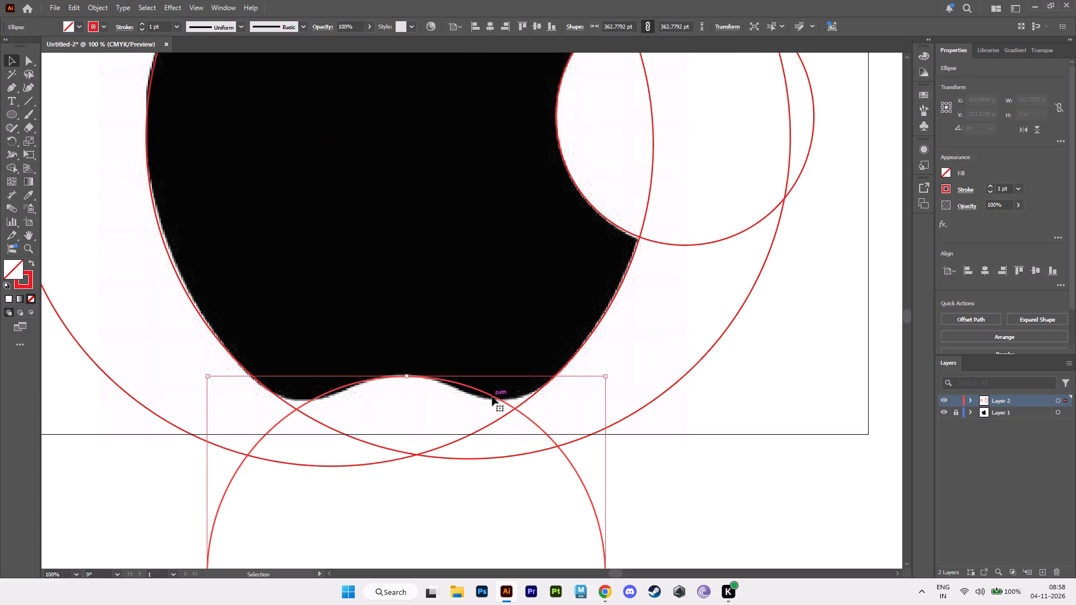
{"action": "key", "text": "Up"}
{"action": "key", "text": "Left"}
{"action": "key", "text": "Left"}
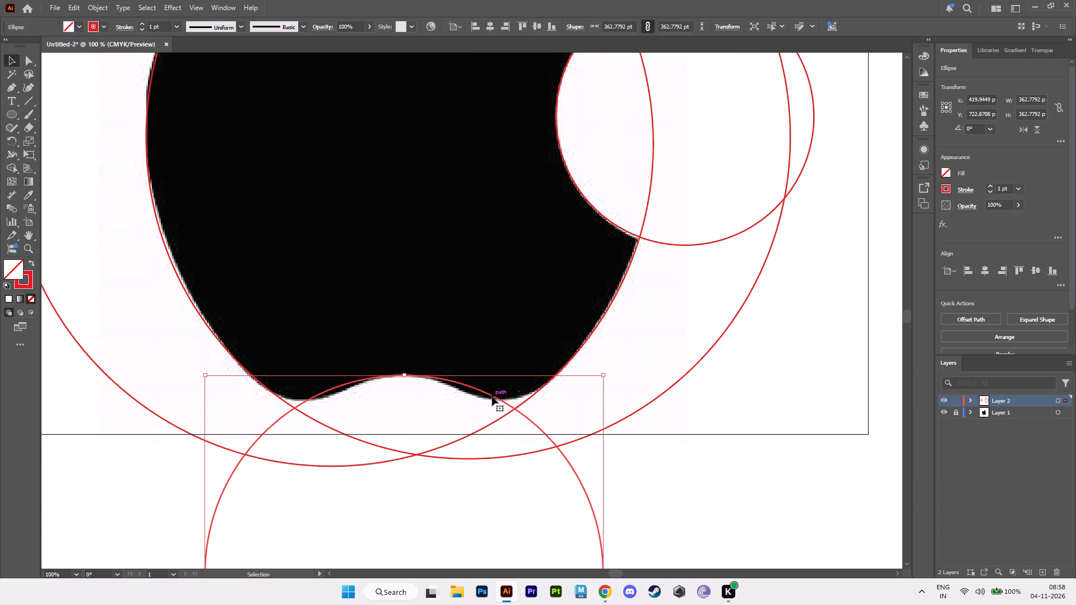
{"action": "key", "text": "Left"}
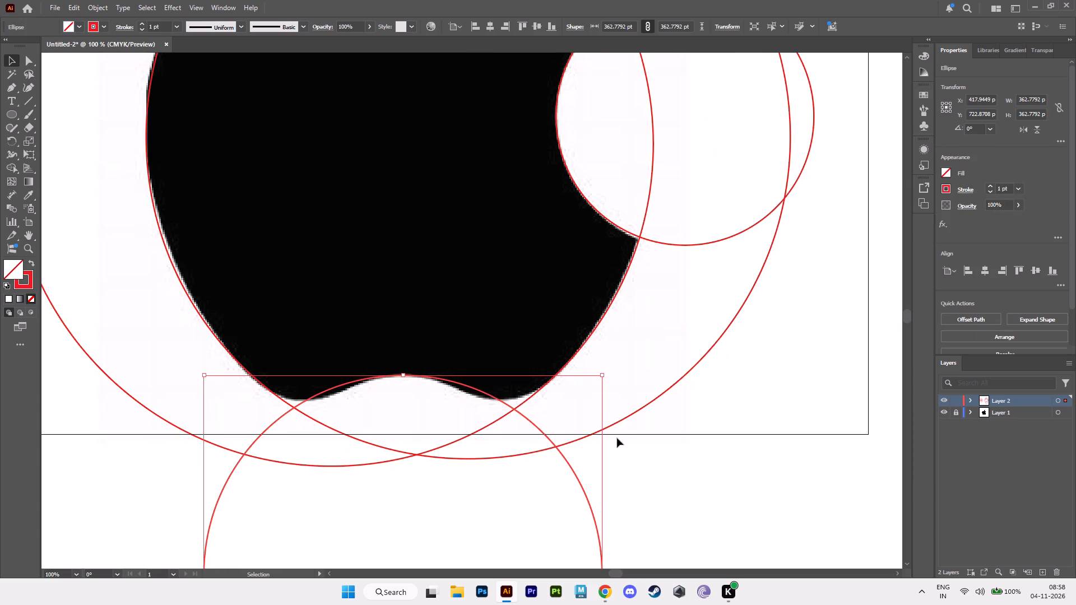
{"action": "left_click", "coordinate": [670, 314]}
Copy the 138.58 pt circle from the concentric set onto the apple's bottom-left lobe, centered at about X 332, Y 500 pt.
{"action": "scroll", "coordinate": [652, 315], "scroll_direction": "down", "scroll_amount": 3, "text": "alt"}
{"action": "scroll", "coordinate": [651, 315], "scroll_direction": "up", "scroll_amount": 1, "text": "alt"}
{"action": "middle_click_drag", "start_coordinate": [655, 317], "coordinate": [675, 373], "text": "alt"}
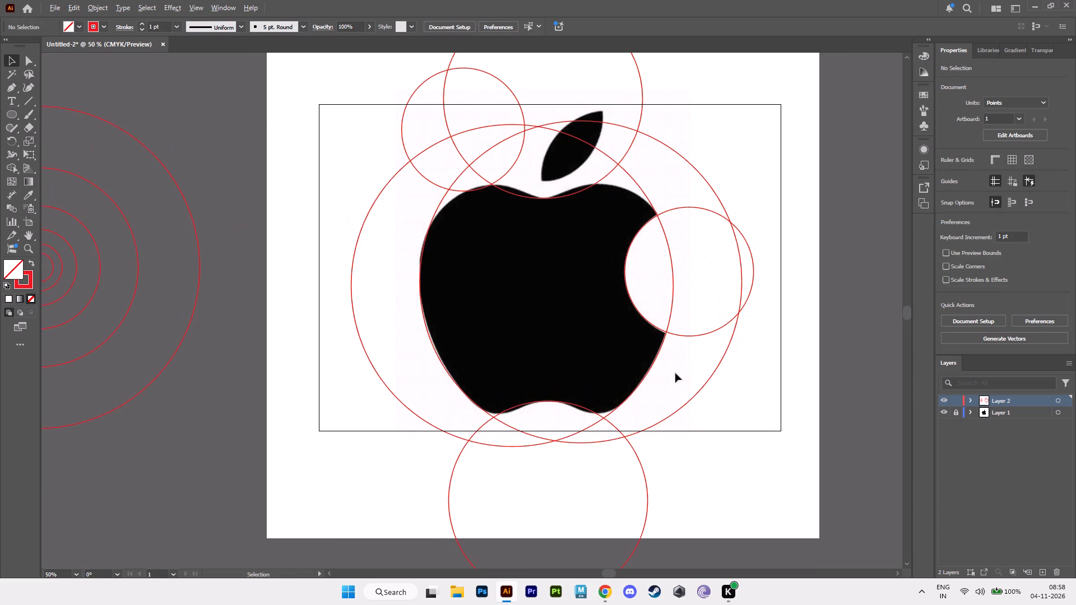
{"action": "scroll", "coordinate": [75, 264], "scroll_direction": "down", "scroll_amount": 1, "text": "alt"}
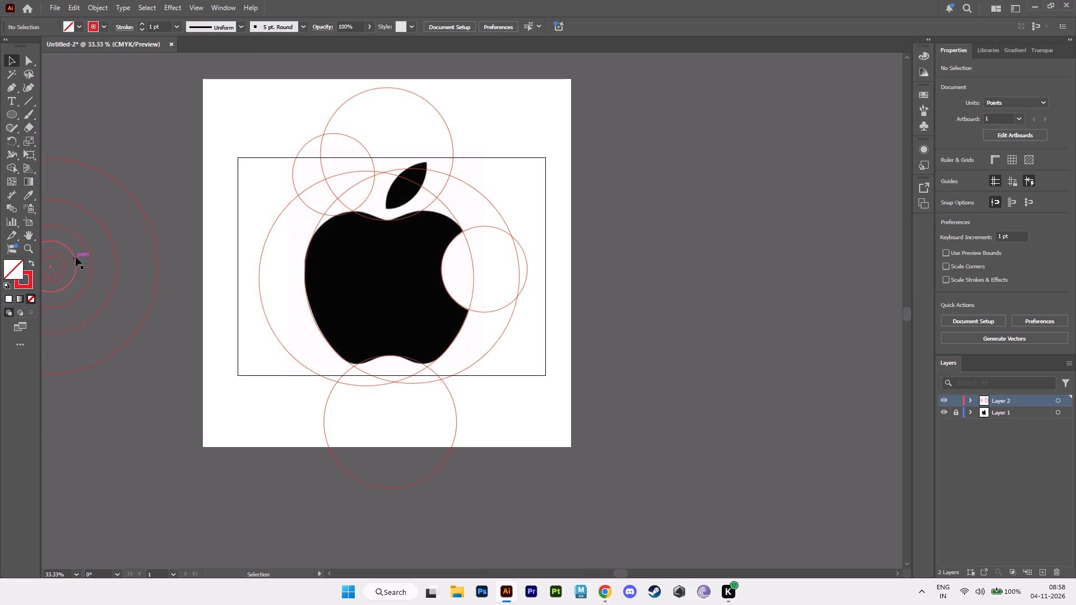
{"action": "left_click", "coordinate": [76, 257]}
{"action": "left_click_drag", "start_coordinate": [50, 266], "coordinate": [299, 296], "text": "alt"}
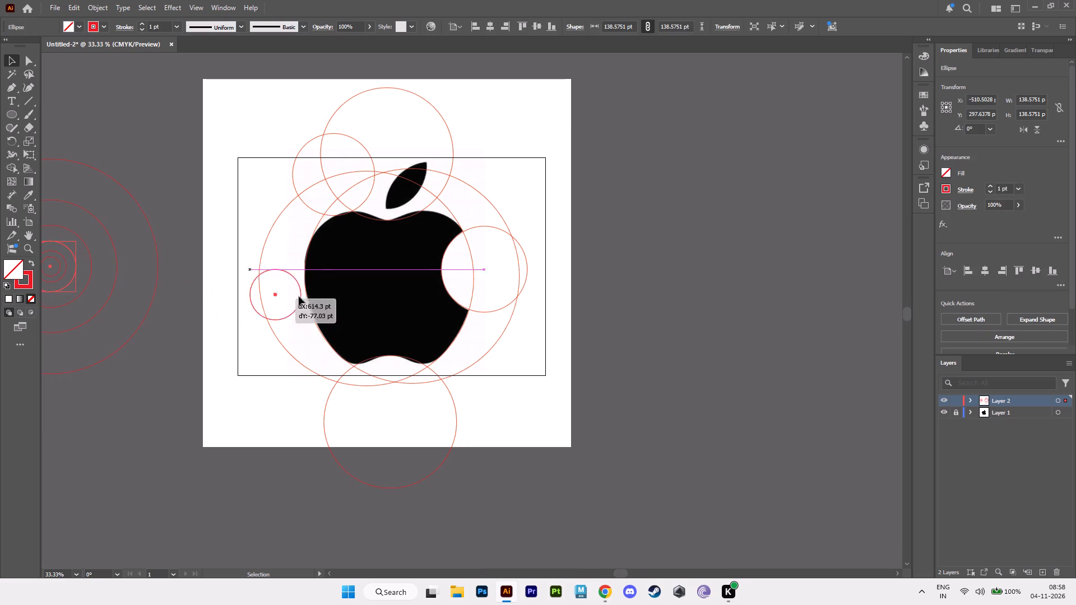
{"action": "left_click_drag", "start_coordinate": [299, 296], "coordinate": [358, 339], "text": "alt"}
Fine-tune the bottom-left lobe circle against the contour, to a center of about X 327, Y 495 pt.
{"action": "scroll", "coordinate": [365, 392], "scroll_direction": "up", "scroll_amount": 3, "text": "alt"}
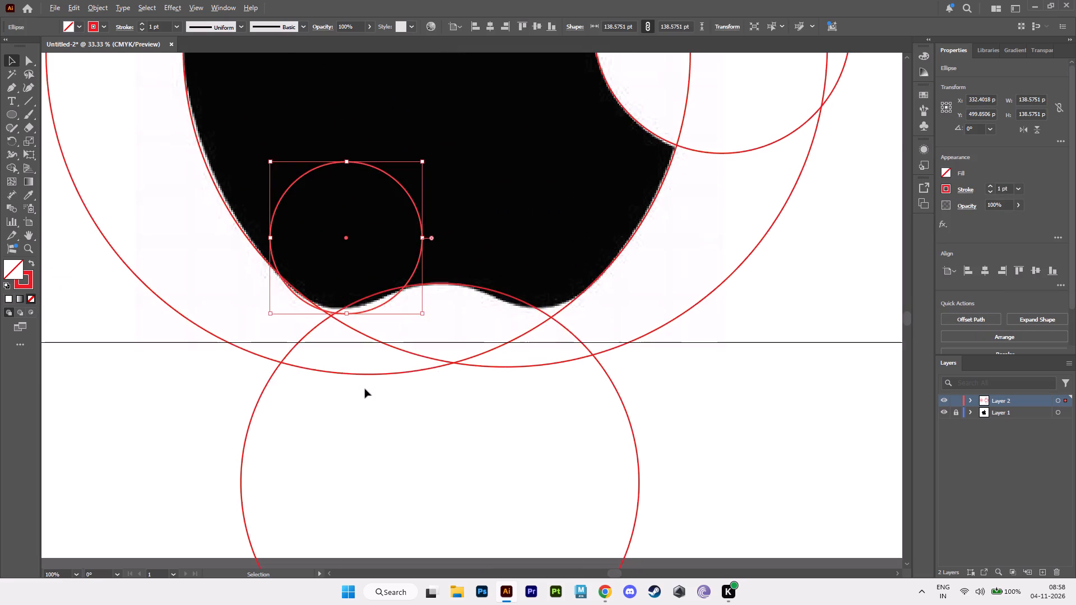
{"action": "middle_click_drag", "start_coordinate": [365, 361], "coordinate": [442, 438], "text": "alt"}
{"action": "scroll", "coordinate": [442, 438], "scroll_direction": "up", "scroll_amount": 3, "text": "alt"}
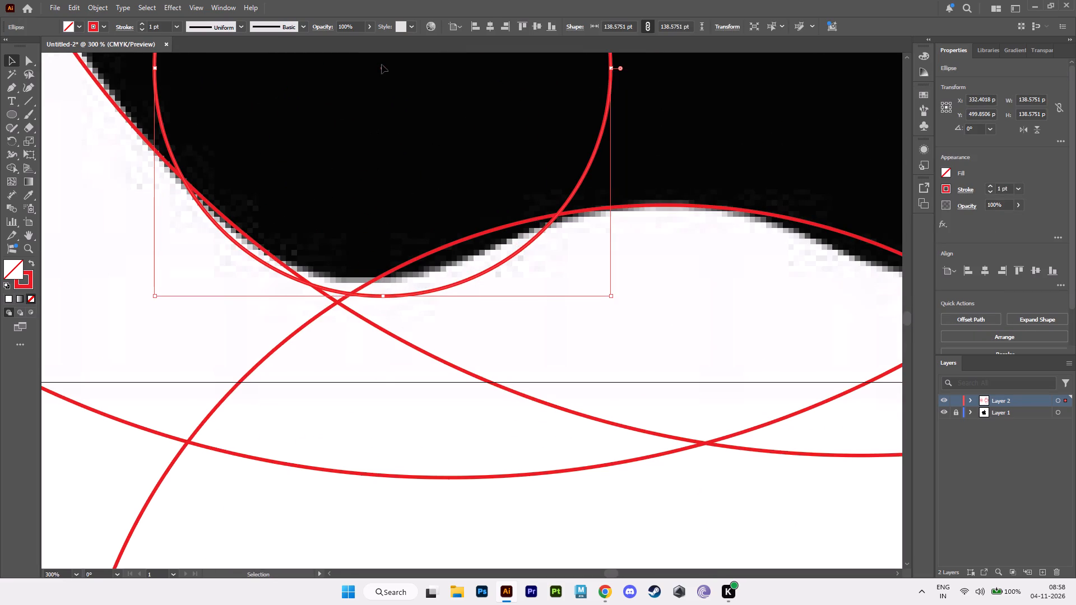
{"action": "left_click_drag", "start_coordinate": [382, 68], "coordinate": [370, 61]}
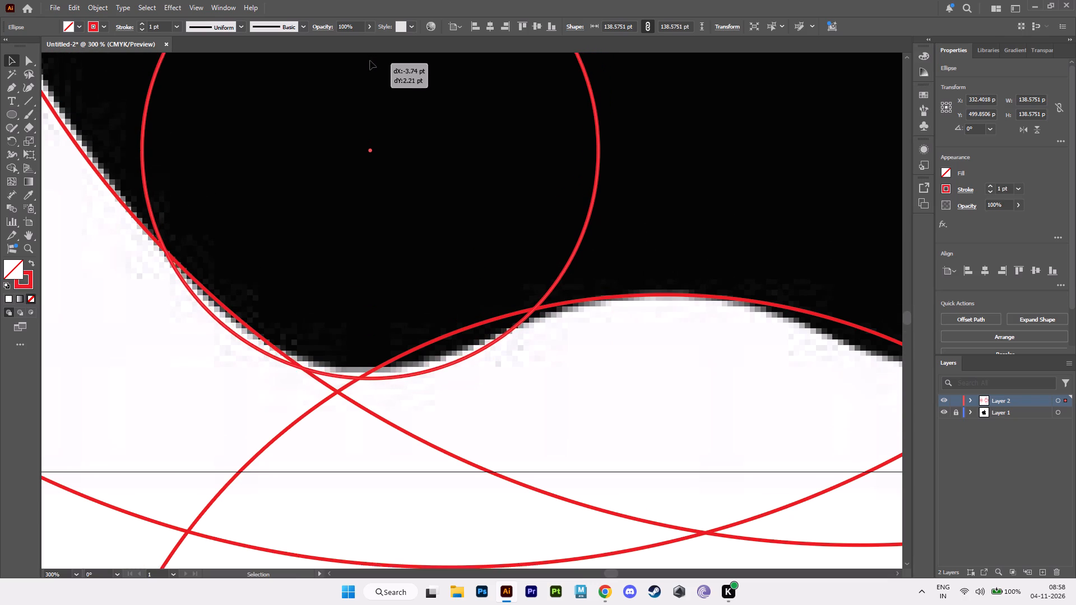
{"action": "left_click_drag", "start_coordinate": [370, 61], "coordinate": [365, 68]}
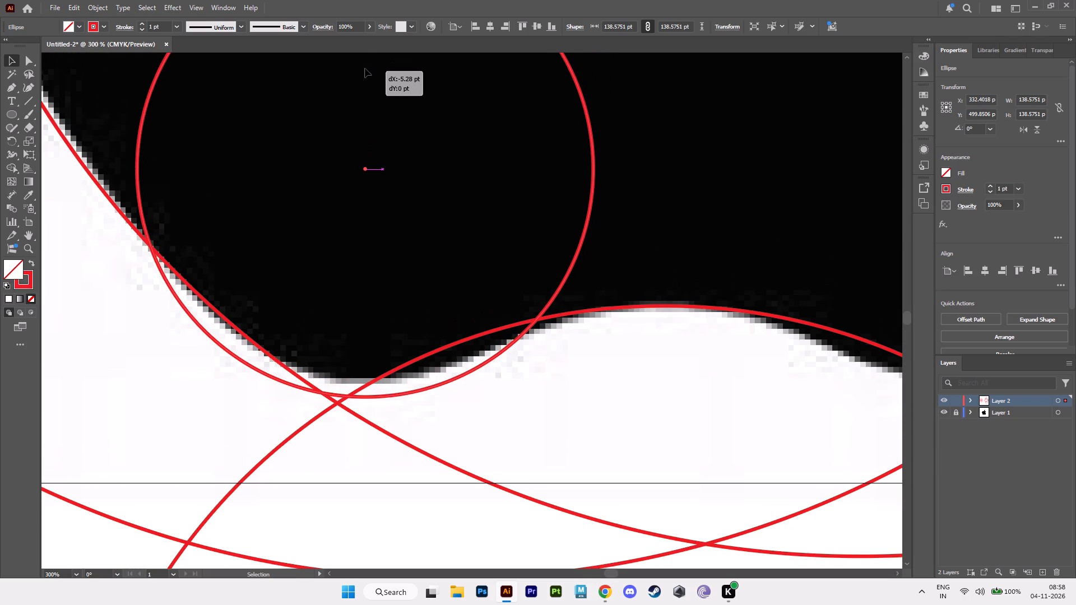
{"action": "left_click_drag", "start_coordinate": [365, 68], "coordinate": [379, 56]}
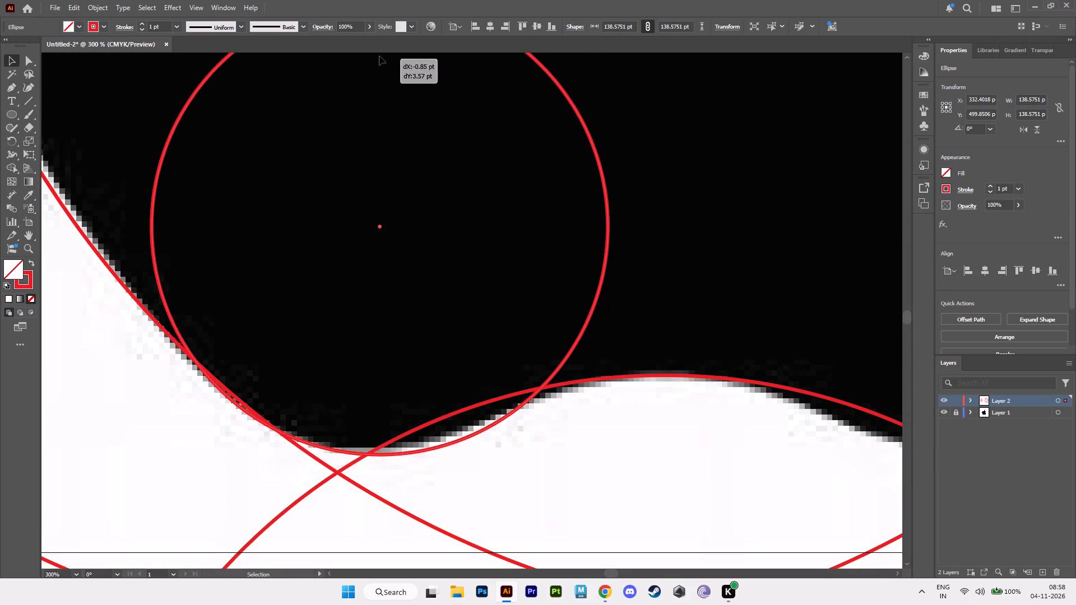
{"action": "left_click_drag", "start_coordinate": [379, 56], "coordinate": [373, 61]}
{"action": "scroll", "coordinate": [414, 108], "scroll_direction": "down", "scroll_amount": 2, "text": "alt"}
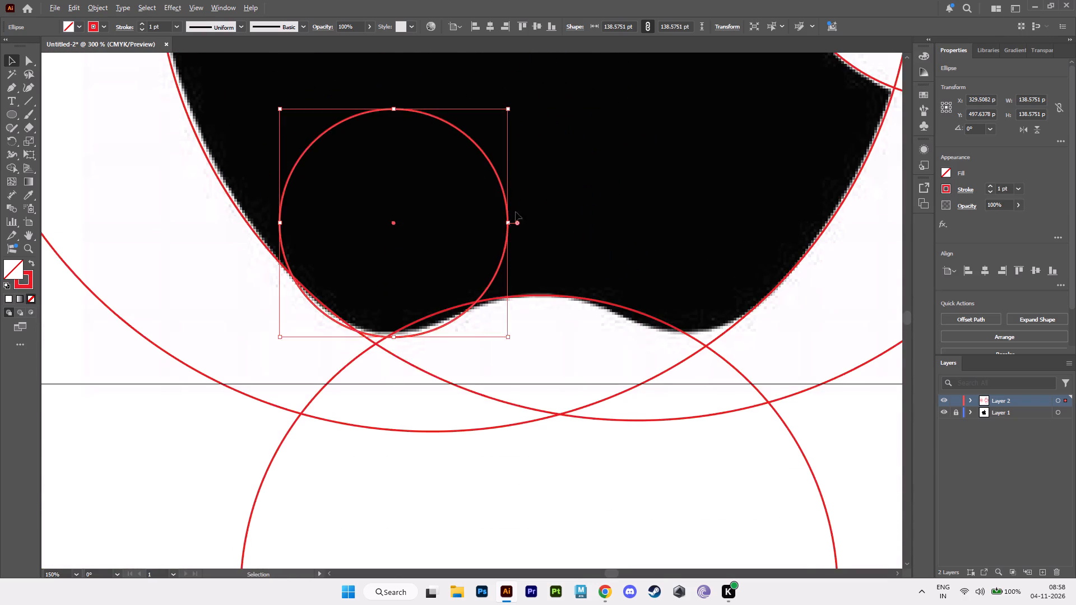
{"action": "middle_click_drag", "start_coordinate": [515, 220], "coordinate": [512, 308], "text": "alt"}
{"action": "left_click", "coordinate": [390, 310]}
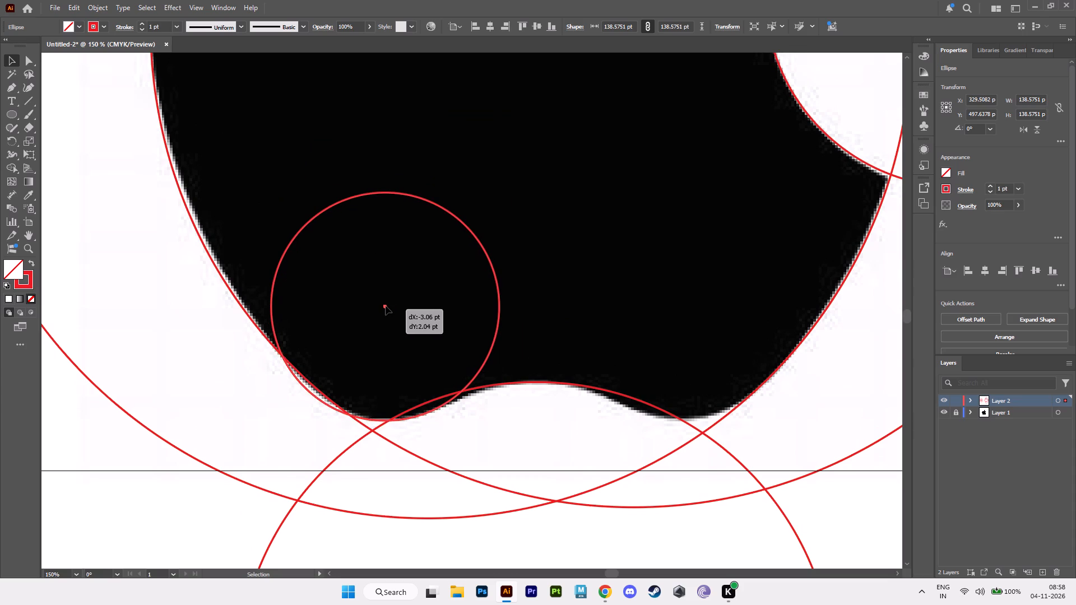
Copy the bottom-left lobe circle horizontally onto the bottom-right lobe, centered at about X 505, Y 495 pt.
{"action": "scroll", "coordinate": [475, 355], "scroll_direction": "down", "scroll_amount": 3, "text": "alt"}
{"action": "middle_click_drag", "start_coordinate": [470, 360], "coordinate": [580, 388], "text": "alt"}
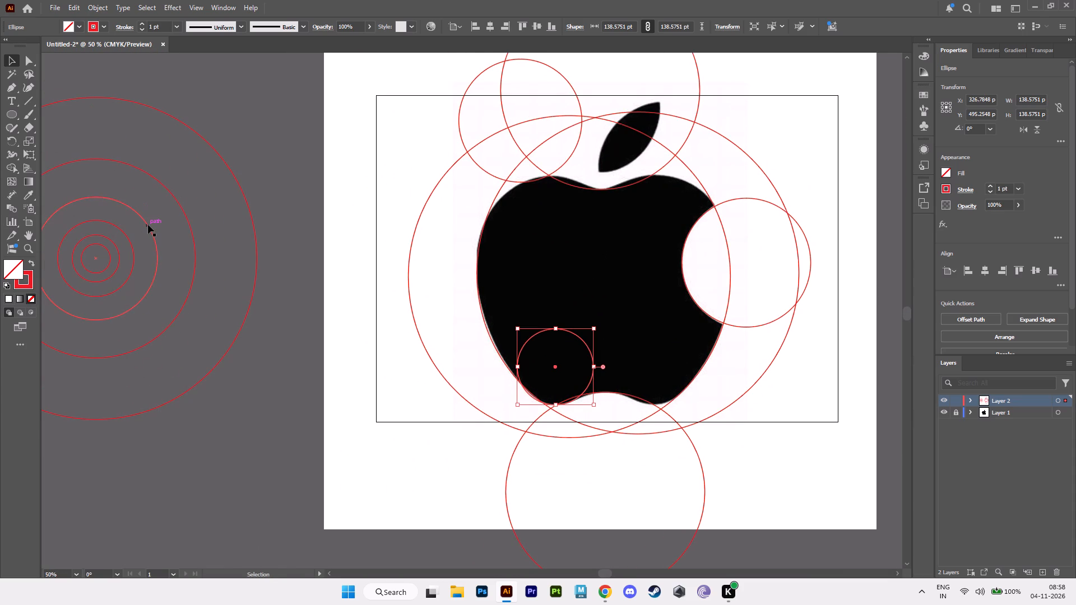
{"action": "scroll", "coordinate": [582, 421], "scroll_direction": "up", "scroll_amount": 3, "text": "alt"}
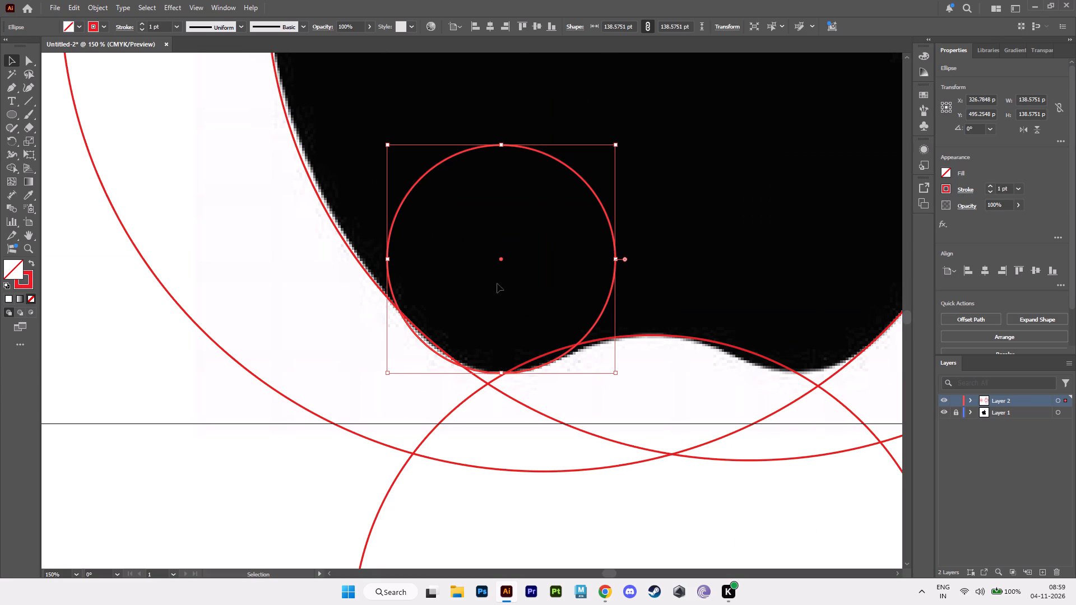
{"action": "left_click_drag", "start_coordinate": [502, 259], "coordinate": [779, 264], "text": "alt"}
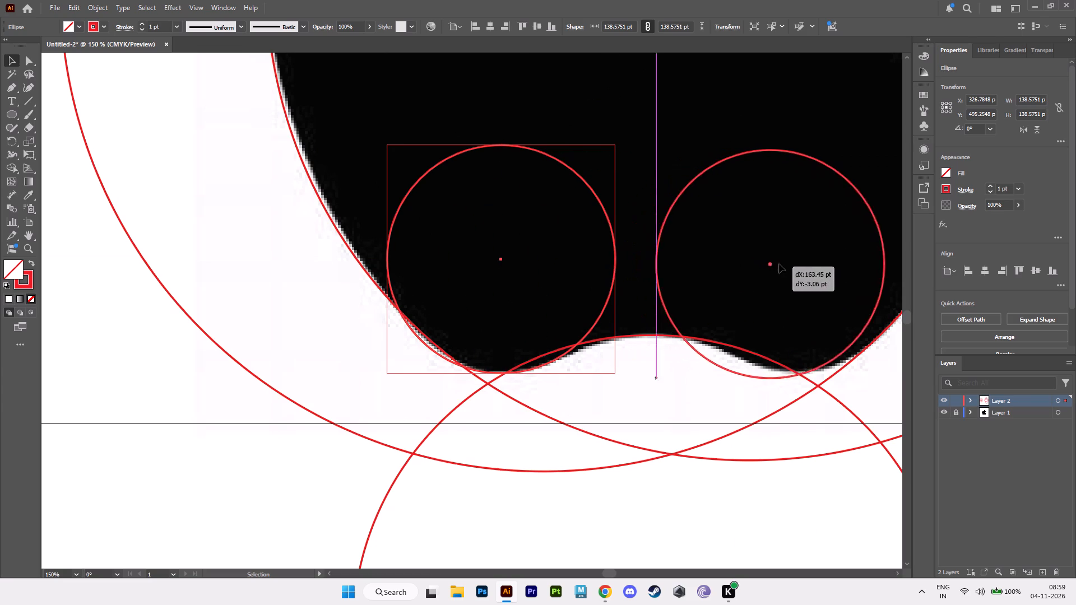
{"action": "left_click_drag", "start_coordinate": [779, 264], "coordinate": [776, 258], "text": "alt"}
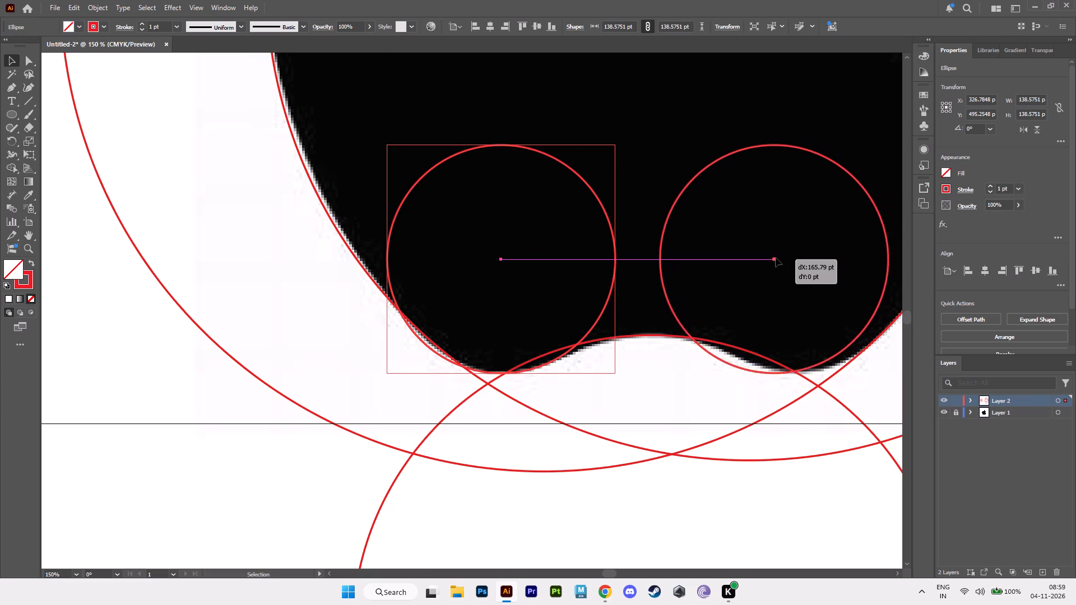
{"action": "left_click_drag", "start_coordinate": [776, 258], "coordinate": [792, 259], "text": "alt"}
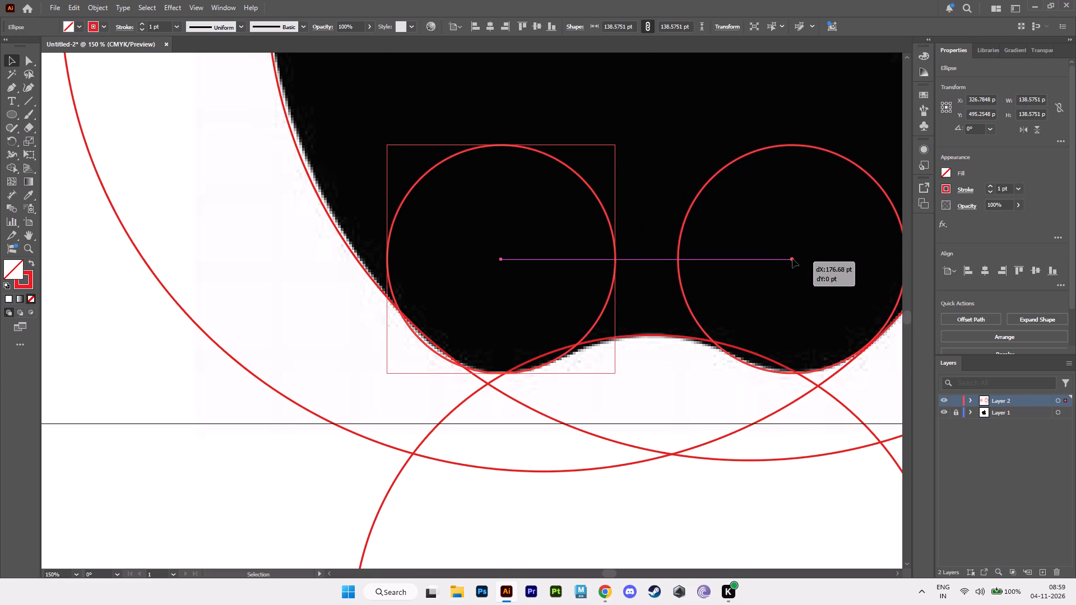
{"action": "left_click_drag", "start_coordinate": [792, 259], "coordinate": [795, 259], "text": "alt"}
{"action": "scroll", "coordinate": [783, 280], "scroll_direction": "down", "scroll_amount": 2, "text": "alt"}
{"action": "middle_click_drag", "start_coordinate": [781, 286], "coordinate": [679, 434], "text": "alt"}
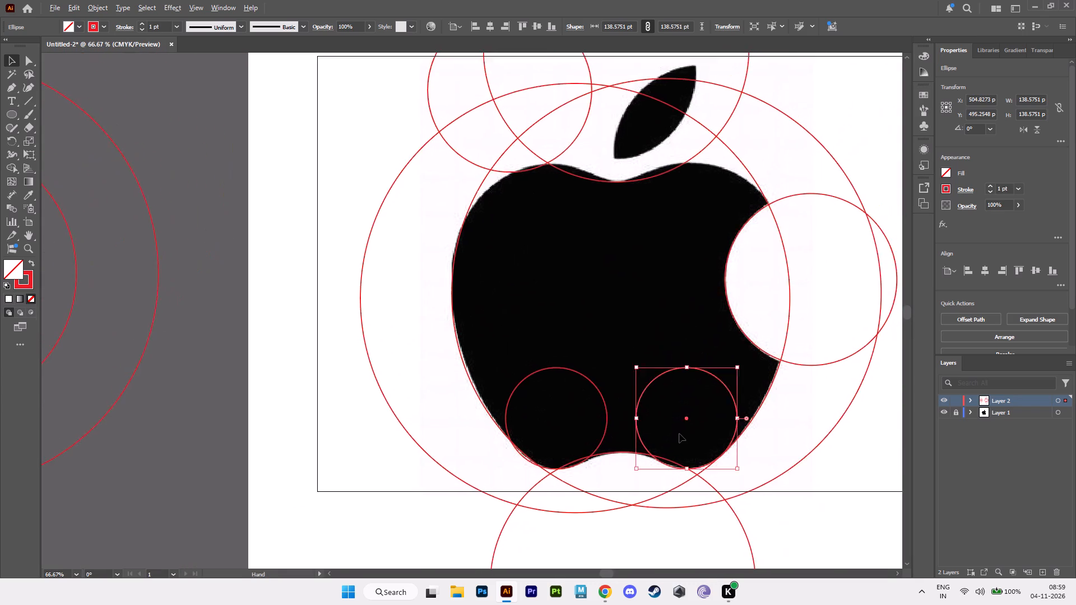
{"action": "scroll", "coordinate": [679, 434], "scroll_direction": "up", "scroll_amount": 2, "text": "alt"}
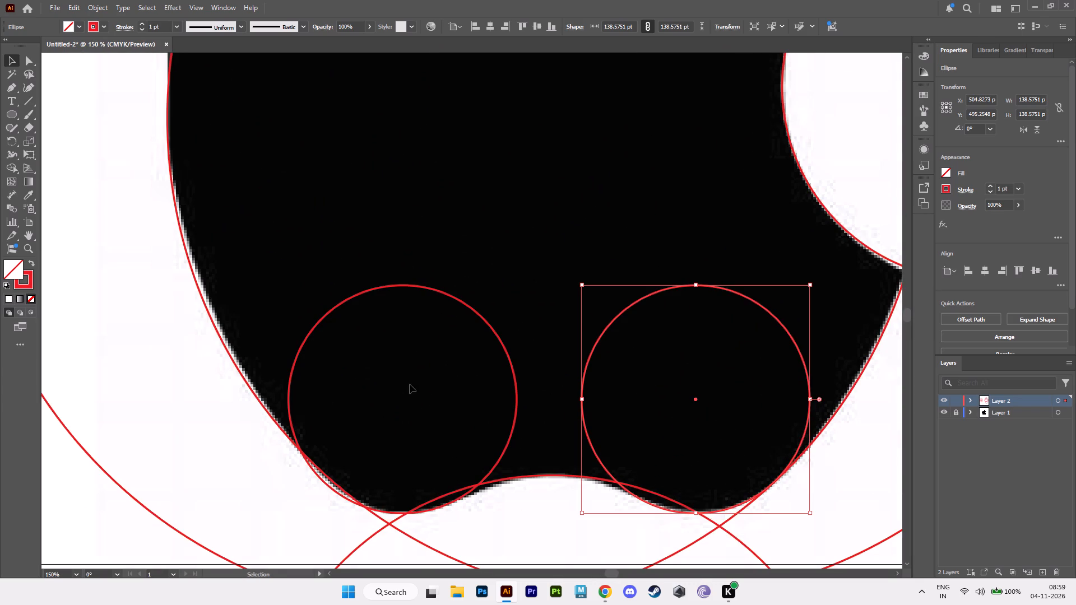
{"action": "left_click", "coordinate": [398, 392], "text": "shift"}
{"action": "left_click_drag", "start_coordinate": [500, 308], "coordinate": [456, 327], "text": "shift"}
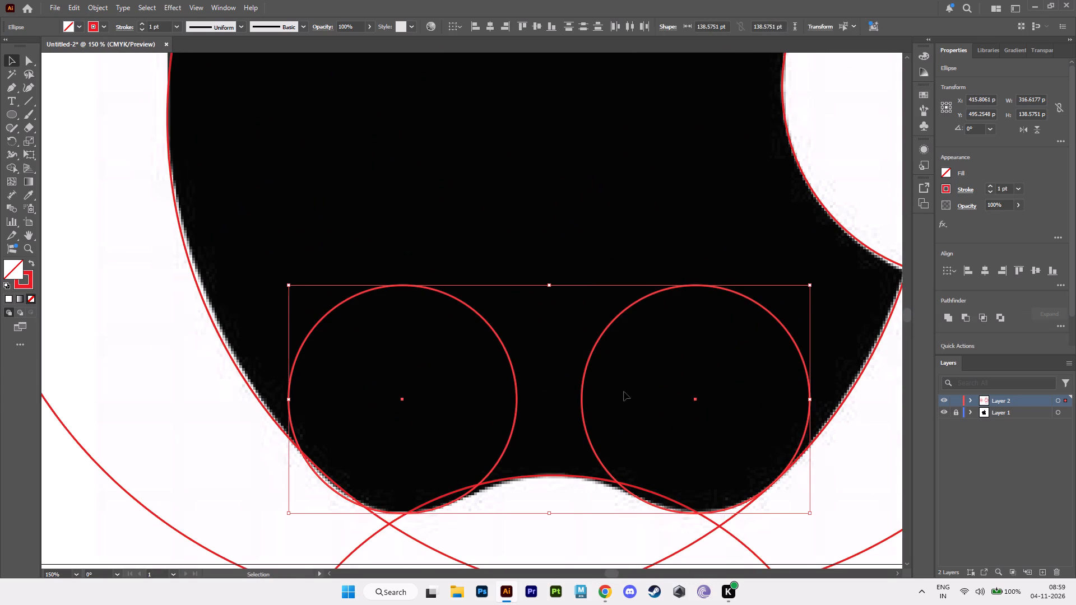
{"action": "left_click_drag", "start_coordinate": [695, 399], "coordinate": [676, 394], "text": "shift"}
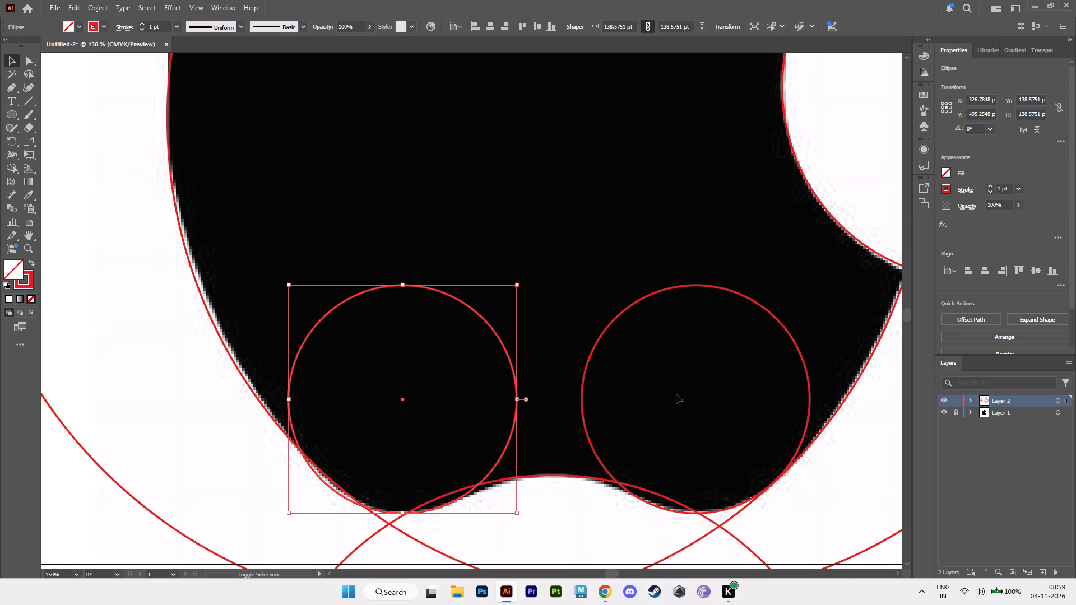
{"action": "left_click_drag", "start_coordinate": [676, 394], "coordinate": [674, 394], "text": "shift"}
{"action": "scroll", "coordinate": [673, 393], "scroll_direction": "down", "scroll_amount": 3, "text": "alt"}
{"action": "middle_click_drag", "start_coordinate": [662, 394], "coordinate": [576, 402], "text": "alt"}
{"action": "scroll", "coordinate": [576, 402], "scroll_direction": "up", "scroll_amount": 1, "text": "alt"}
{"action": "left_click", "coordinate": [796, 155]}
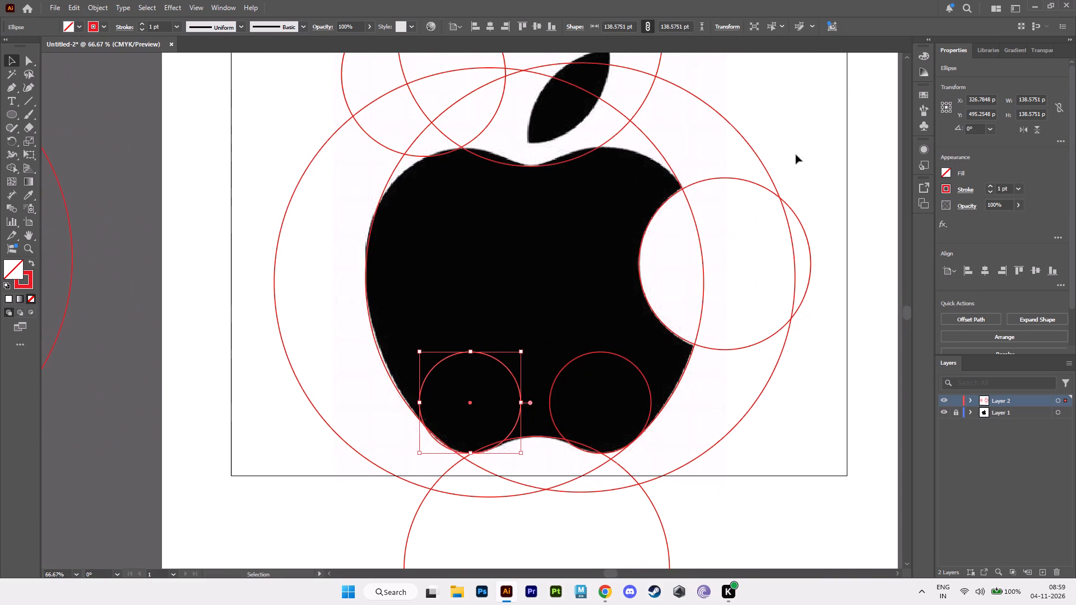
Copy the 224.21 pt circle from the concentric set onto the apple's upper-right shoulder, centered at about X 514, Y 260 pt.
{"action": "scroll", "coordinate": [771, 202], "scroll_direction": "up", "scroll_amount": 1, "text": "alt"}
{"action": "middle_click_drag", "start_coordinate": [639, 184], "coordinate": [699, 252], "text": "alt"}
{"action": "scroll", "coordinate": [699, 252], "scroll_direction": "up", "scroll_amount": 1, "text": "alt"}
{"action": "scroll", "coordinate": [678, 240], "scroll_direction": "down", "scroll_amount": 2, "text": "alt"}
{"action": "middle_click_drag", "start_coordinate": [630, 243], "coordinate": [617, 290], "text": "alt"}
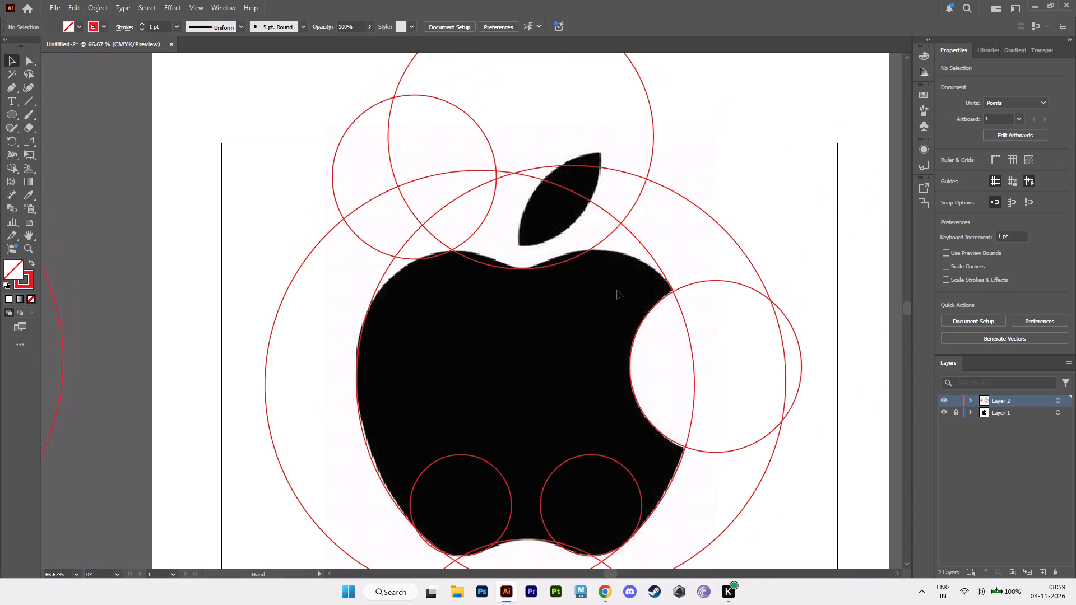
{"action": "scroll", "coordinate": [616, 291], "scroll_direction": "up", "scroll_amount": 1, "text": "alt"}
{"action": "scroll", "coordinate": [616, 291], "scroll_direction": "down", "scroll_amount": 2, "text": "alt"}
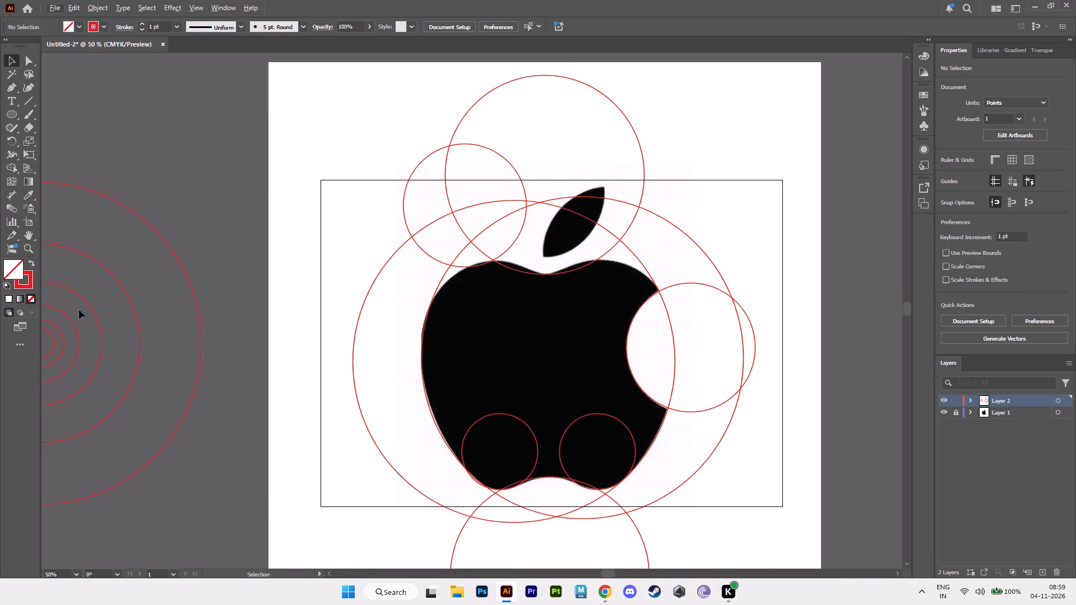
{"action": "left_click", "coordinate": [89, 309]}
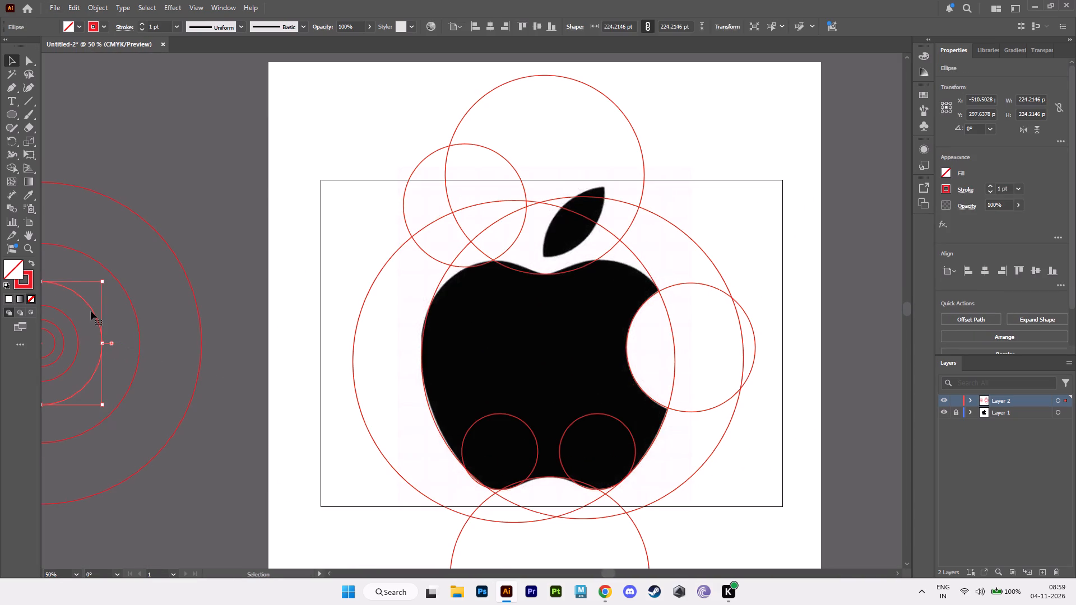
{"action": "left_click_drag", "start_coordinate": [91, 311], "coordinate": [656, 290], "text": "alt"}
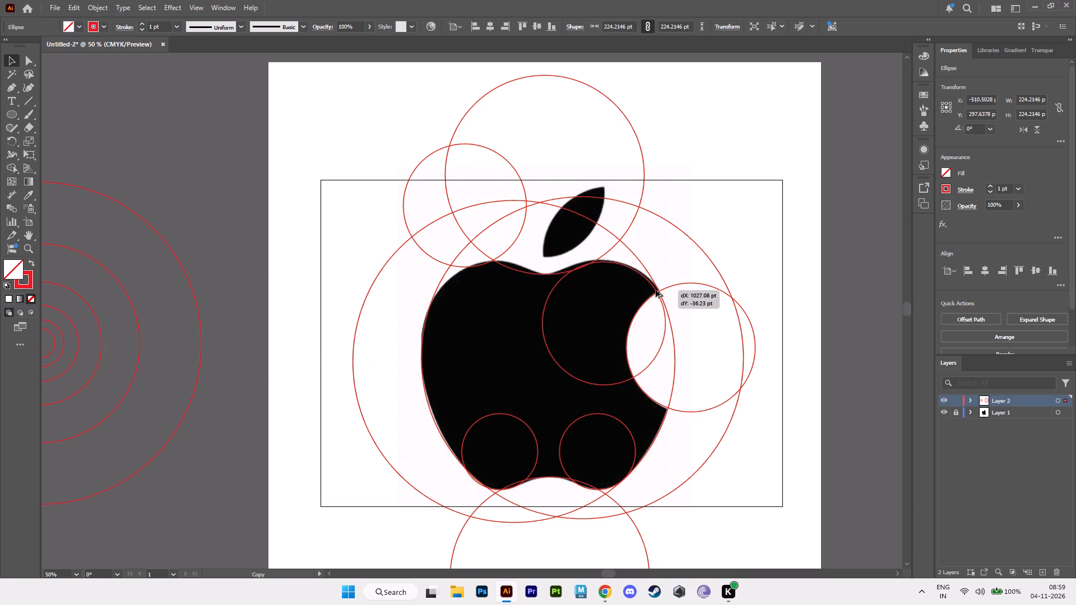
{"action": "left_click_drag", "start_coordinate": [656, 290], "coordinate": [654, 290], "text": "alt"}
Fine-tune the upper-right shoulder circle against the apple's contour, to a center of about X 520, Y 258 pt.
{"action": "scroll", "coordinate": [641, 325], "scroll_direction": "up", "scroll_amount": 3}
{"action": "scroll", "coordinate": [640, 327], "scroll_direction": "up", "scroll_amount": 3, "text": "alt"}
{"action": "middle_click_drag", "start_coordinate": [640, 334], "coordinate": [616, 291], "text": "alt"}
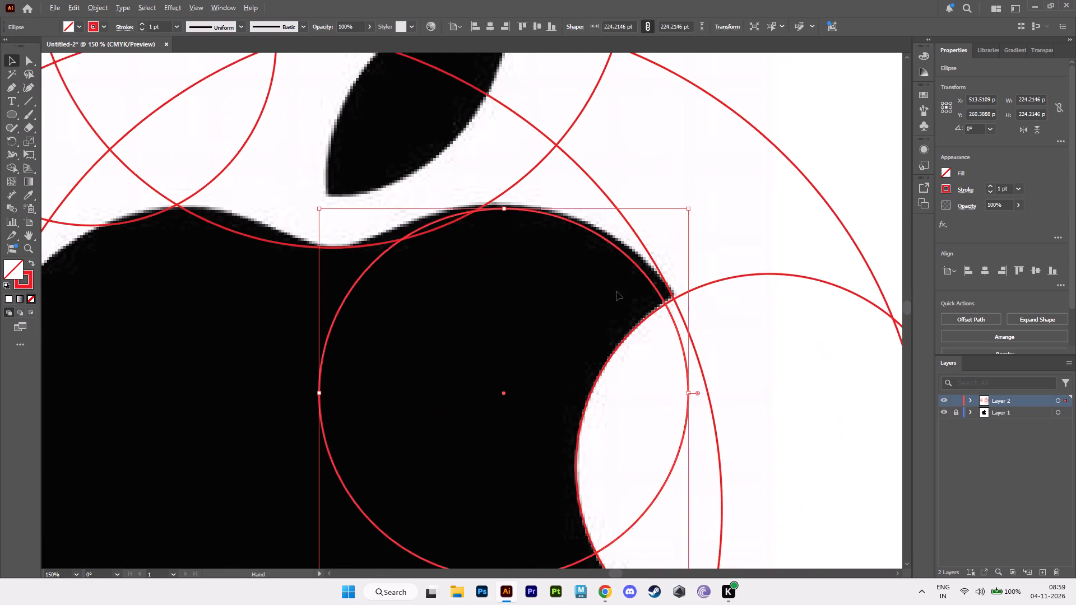
{"action": "scroll", "coordinate": [610, 297], "scroll_direction": "up", "scroll_amount": 1, "text": "alt"}
{"action": "scroll", "coordinate": [607, 304], "scroll_direction": "down", "scroll_amount": 7, "text": "alt"}
{"action": "scroll", "coordinate": [602, 305], "scroll_direction": "up", "scroll_amount": 4, "text": "alt"}
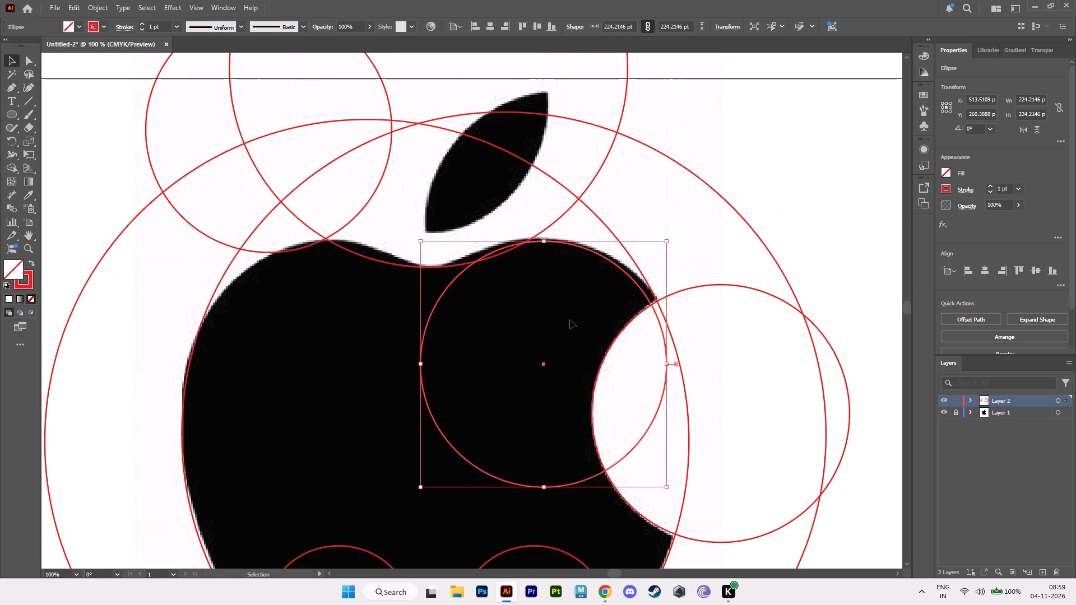
{"action": "scroll", "coordinate": [544, 365], "scroll_direction": "up", "scroll_amount": 1, "text": "alt"}
{"action": "key", "text": "Up"}
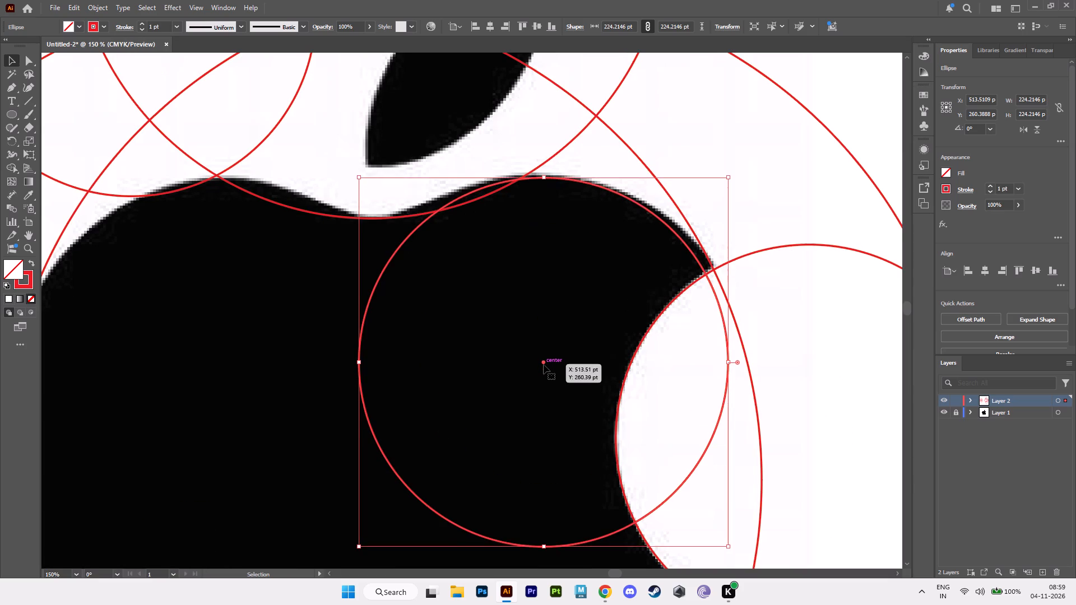
{"action": "key", "text": "Up"}
{"action": "key", "text": "Up"}
{"action": "key", "text": "Up"}
{"action": "key", "text": "Up"}
{"action": "key", "text": "Right"}
{"action": "key", "text": "Right"}
{"action": "key", "text": "Right"}
{"action": "key", "text": "Right"}
{"action": "key", "text": "Down"}
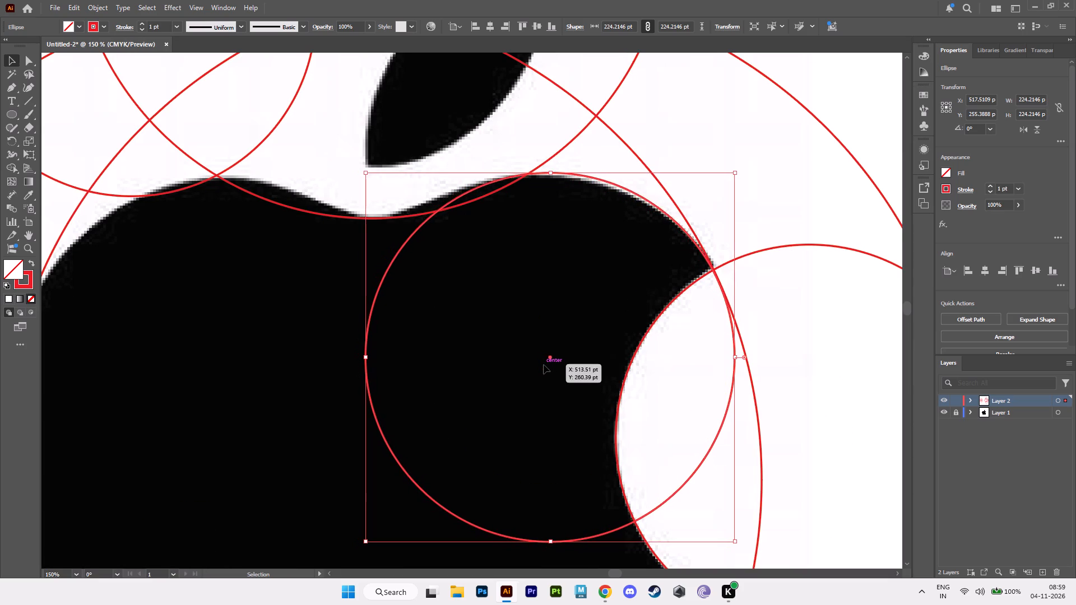
{"action": "key", "text": "Down"}
{"action": "key", "text": "Down"}
{"action": "key", "text": "Right"}
{"action": "key", "text": "Right"}
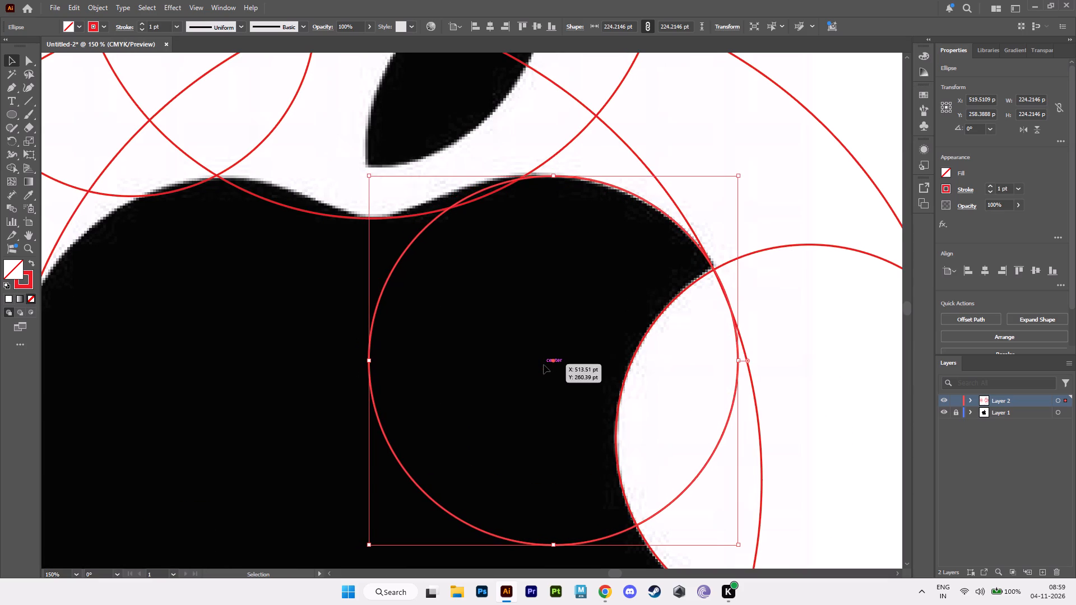
{"action": "key", "text": "Down"}
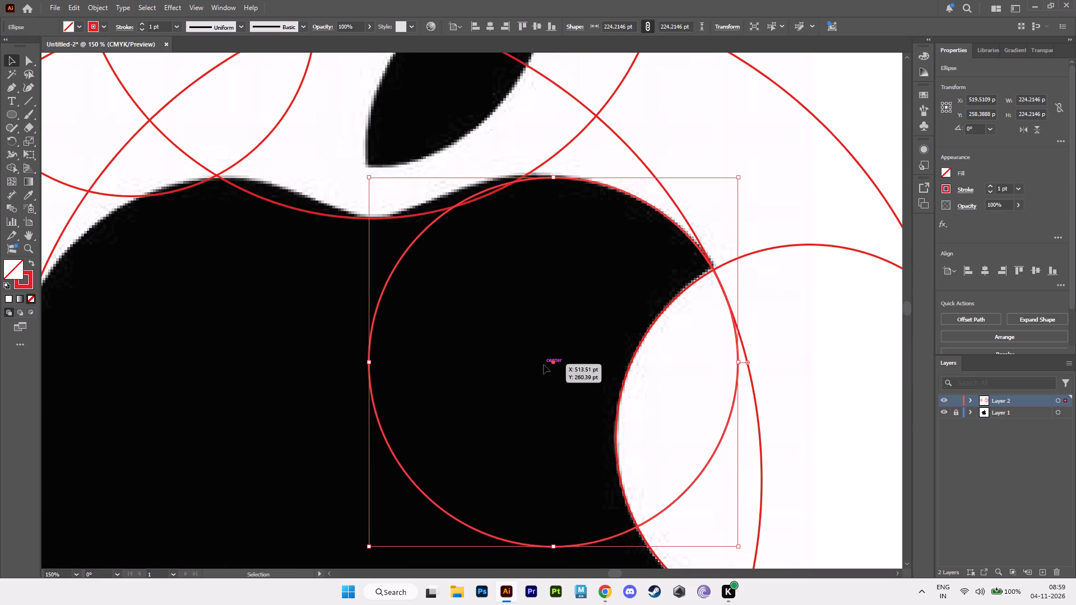
{"action": "key", "text": "Up"}
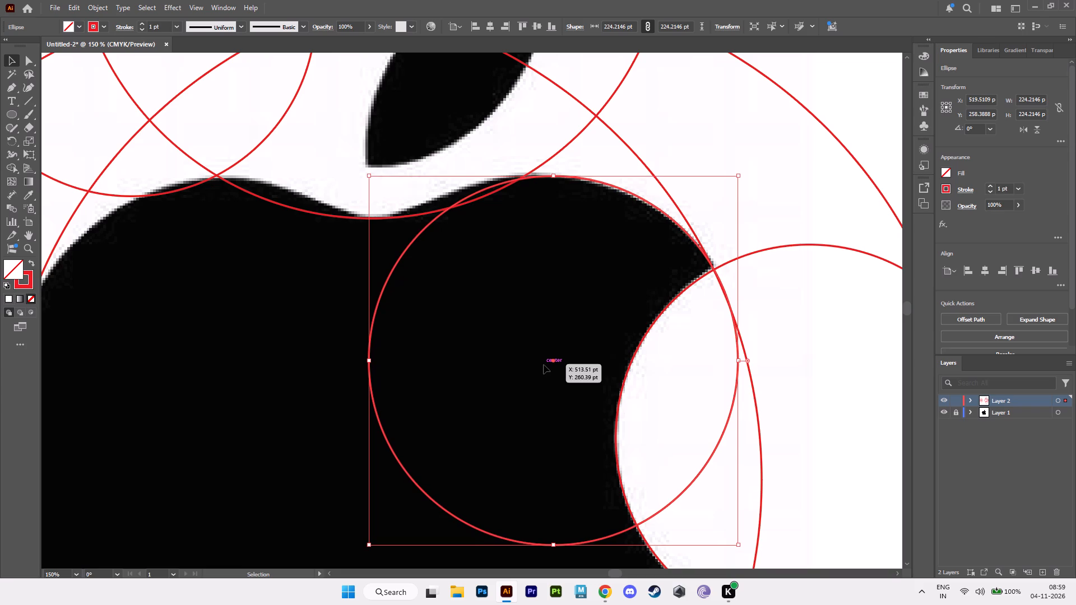
Copy the upper-right shoulder circle horizontally onto the apple's upper-left shoulder, centered at about X 309, Y 258 pt.
{"action": "scroll", "coordinate": [491, 350], "scroll_direction": "down", "scroll_amount": 3, "text": "alt"}
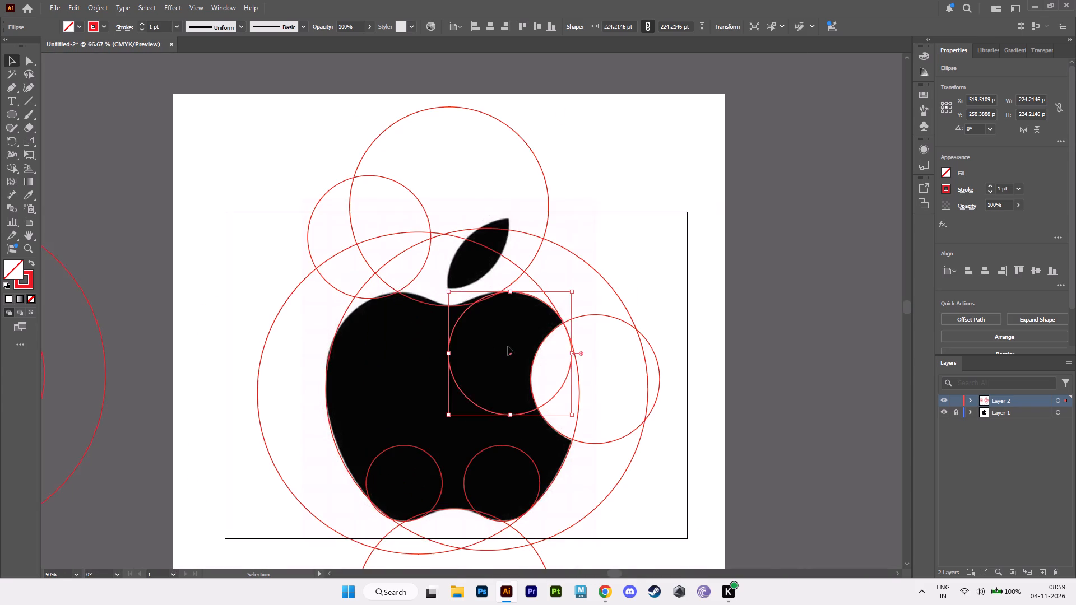
{"action": "middle_click_drag", "start_coordinate": [542, 329], "coordinate": [717, 307], "text": "alt"}
{"action": "scroll", "coordinate": [709, 339], "scroll_direction": "up", "scroll_amount": 2, "text": "alt"}
{"action": "scroll", "coordinate": [710, 356], "scroll_direction": "down", "scroll_amount": 1, "text": "alt"}
{"action": "middle_click_drag", "start_coordinate": [710, 356], "coordinate": [687, 323], "text": "alt"}
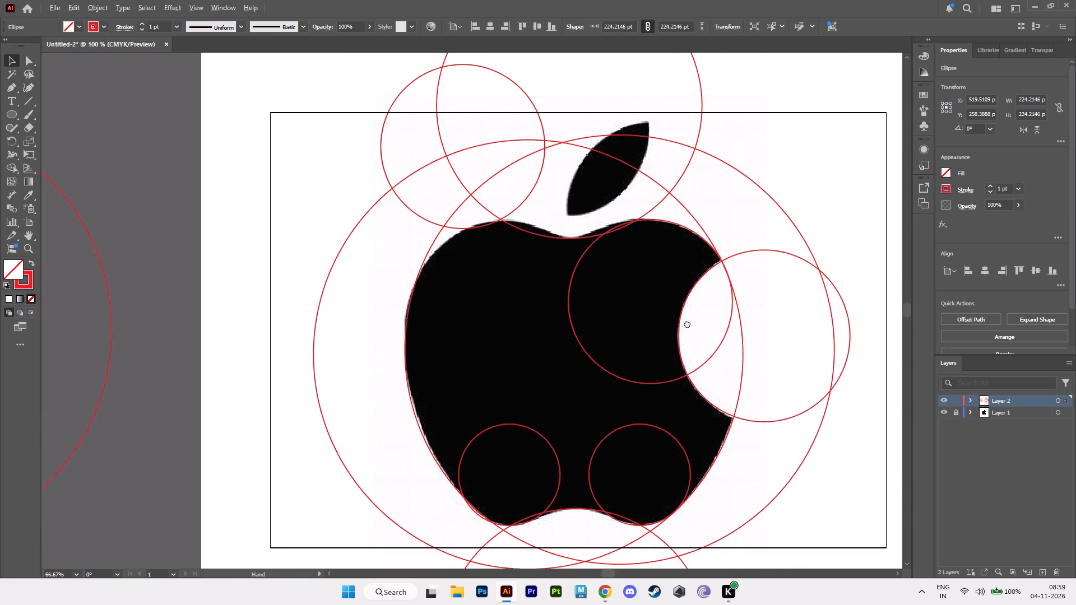
{"action": "middle_click_drag", "start_coordinate": [687, 323], "coordinate": [744, 357], "text": "alt"}
{"action": "left_click_drag", "start_coordinate": [709, 334], "coordinate": [553, 347], "text": "alt"}
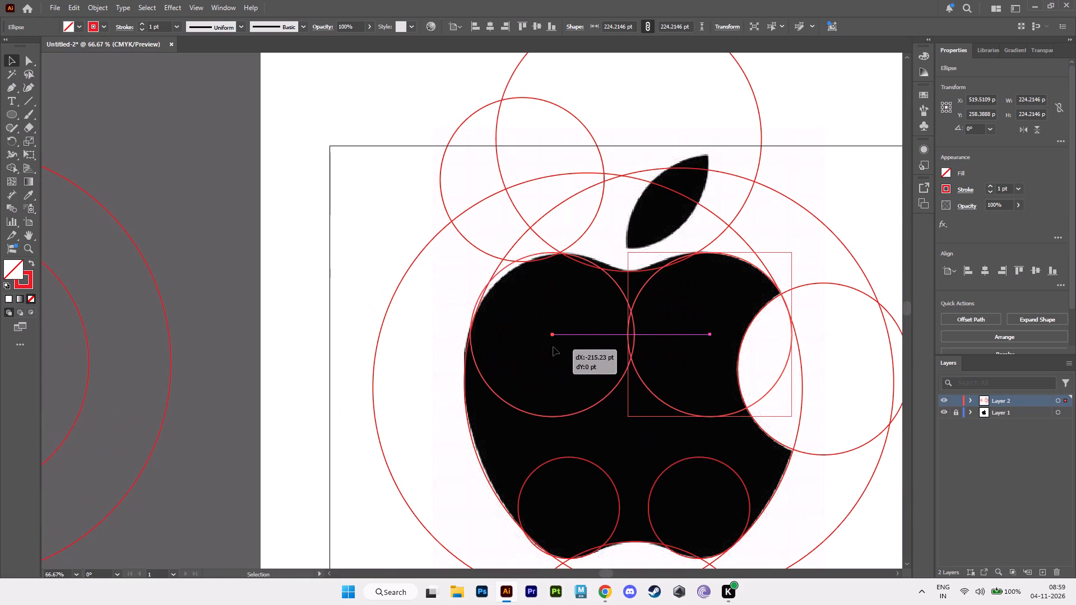
{"action": "left_click_drag", "start_coordinate": [553, 347], "coordinate": [551, 362], "text": "alt"}
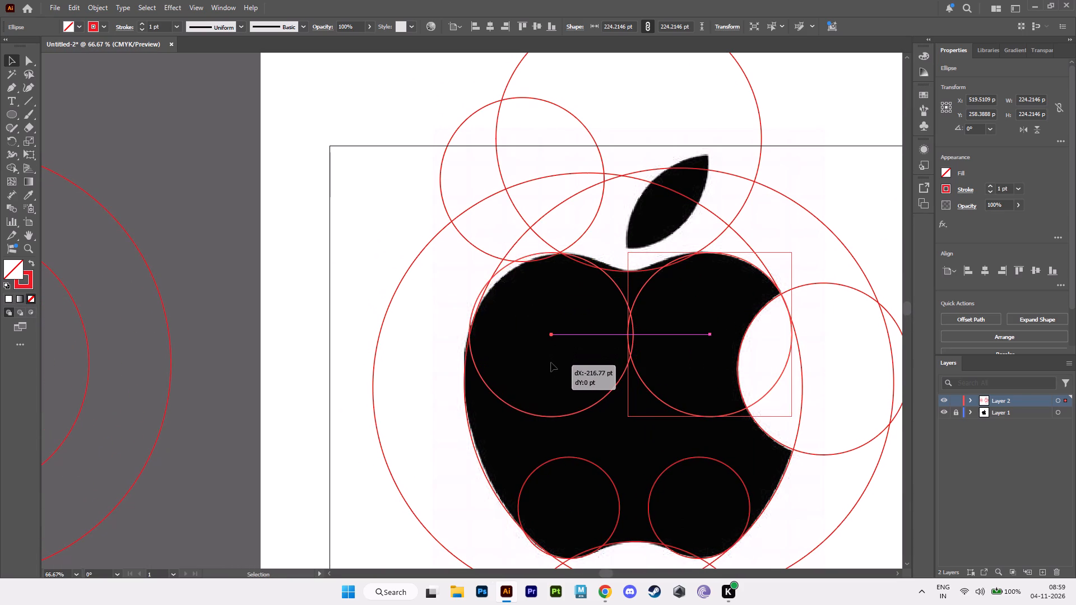
{"action": "left_click_drag", "start_coordinate": [551, 362], "coordinate": [554, 363], "text": "alt"}
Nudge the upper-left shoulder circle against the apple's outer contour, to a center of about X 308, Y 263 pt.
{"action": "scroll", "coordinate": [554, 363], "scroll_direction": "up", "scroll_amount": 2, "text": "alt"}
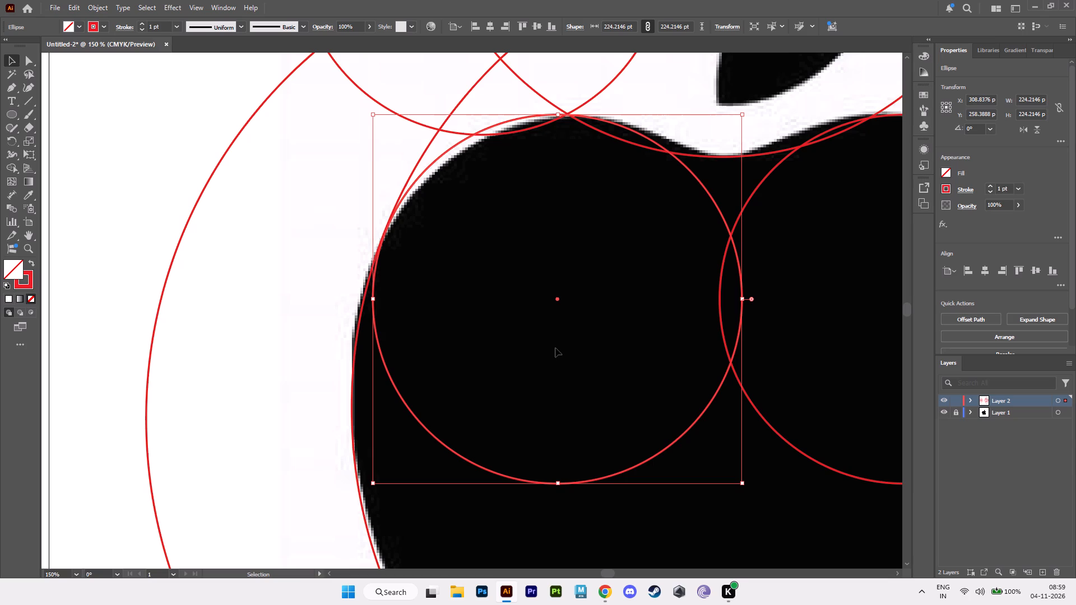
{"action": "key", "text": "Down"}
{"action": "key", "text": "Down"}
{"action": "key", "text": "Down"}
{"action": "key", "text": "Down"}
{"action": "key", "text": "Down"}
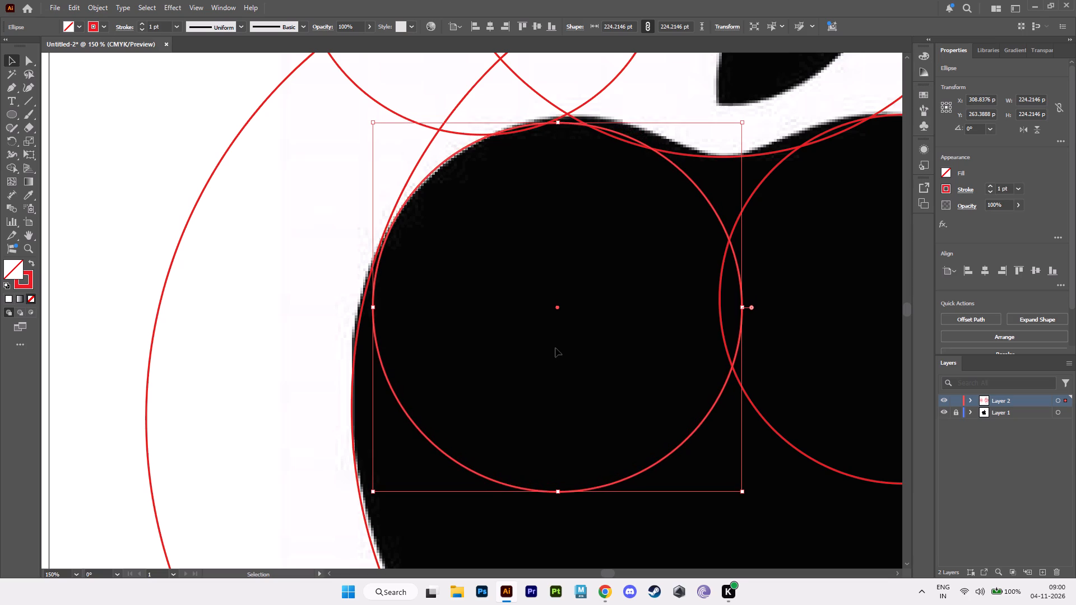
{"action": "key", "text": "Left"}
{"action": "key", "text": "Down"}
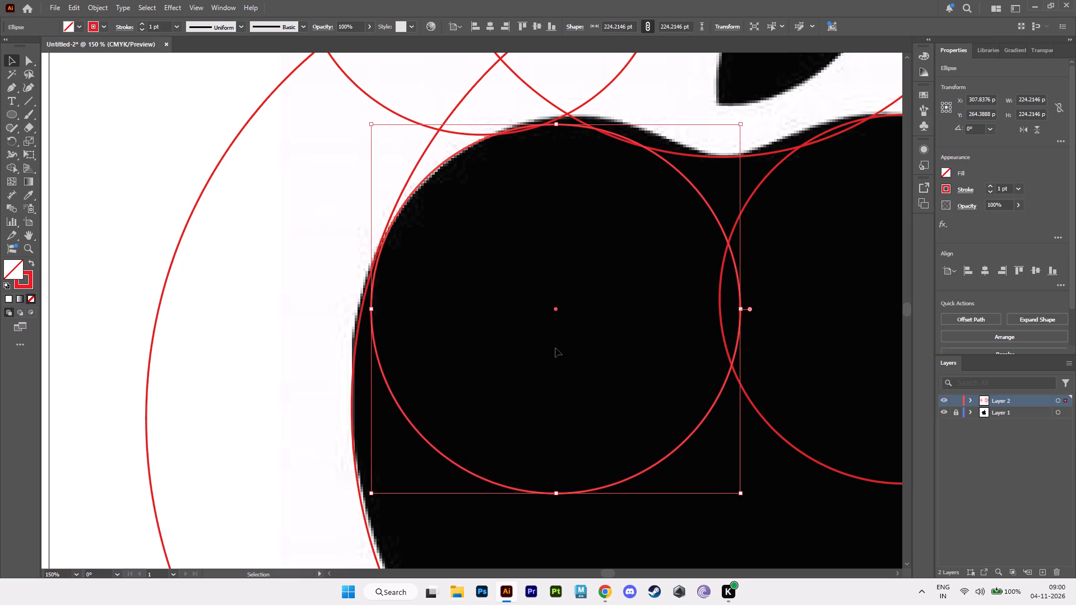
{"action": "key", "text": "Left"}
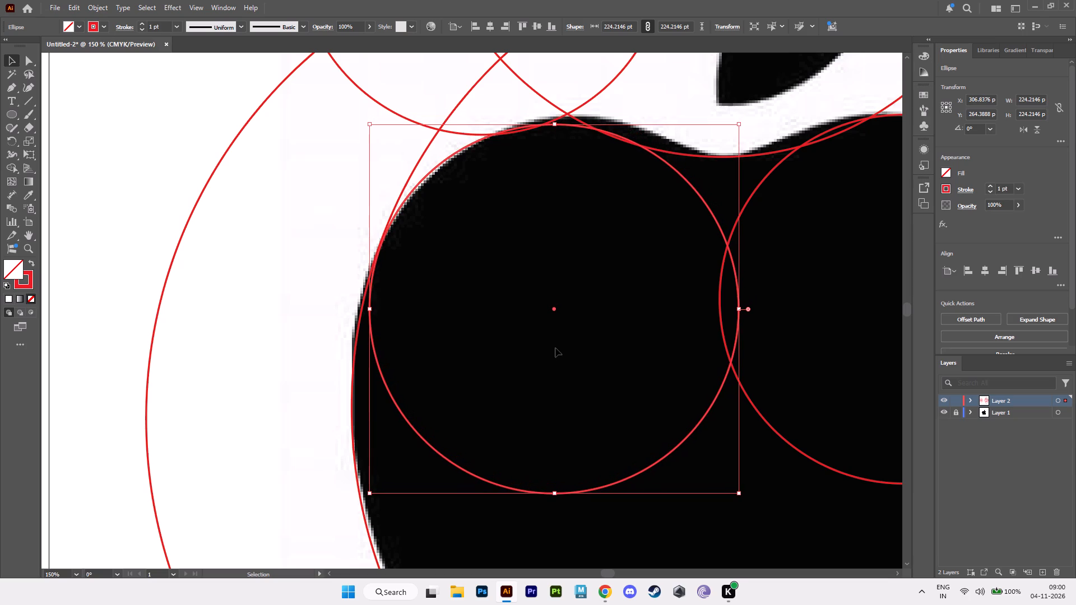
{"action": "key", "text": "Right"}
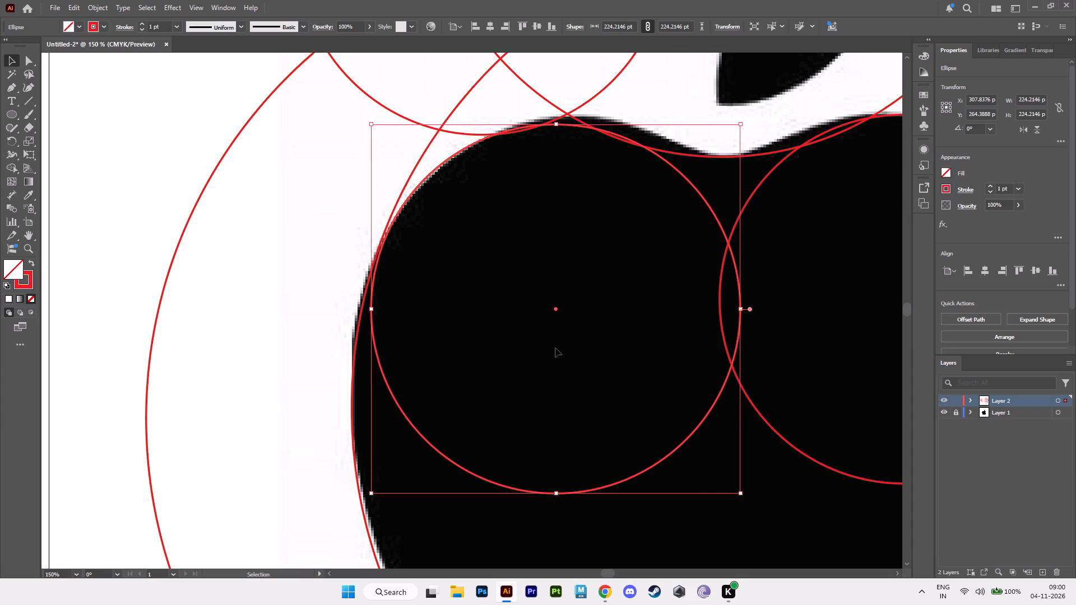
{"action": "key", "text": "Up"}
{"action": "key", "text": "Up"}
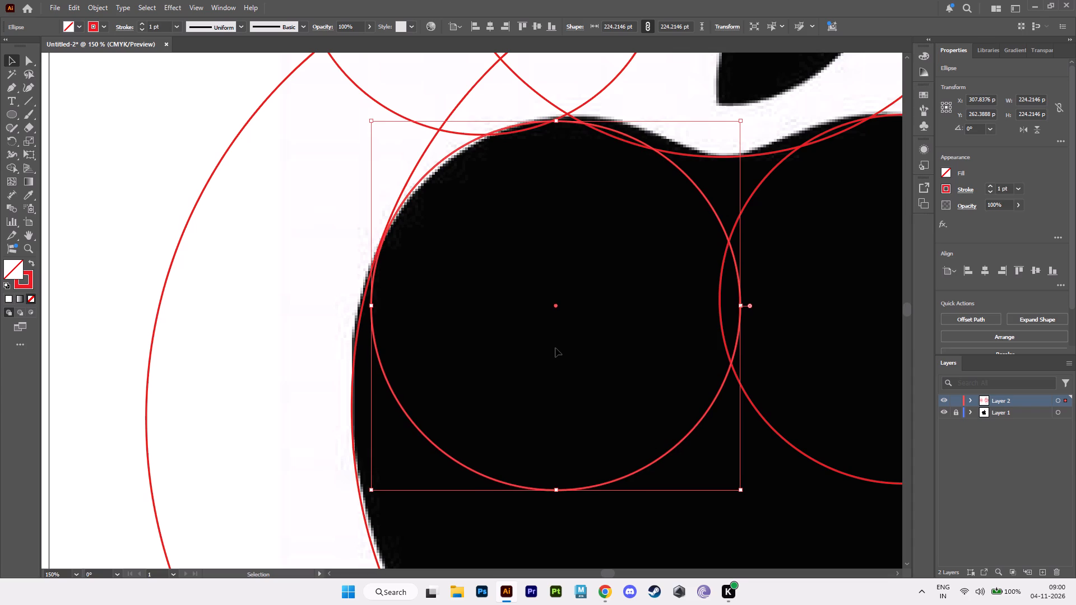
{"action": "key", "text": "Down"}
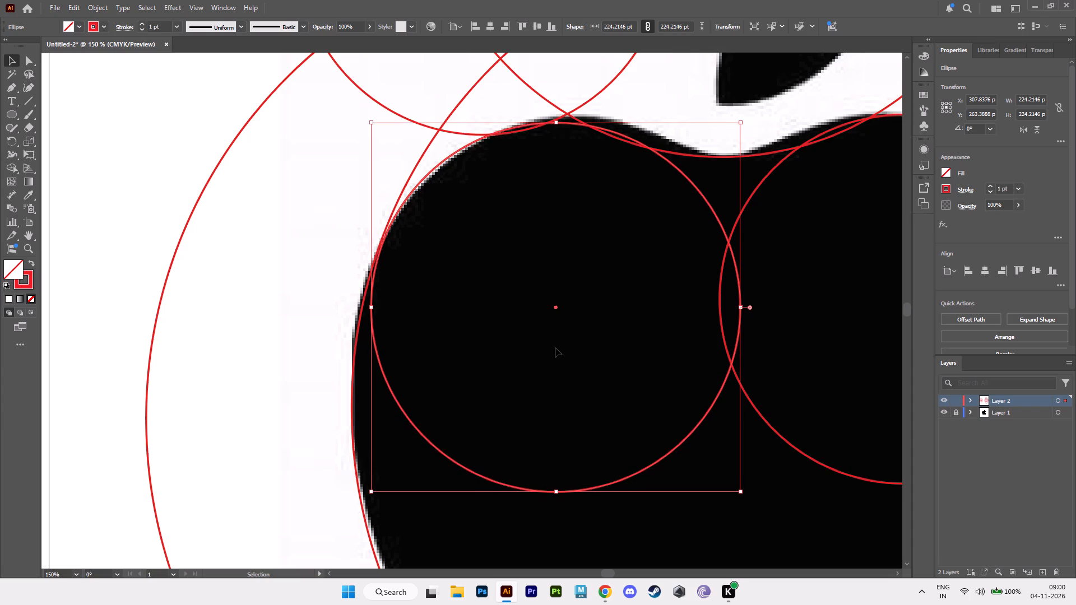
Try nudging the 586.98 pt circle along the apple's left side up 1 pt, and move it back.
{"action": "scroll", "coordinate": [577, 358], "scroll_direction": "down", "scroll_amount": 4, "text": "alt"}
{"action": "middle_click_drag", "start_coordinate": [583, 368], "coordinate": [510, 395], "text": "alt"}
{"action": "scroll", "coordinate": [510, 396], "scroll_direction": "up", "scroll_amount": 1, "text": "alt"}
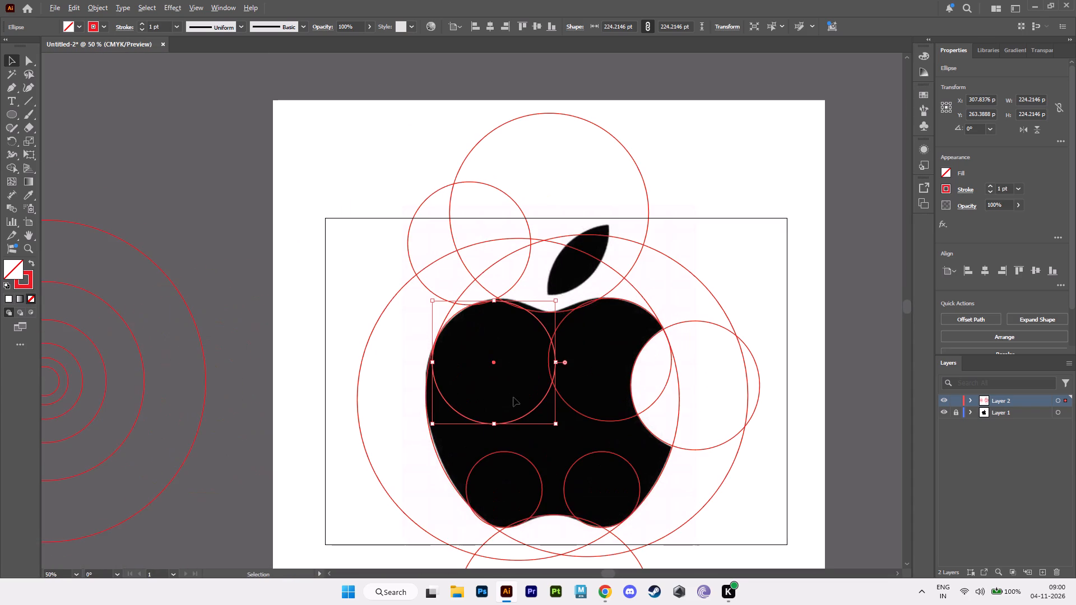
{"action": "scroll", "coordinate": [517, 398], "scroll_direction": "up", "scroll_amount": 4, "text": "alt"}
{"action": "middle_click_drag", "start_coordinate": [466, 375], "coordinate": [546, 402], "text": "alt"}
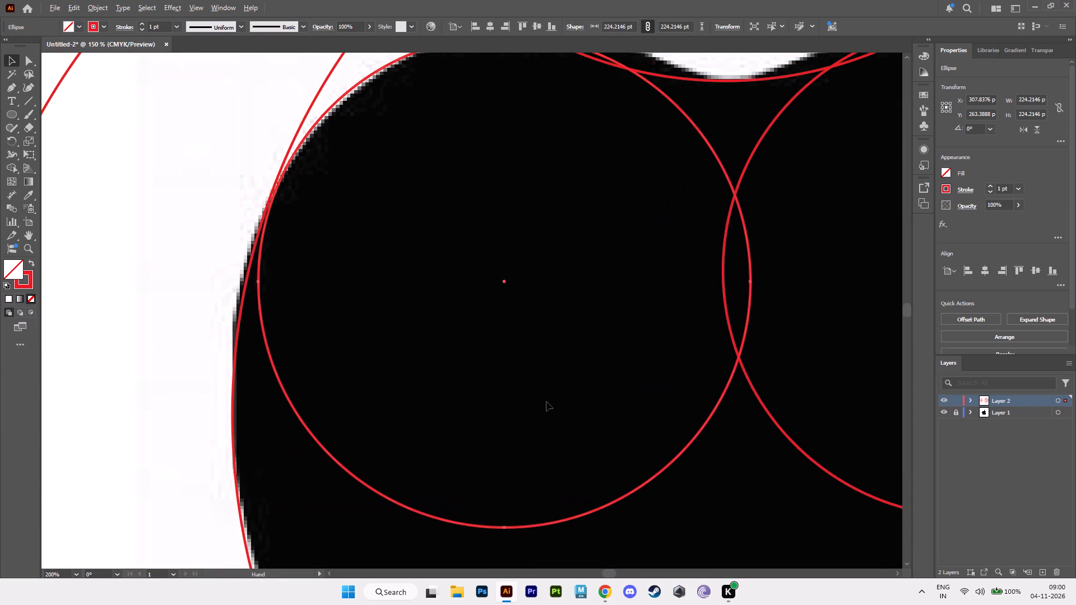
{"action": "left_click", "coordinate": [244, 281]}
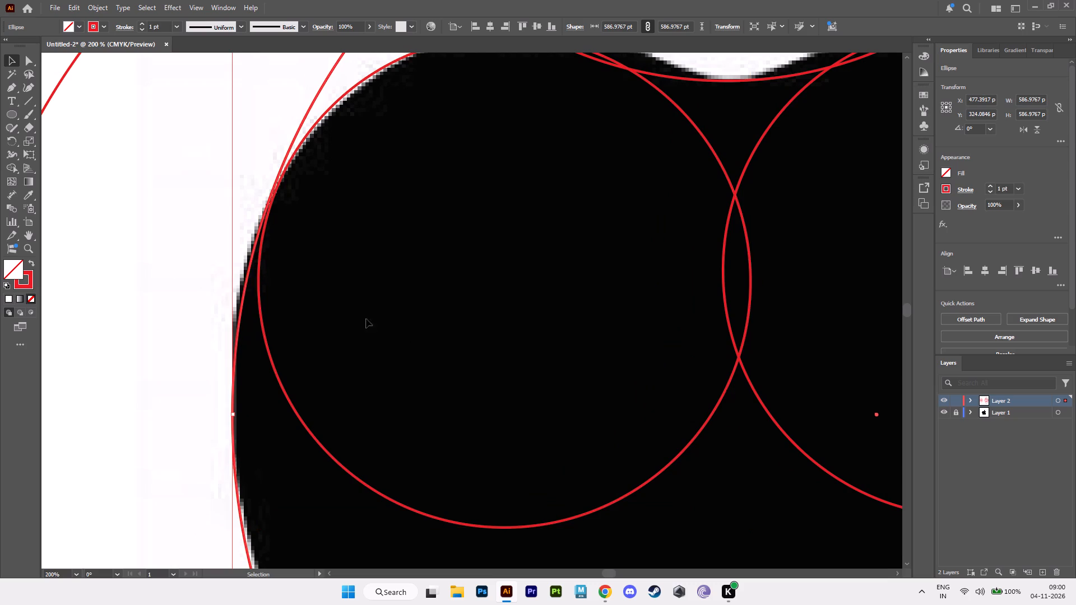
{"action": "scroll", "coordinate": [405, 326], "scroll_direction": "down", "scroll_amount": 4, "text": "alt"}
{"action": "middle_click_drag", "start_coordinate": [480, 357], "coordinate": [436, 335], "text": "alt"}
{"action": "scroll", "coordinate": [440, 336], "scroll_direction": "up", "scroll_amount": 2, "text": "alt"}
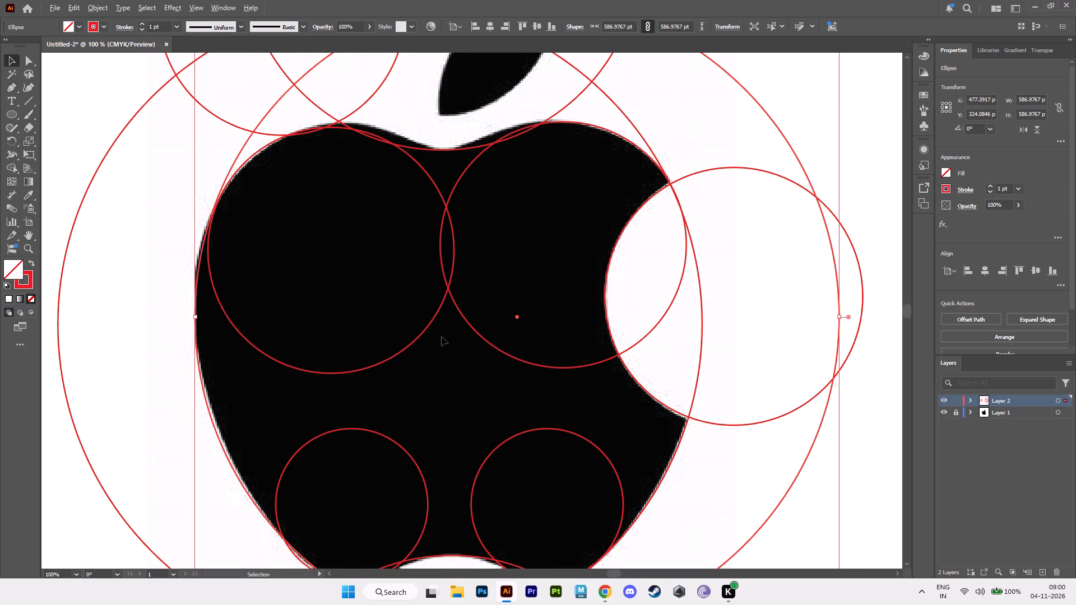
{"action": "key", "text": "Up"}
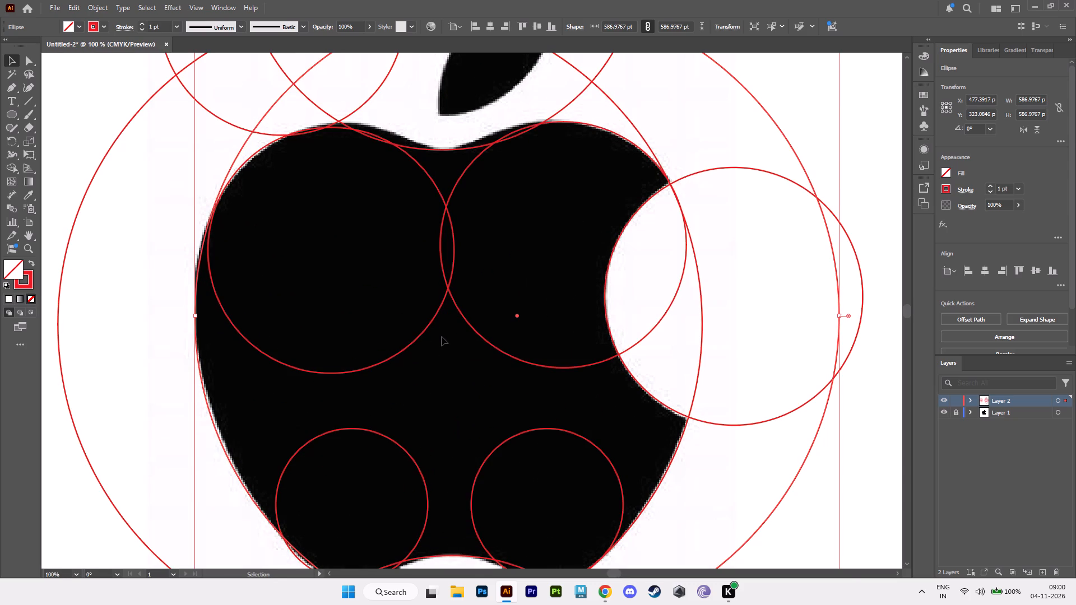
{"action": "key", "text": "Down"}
Examine how the placed circles fit the apple's bottom lobes, side contours and top edge.
{"action": "scroll", "coordinate": [331, 385], "scroll_direction": "down", "scroll_amount": 2, "text": "alt"}
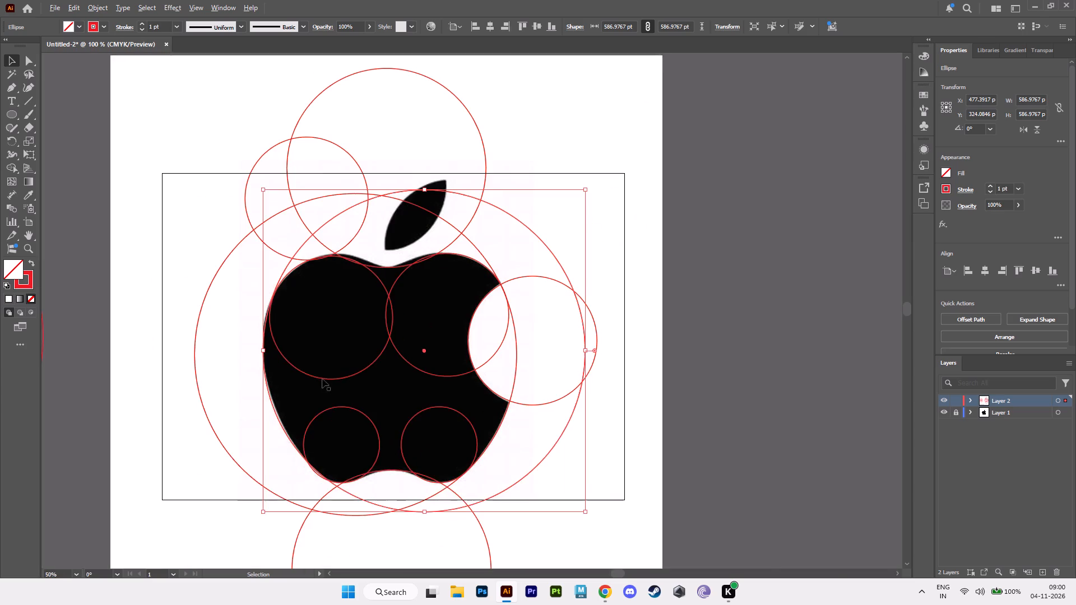
{"action": "middle_click_drag", "start_coordinate": [345, 382], "coordinate": [400, 339], "text": "alt"}
{"action": "scroll", "coordinate": [405, 341], "scroll_direction": "up", "scroll_amount": 3, "text": "alt"}
{"action": "middle_click_drag", "start_coordinate": [421, 393], "coordinate": [393, 201], "text": "alt"}
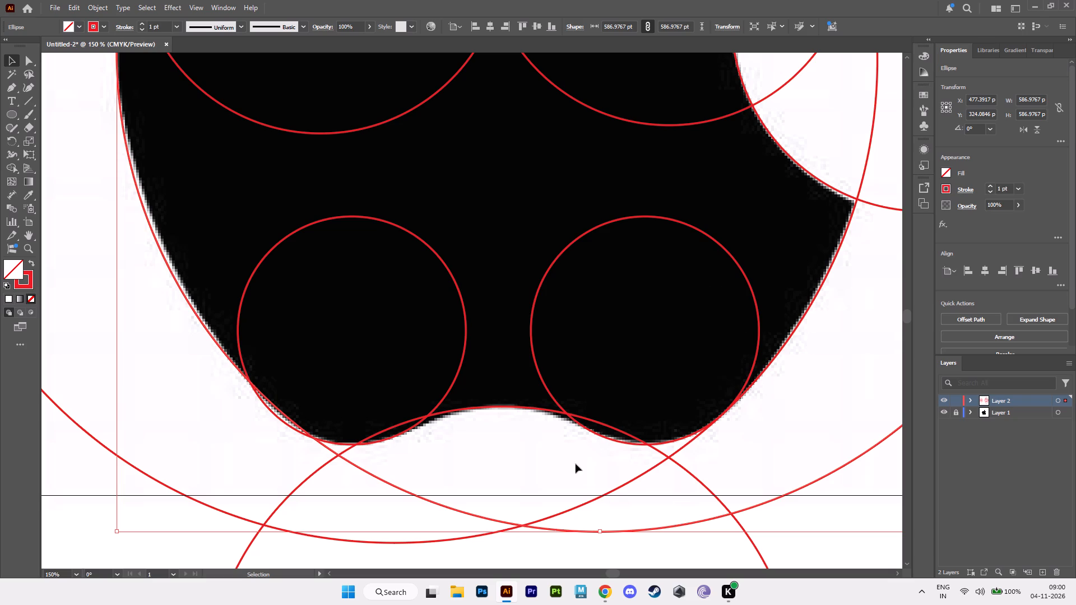
{"action": "scroll", "coordinate": [572, 470], "scroll_direction": "up", "scroll_amount": 4, "text": "alt"}
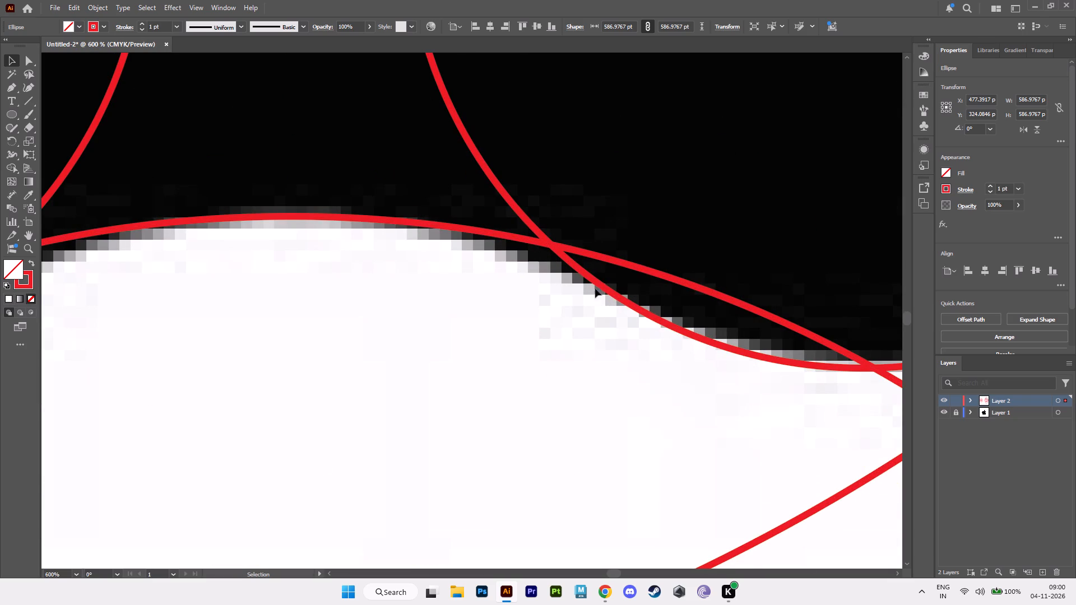
{"action": "scroll", "coordinate": [568, 289], "scroll_direction": "down", "scroll_amount": 4, "text": "alt"}
{"action": "middle_click_drag", "start_coordinate": [568, 295], "coordinate": [545, 460], "text": "alt"}
{"action": "scroll", "coordinate": [548, 451], "scroll_direction": "down", "scroll_amount": 1, "text": "alt"}
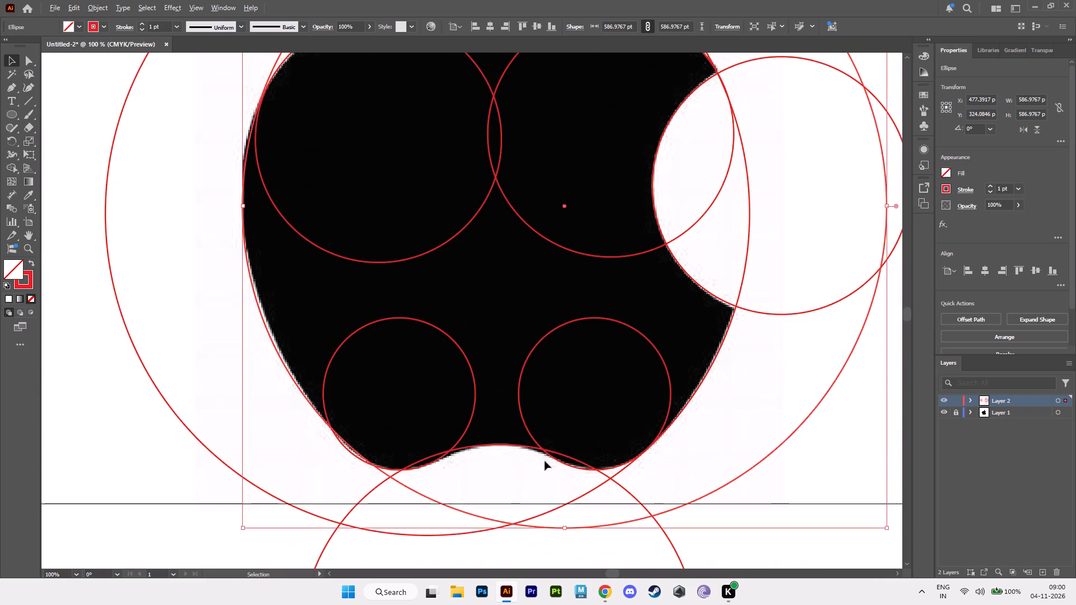
{"action": "middle_click_drag", "start_coordinate": [542, 412], "coordinate": [531, 481], "text": "alt"}
{"action": "scroll", "coordinate": [531, 481], "scroll_direction": "down", "scroll_amount": 1, "text": "alt"}
{"action": "middle_click_drag", "start_coordinate": [525, 398], "coordinate": [539, 490], "text": "alt"}
{"action": "scroll", "coordinate": [521, 384], "scroll_direction": "up", "scroll_amount": 2, "text": "alt"}
{"action": "middle_click_drag", "start_coordinate": [524, 314], "coordinate": [556, 395], "text": "alt"}
{"action": "scroll", "coordinate": [549, 332], "scroll_direction": "down", "scroll_amount": 2, "text": "alt"}
{"action": "middle_click_drag", "start_coordinate": [549, 333], "coordinate": [480, 378], "text": "alt"}
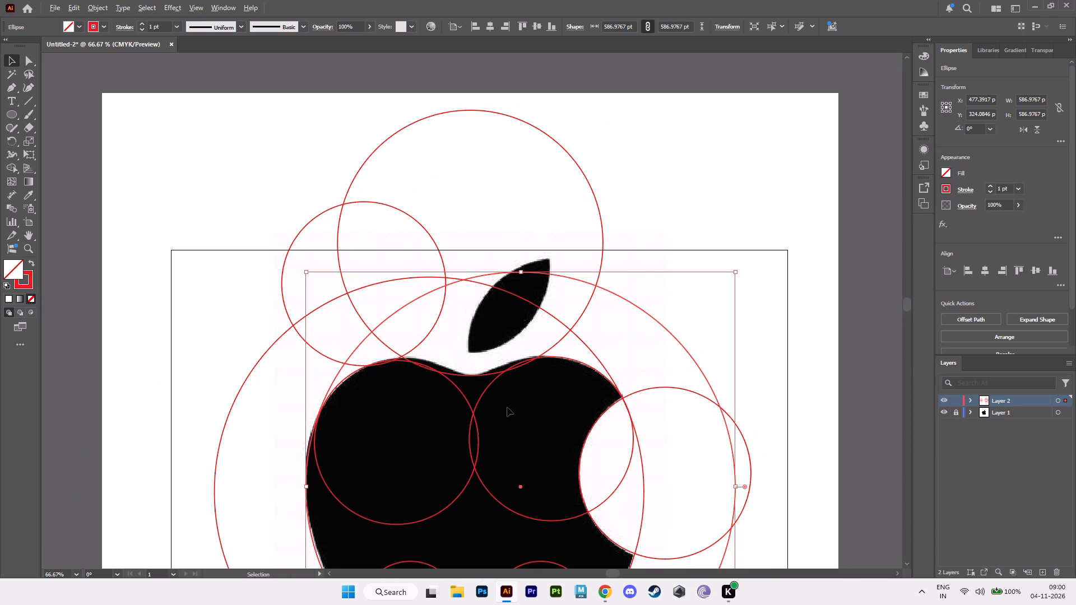
{"action": "scroll", "coordinate": [484, 421], "scroll_direction": "down", "scroll_amount": 1, "text": "alt"}
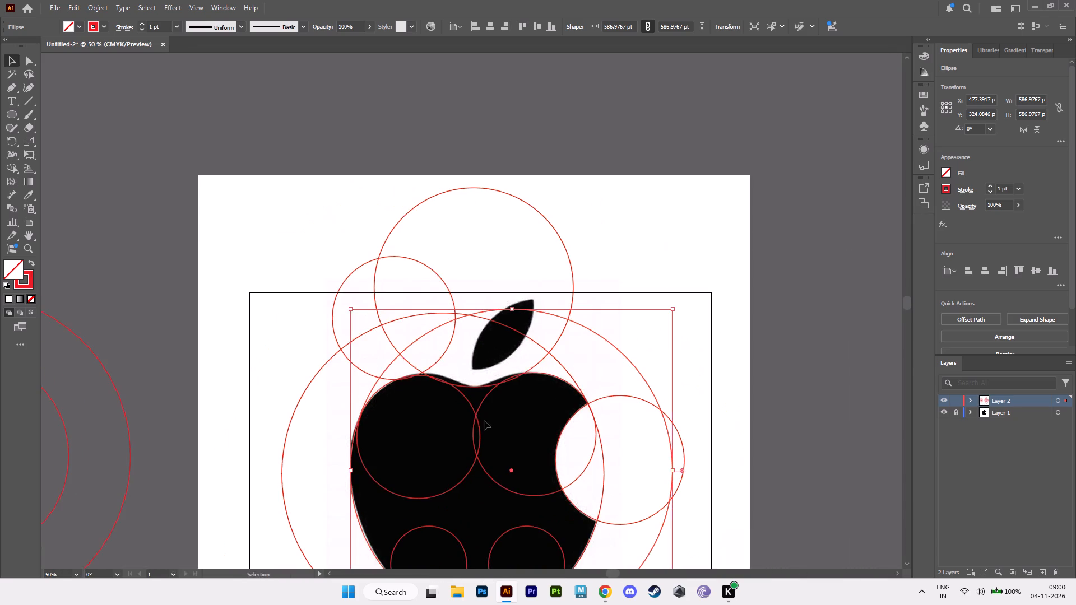
Move the upper-left shoulder circle closer to the apple's top dip, to a center of about X 318, Y 260 pt.
{"action": "scroll", "coordinate": [474, 410], "scroll_direction": "up", "scroll_amount": 3, "text": "alt"}
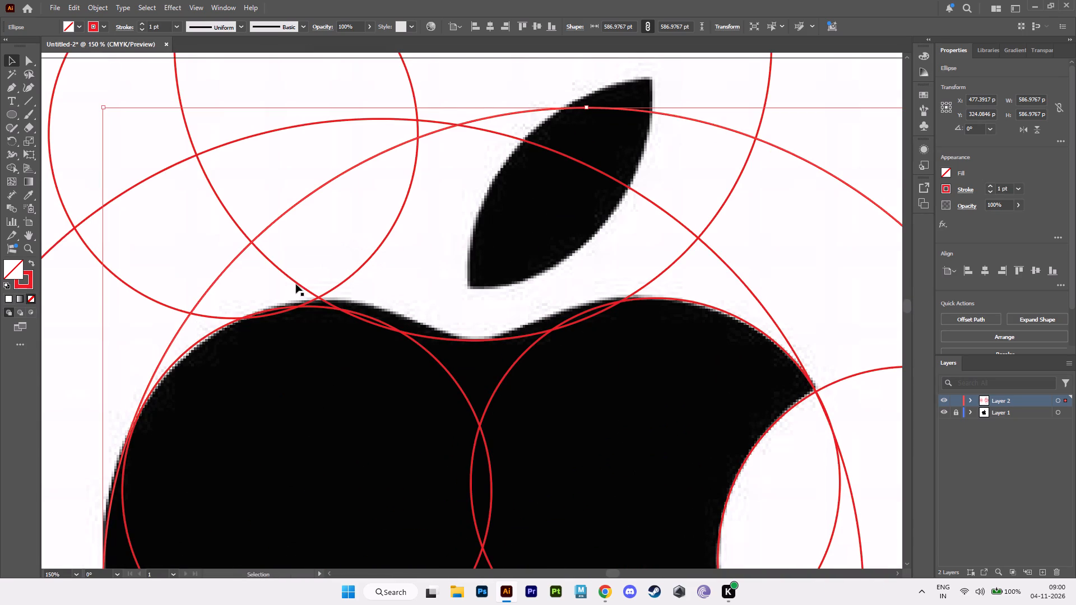
{"action": "left_click", "coordinate": [444, 367]}
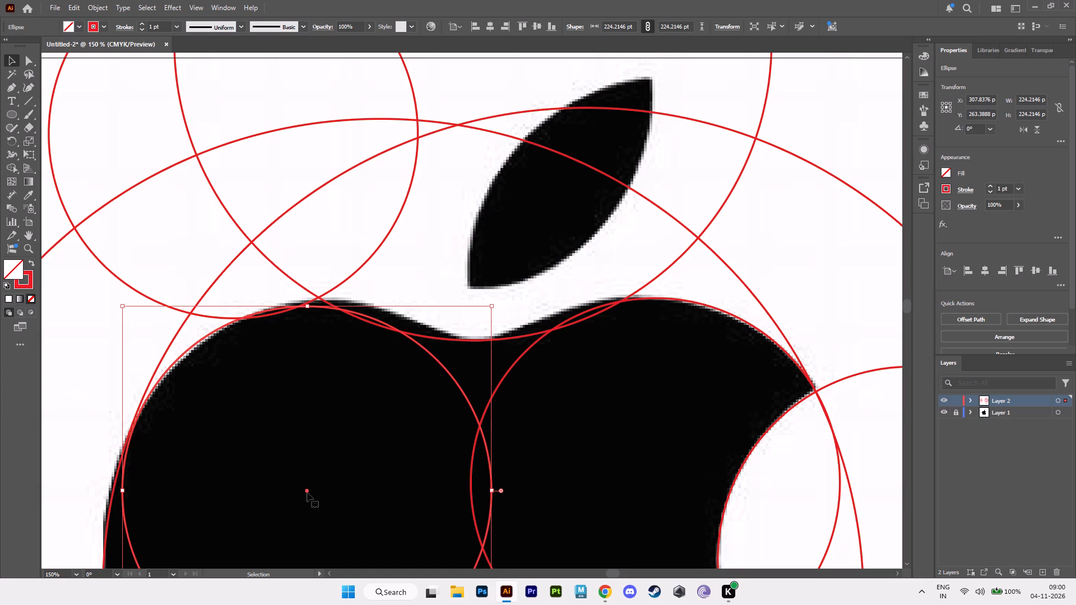
{"action": "left_click_drag", "start_coordinate": [307, 492], "coordinate": [320, 487]}
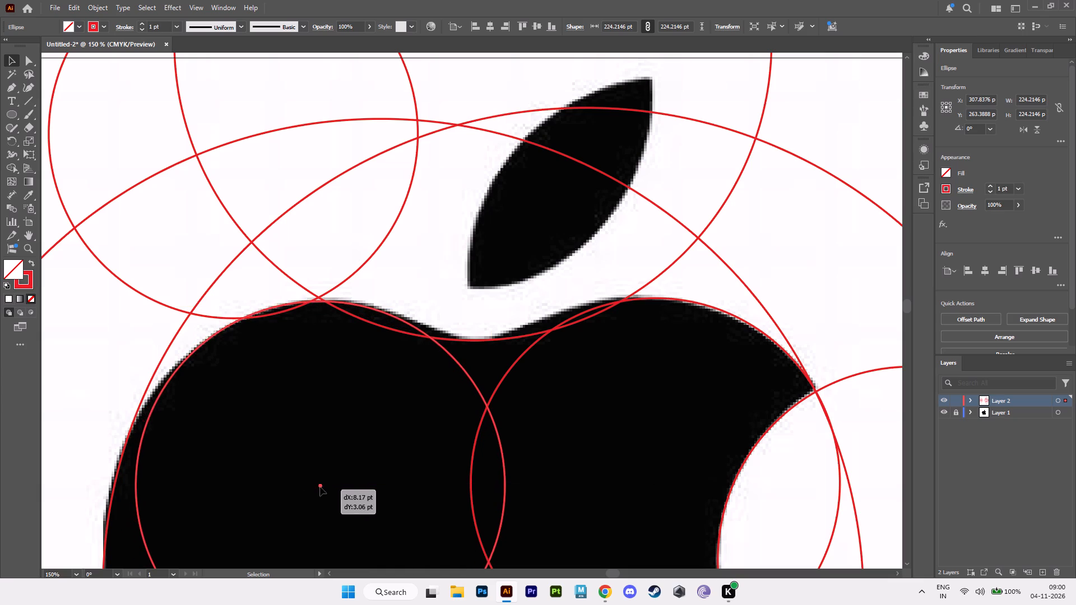
{"action": "left_click_drag", "start_coordinate": [320, 487], "coordinate": [324, 486]}
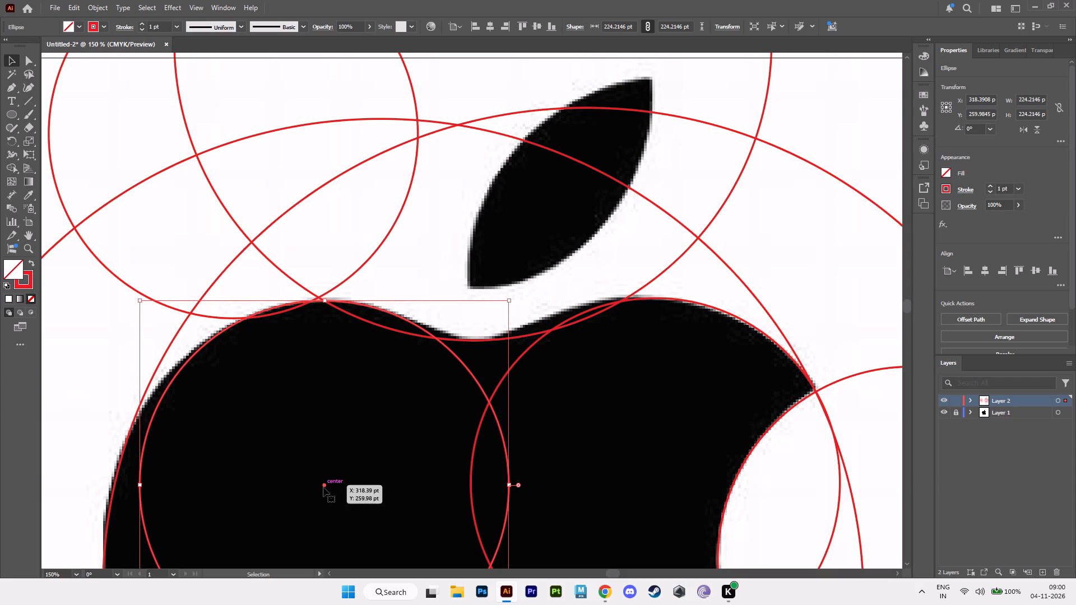
Copy the apple's upper-left shoulder circle onto the upper-right shoulder, with its center at about X 504, Y 258 pt.
{"action": "left_click_drag", "start_coordinate": [323, 487], "coordinate": [617, 488], "text": "alt"}
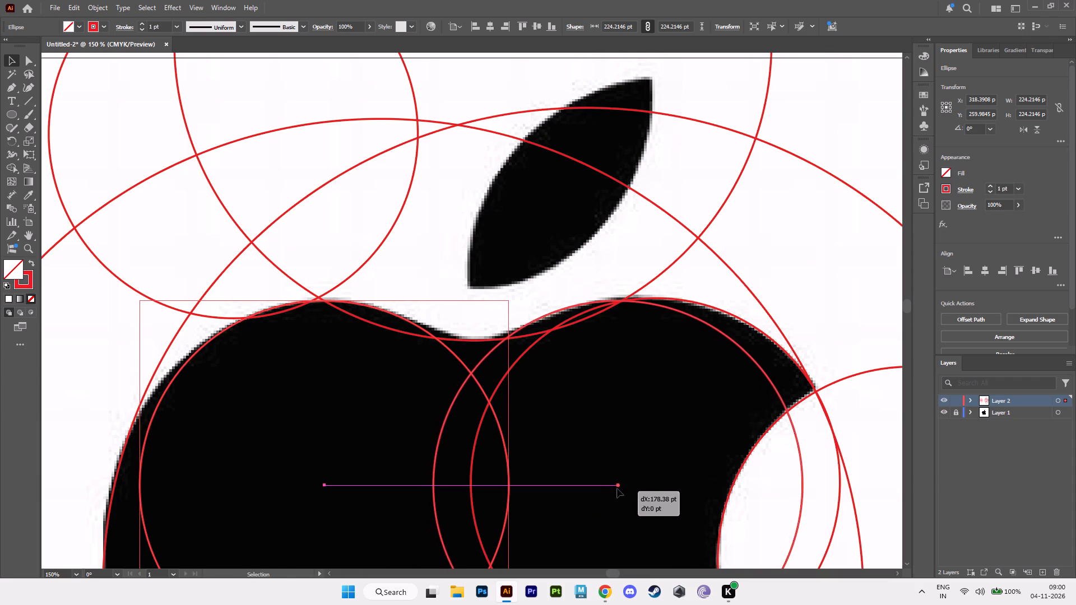
{"action": "left_click_drag", "start_coordinate": [617, 488], "coordinate": [633, 482], "text": "alt"}
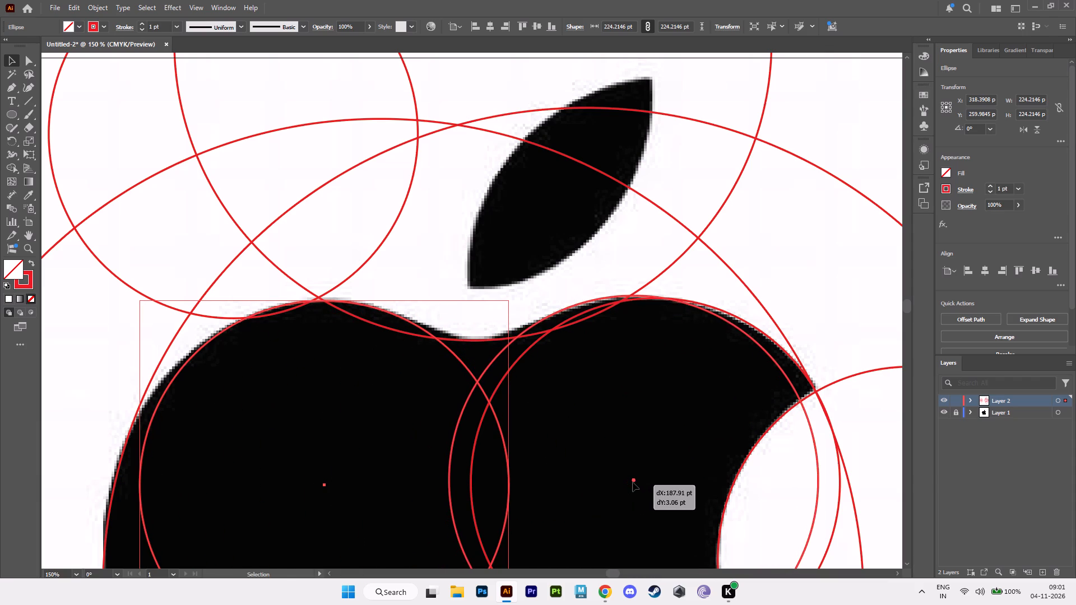
{"action": "left_click_drag", "start_coordinate": [633, 482], "coordinate": [629, 483], "text": "alt"}
{"action": "scroll", "coordinate": [522, 438], "scroll_direction": "down", "scroll_amount": 3, "text": "alt"}
{"action": "scroll", "coordinate": [522, 438], "scroll_direction": "up", "scroll_amount": 1, "text": "alt"}
{"action": "middle_click_drag", "start_coordinate": [522, 438], "coordinate": [503, 411], "text": "alt"}
{"action": "scroll", "coordinate": [522, 438], "scroll_direction": "down", "scroll_amount": 1, "text": "alt"}
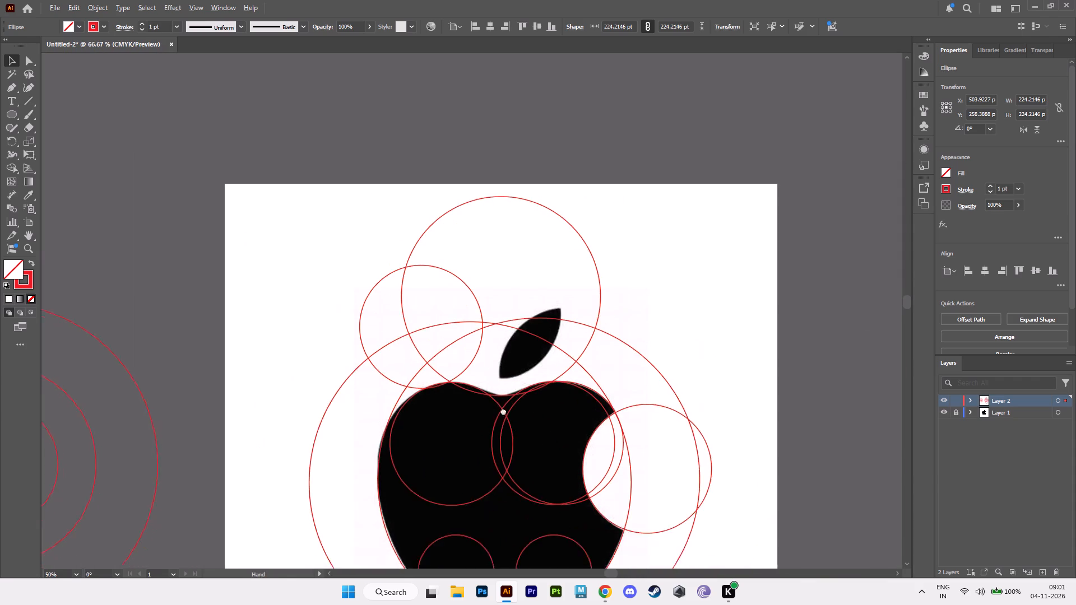
{"action": "middle_click_drag", "start_coordinate": [503, 411], "coordinate": [470, 366], "text": "alt"}
{"action": "left_click", "coordinate": [658, 162]}
Copy the 85.65 pt circle from the concentric set and fit it into the apple's top dip, centered at about X 411, Y 128 pt.
{"action": "scroll", "coordinate": [328, 300], "scroll_direction": "down", "scroll_amount": 1, "text": "alt"}
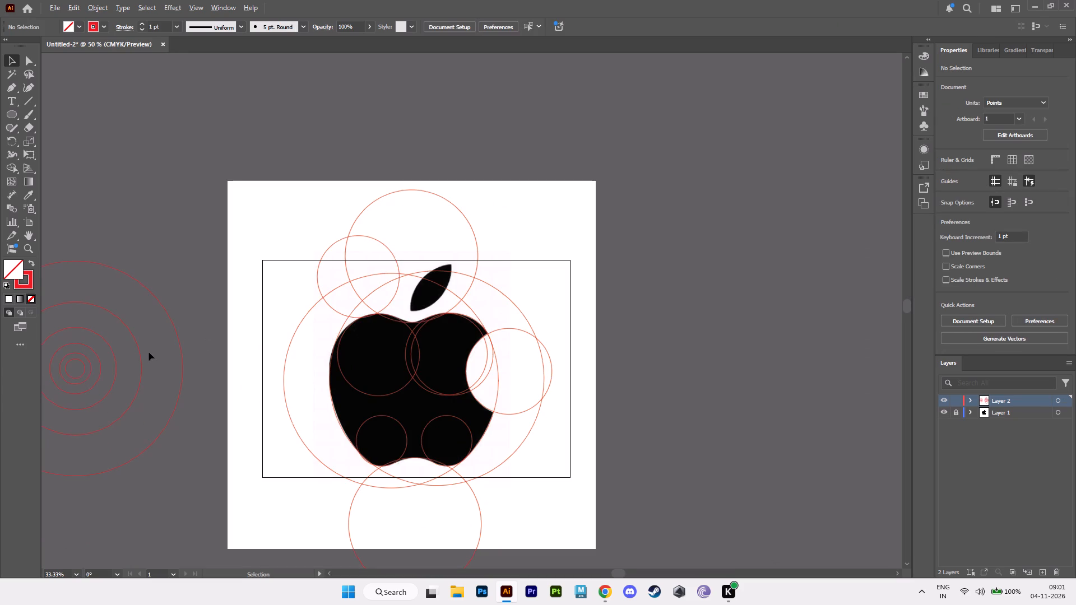
{"action": "left_click", "coordinate": [90, 365]}
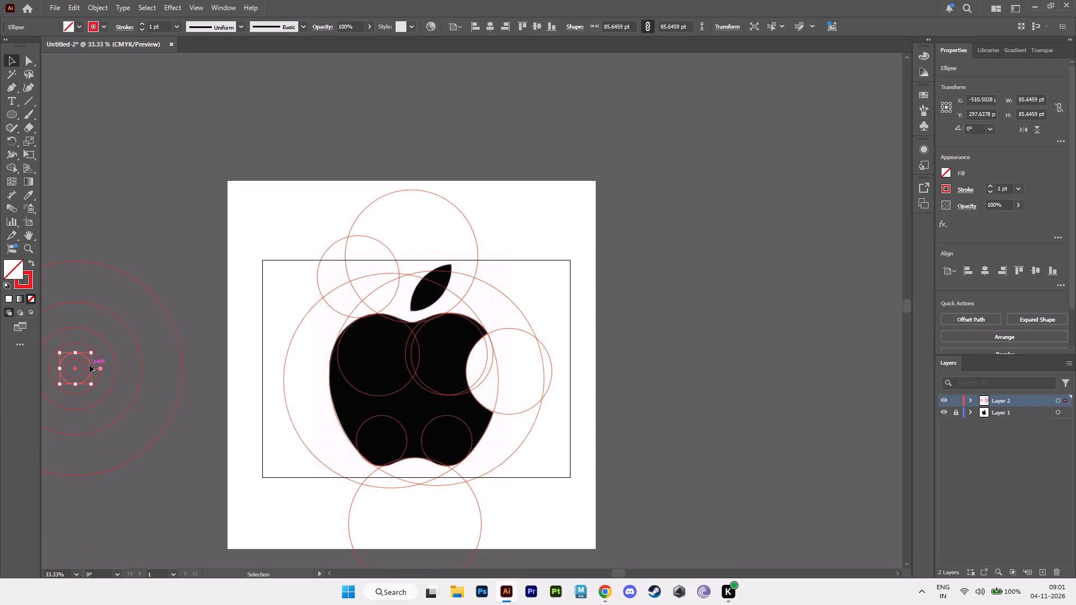
{"action": "left_click_drag", "start_coordinate": [90, 365], "coordinate": [423, 330], "text": "alt"}
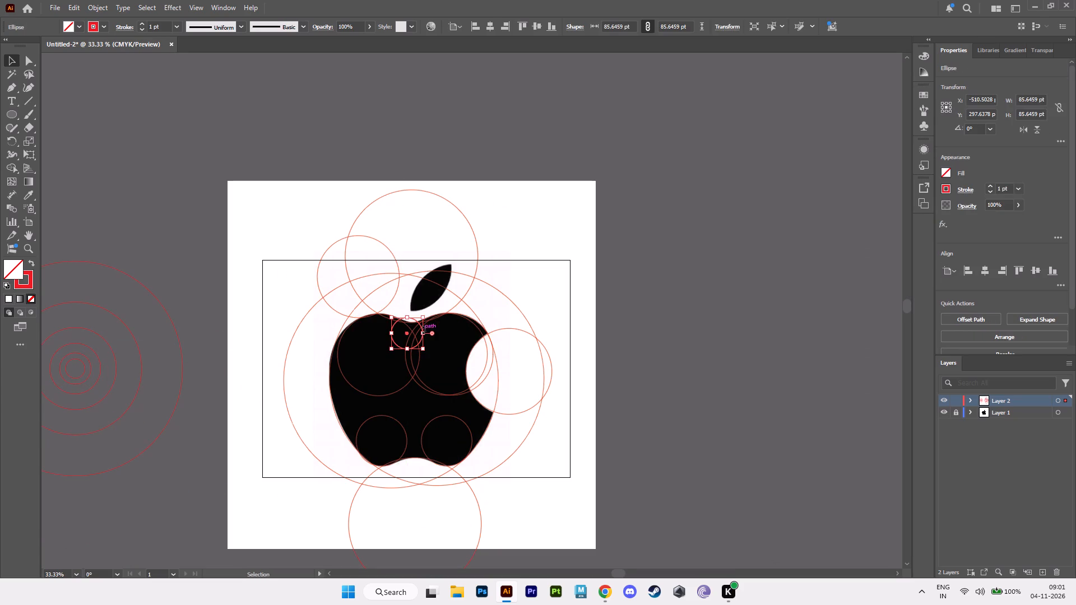
{"action": "scroll", "coordinate": [417, 356], "scroll_direction": "up", "scroll_amount": 4, "text": "alt"}
{"action": "middle_click_drag", "start_coordinate": [411, 370], "coordinate": [551, 441], "text": "alt"}
{"action": "scroll", "coordinate": [551, 441], "scroll_direction": "up", "scroll_amount": 1, "text": "alt"}
{"action": "left_click_drag", "start_coordinate": [505, 261], "coordinate": [536, 282]}
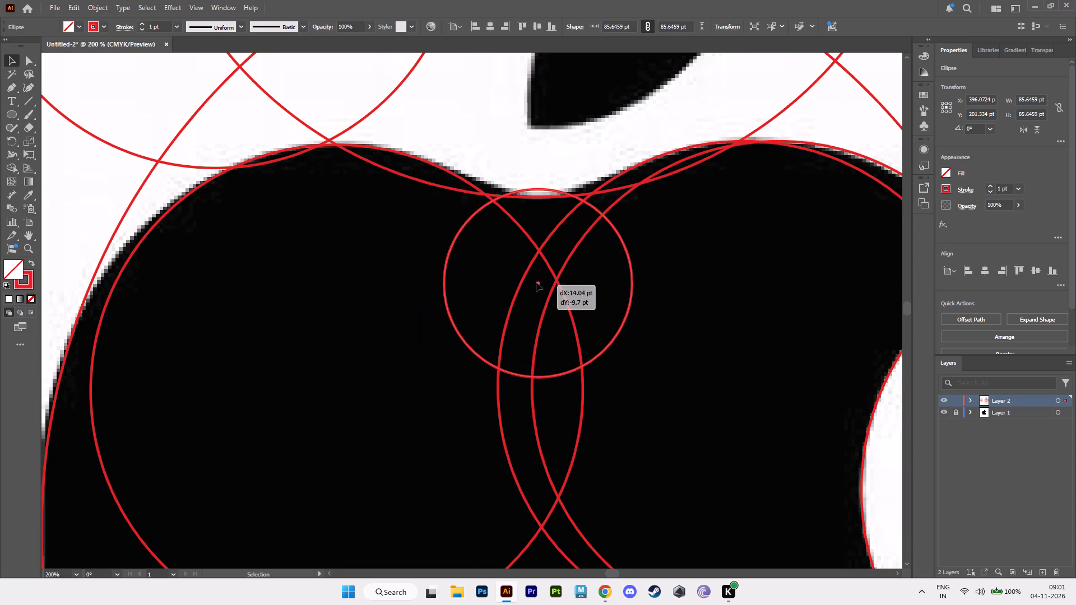
{"action": "left_click_drag", "start_coordinate": [536, 282], "coordinate": [536, 108]}
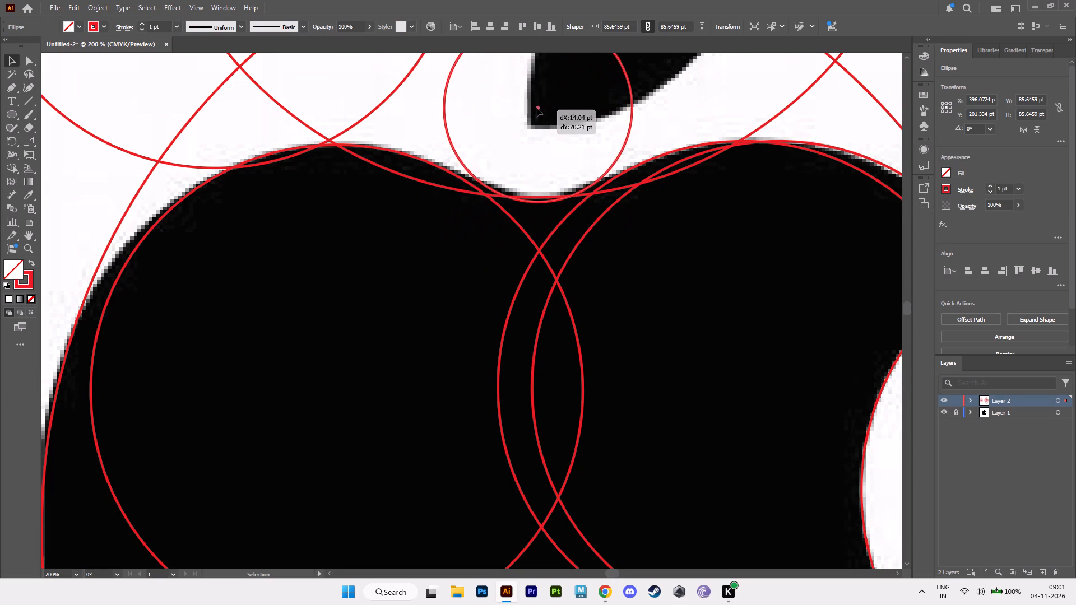
{"action": "left_click_drag", "start_coordinate": [536, 108], "coordinate": [535, 100]}
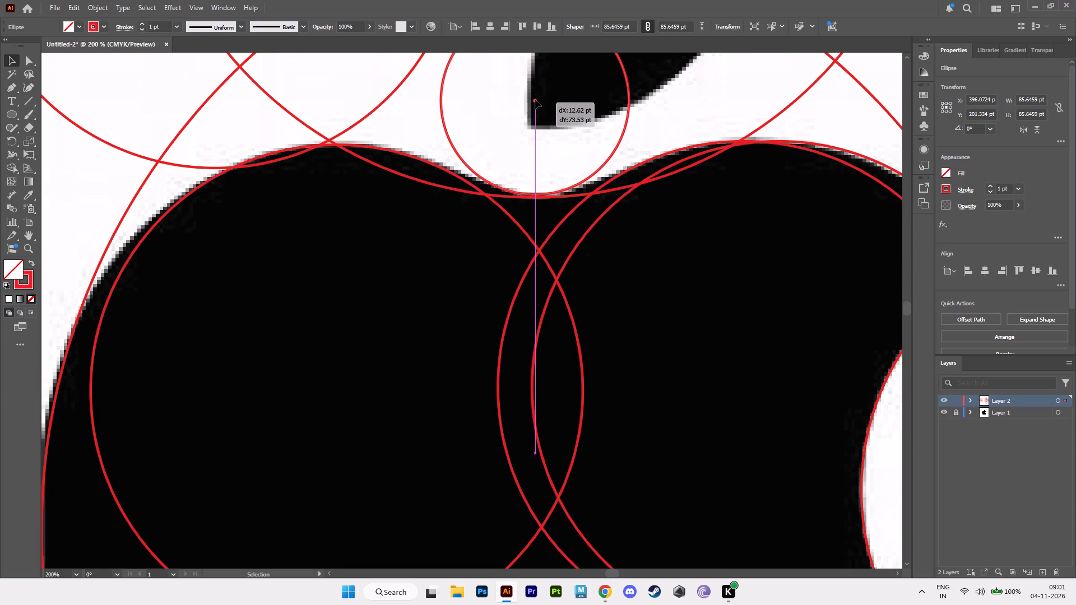
{"action": "left_click_drag", "start_coordinate": [535, 100], "coordinate": [537, 101]}
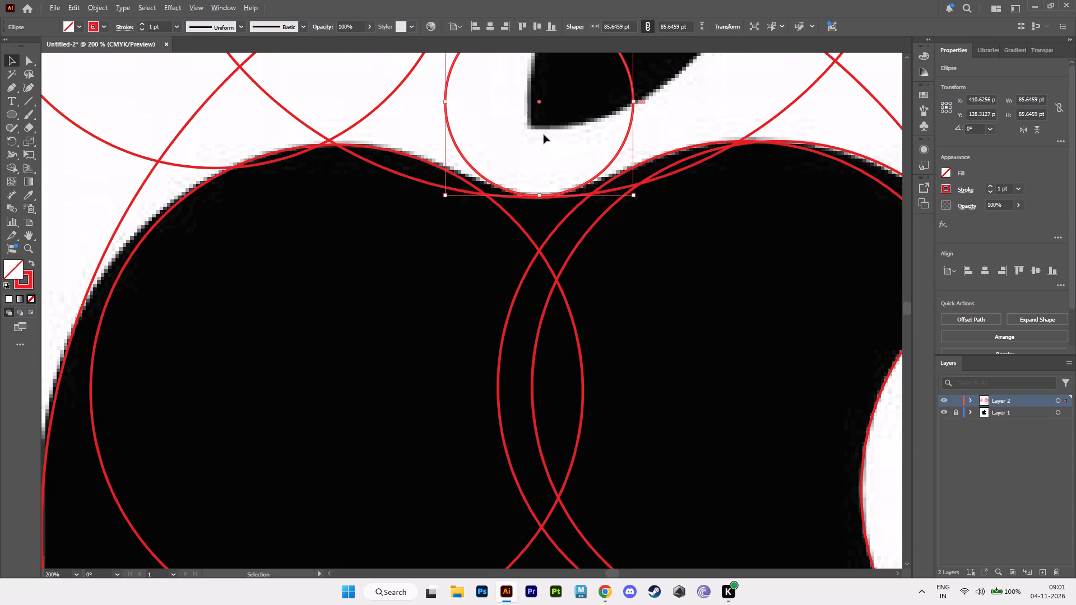
Try nudging the 362.78 pt circle above the apple's top dip upward, and delete that circle.
{"action": "scroll", "coordinate": [544, 134], "scroll_direction": "down", "scroll_amount": 1, "text": "alt"}
{"action": "middle_click_drag", "start_coordinate": [544, 134], "coordinate": [484, 398], "text": "alt"}
{"action": "scroll", "coordinate": [484, 398], "scroll_direction": "up", "scroll_amount": 1, "text": "alt"}
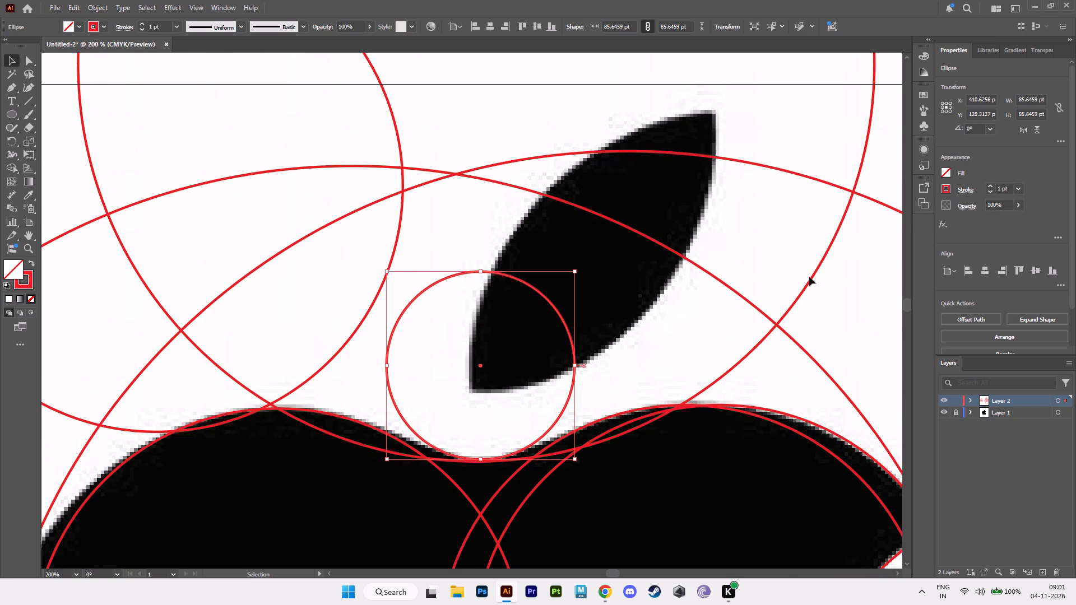
{"action": "left_click", "coordinate": [810, 276]}
{"action": "left_click", "coordinate": [814, 276]}
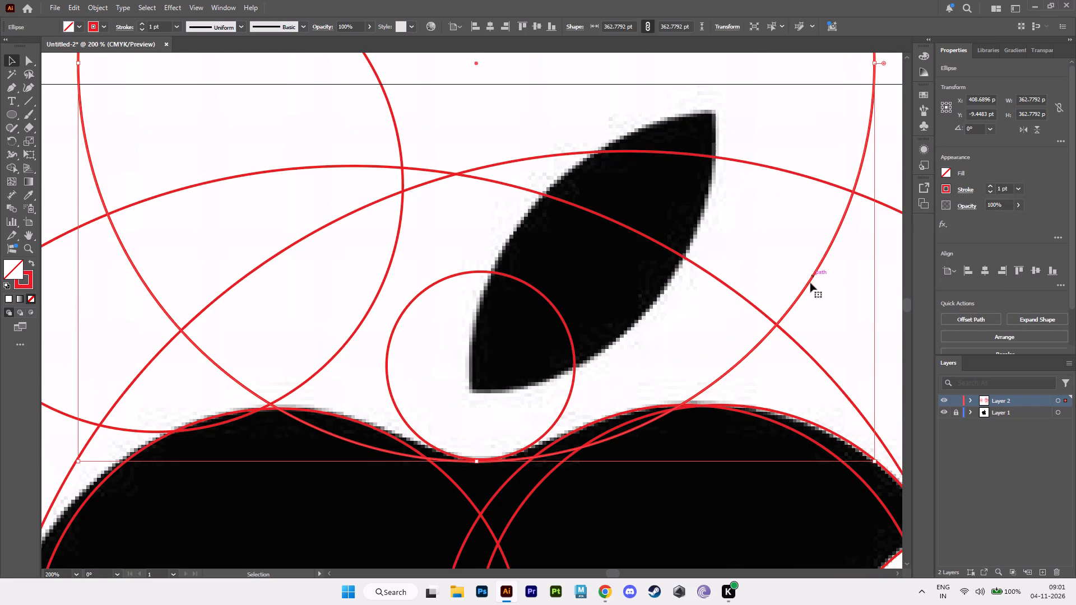
{"action": "scroll", "coordinate": [605, 421], "scroll_direction": "down", "scroll_amount": 1, "text": "alt"}
{"action": "middle_click_drag", "start_coordinate": [605, 421], "coordinate": [586, 486], "text": "alt"}
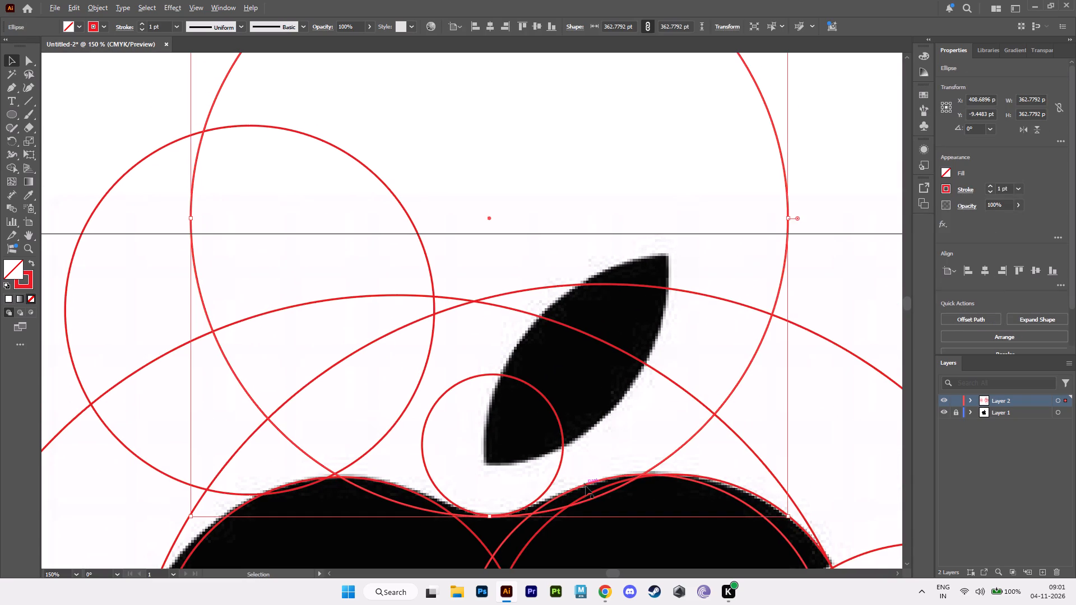
{"action": "key", "text": "Up"}
{"action": "key", "text": "Up"}
{"action": "key", "text": "Up"}
{"action": "key", "text": "Up"}
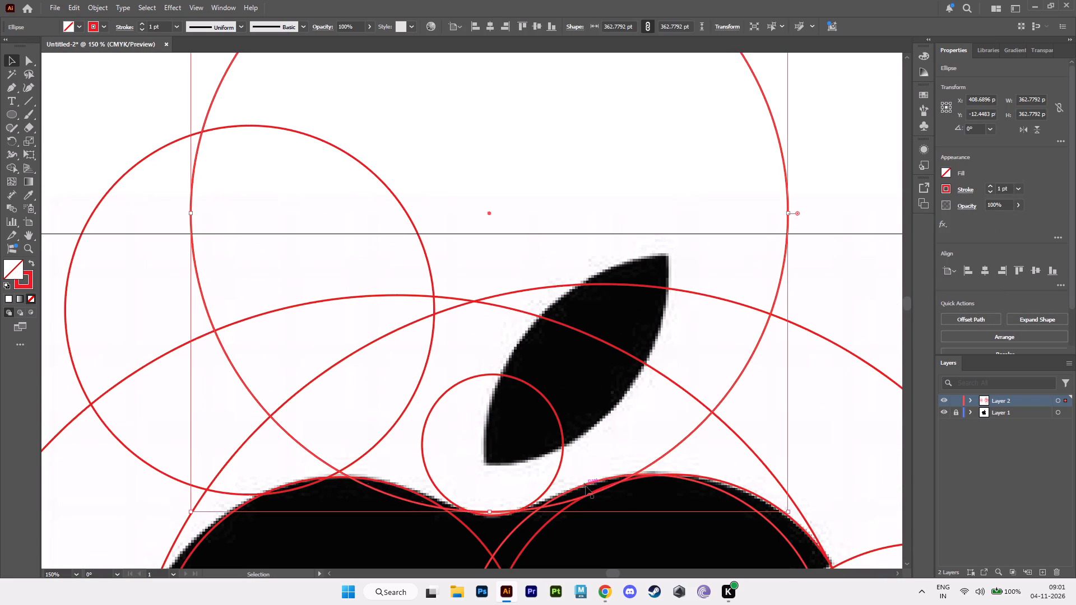
{"action": "key", "text": "Up"}
{"action": "key", "text": "Up"}
{"action": "key", "text": "Up"}
{"action": "key", "text": "Up"}
{"action": "key", "text": "Up"}
{"action": "key", "text": "Up"}
{"action": "key", "text": "Up"}
{"action": "key", "text": "Up"}
{"action": "key", "text": "Down"}
{"action": "key", "text": "Down"}
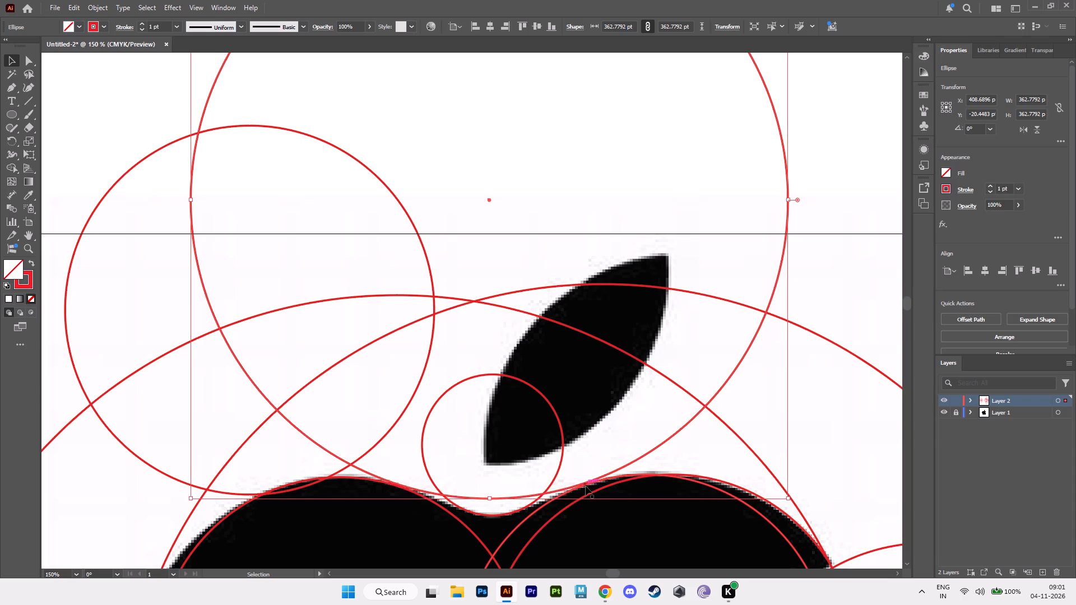
{"action": "key", "text": "Down"}
{"action": "key", "text": "Down"}
{"action": "key", "text": "Delete"}
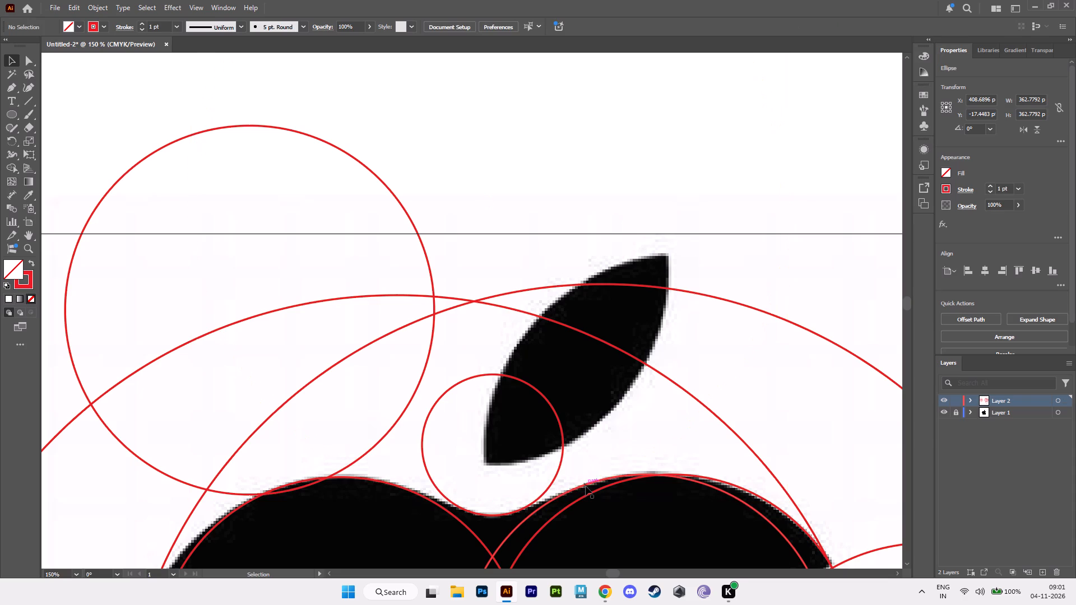
Nudge the upper-left shoulder circle vertically to meet the small dip circle, settling its center at about Y 254 pt.
{"action": "scroll", "coordinate": [604, 495], "scroll_direction": "down", "scroll_amount": 3, "text": "alt"}
{"action": "scroll", "coordinate": [549, 478], "scroll_direction": "up", "scroll_amount": 2, "text": "alt"}
{"action": "scroll", "coordinate": [598, 553], "scroll_direction": "up", "scroll_amount": 2, "text": "alt"}
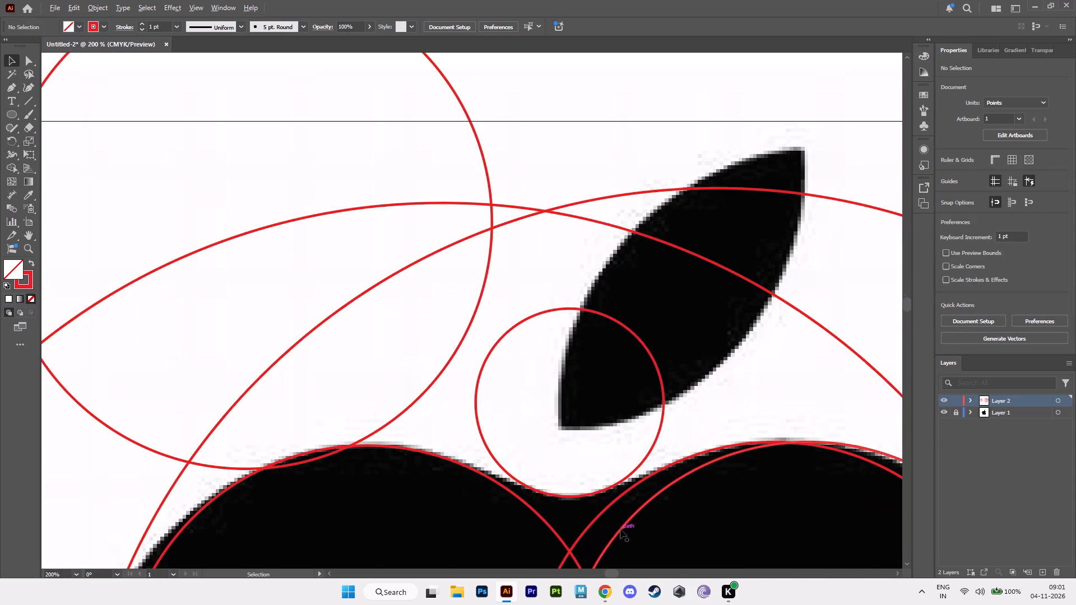
{"action": "middle_click_drag", "start_coordinate": [622, 516], "coordinate": [590, 446], "text": "alt"}
{"action": "scroll", "coordinate": [590, 446], "scroll_direction": "up", "scroll_amount": 2, "text": "alt"}
{"action": "left_click", "coordinate": [356, 388]}
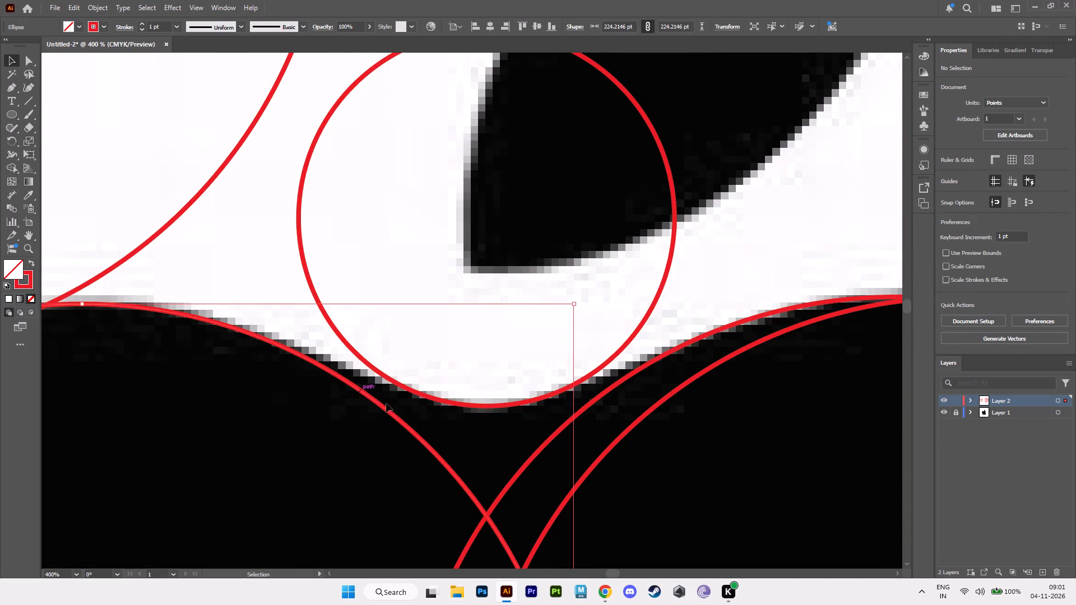
{"action": "scroll", "coordinate": [386, 403], "scroll_direction": "down", "scroll_amount": 3, "text": "alt"}
{"action": "scroll", "coordinate": [413, 414], "scroll_direction": "up", "scroll_amount": 1, "text": "alt"}
{"action": "scroll", "coordinate": [414, 415], "scroll_direction": "down", "scroll_amount": 1, "text": "alt"}
{"action": "middle_click_drag", "start_coordinate": [437, 418], "coordinate": [535, 391], "text": "alt"}
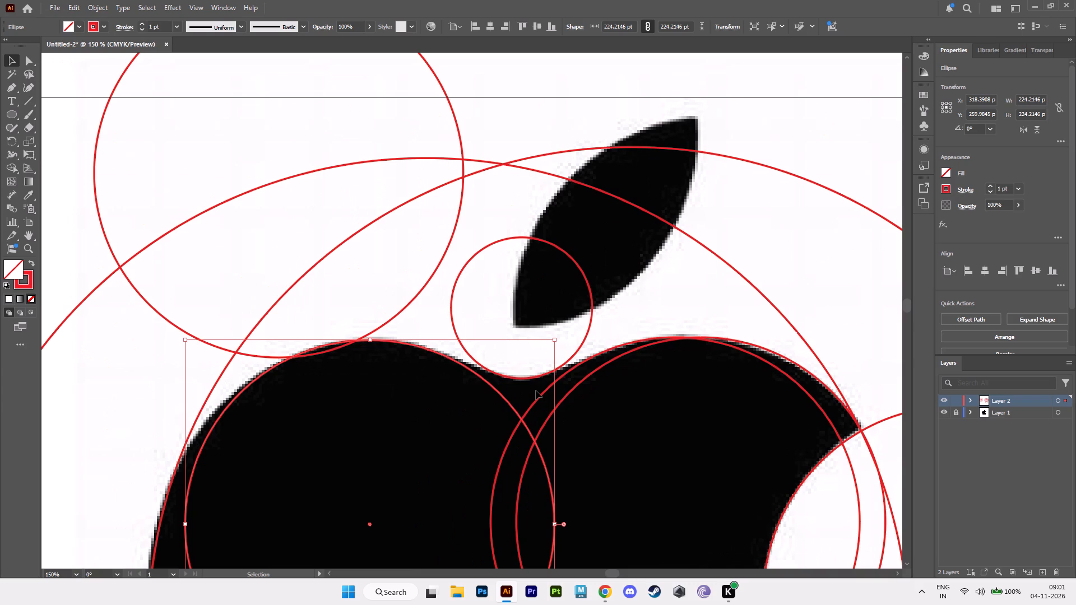
{"action": "key", "text": "Up"}
{"action": "key", "text": "Up"}
{"action": "key", "text": "Up"}
{"action": "key", "text": "Up"}
{"action": "key", "text": "Up"}
{"action": "key", "text": "Up"}
{"action": "key", "text": "Up"}
{"action": "key", "text": "Down"}
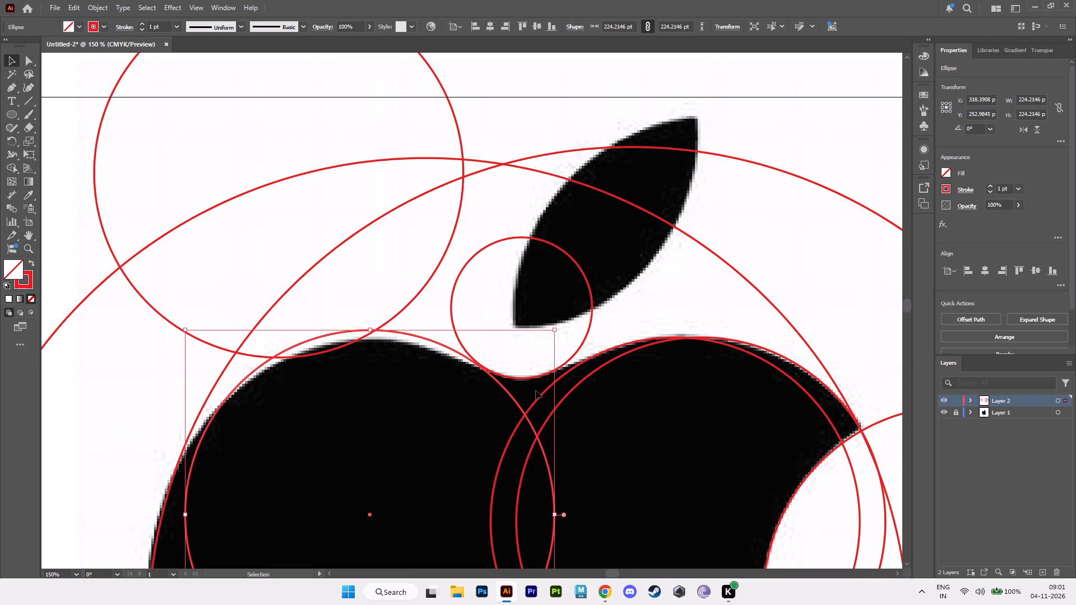
{"action": "key", "text": "Down"}
{"action": "key", "text": "Down"}
{"action": "key", "text": "Down"}
{"action": "key", "text": "Up"}
{"action": "key", "text": "Up"}
{"action": "key", "text": "Up"}
{"action": "key", "text": "Up"}
{"action": "key", "text": "Up"}
{"action": "key", "text": "Up"}
{"action": "key", "text": "Up"}
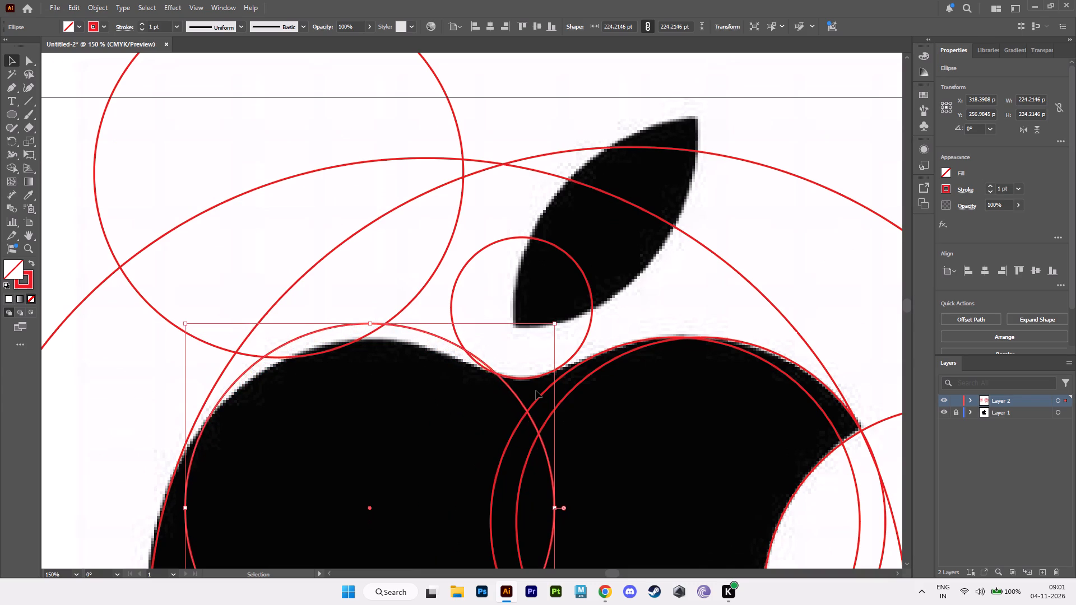
{"action": "key", "text": "Up"}
{"action": "key", "text": "Up"}
{"action": "key", "text": "Up"}
{"action": "key", "text": "Up"}
{"action": "key", "text": "Up"}
{"action": "key", "text": "Up"}
{"action": "key", "text": "Up"}
{"action": "key", "text": "Down"}
{"action": "key", "text": "Down"}
{"action": "key", "text": "Down"}
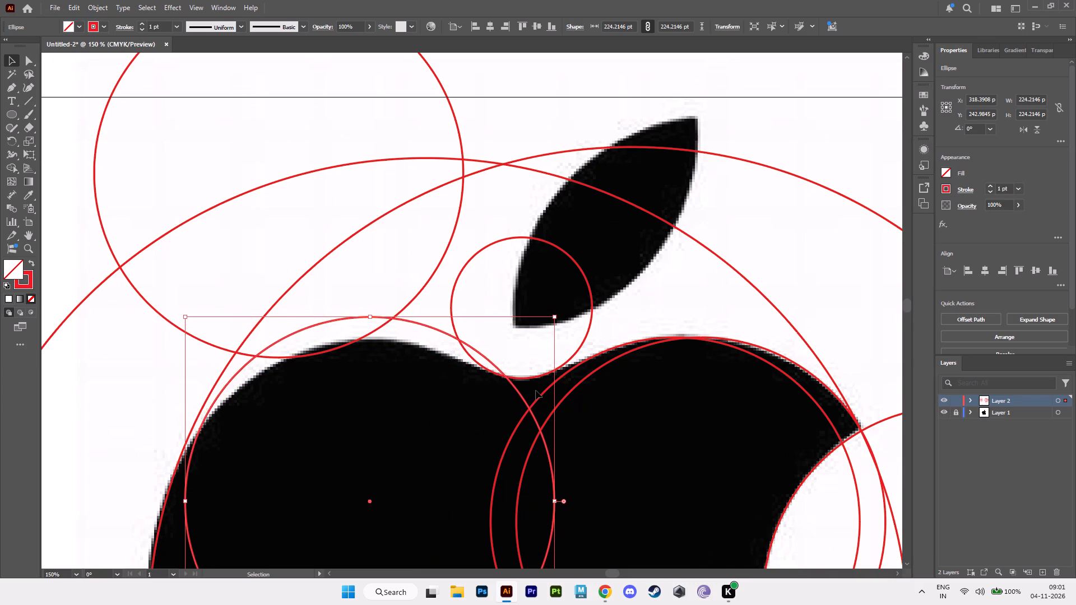
{"action": "key", "text": "Down"}
{"action": "key", "text": "Down"}
{"action": "key", "text": "Down"}
{"action": "key", "text": "Down"}
{"action": "key", "text": "Down"}
{"action": "key", "text": "Down"}
{"action": "key", "text": "Down"}
{"action": "key", "text": "Down"}
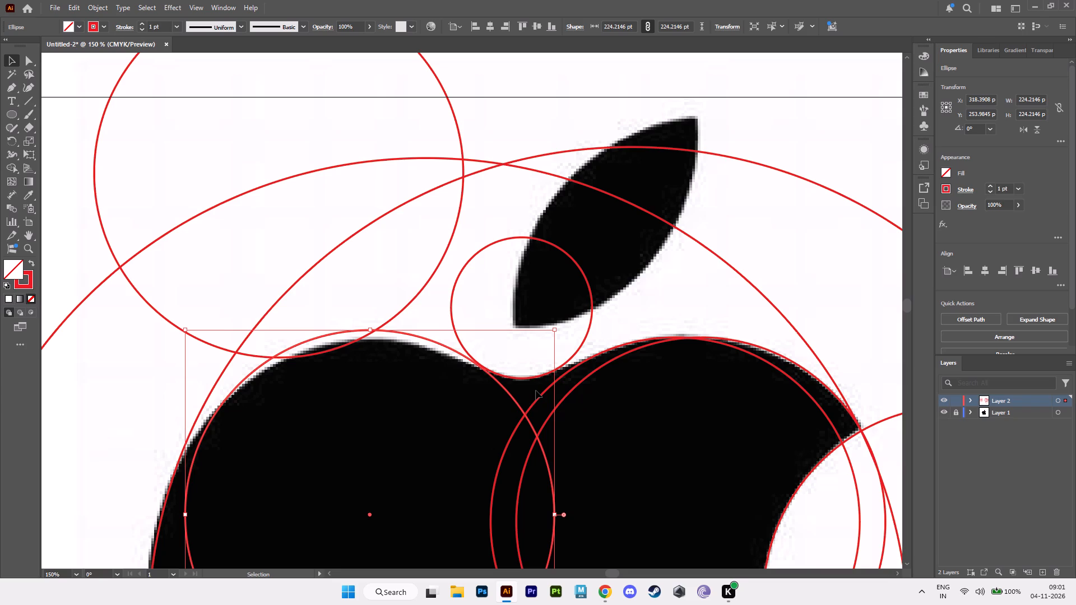
Nudge the new upper-right shoulder circle, centered at about X 504 pt, up 5 pt toward the dip circle, to about Y 253 pt.
{"action": "scroll", "coordinate": [554, 378], "scroll_direction": "down", "scroll_amount": 4, "text": "alt"}
{"action": "middle_click_drag", "start_coordinate": [556, 394], "coordinate": [458, 352], "text": "alt"}
{"action": "scroll", "coordinate": [483, 362], "scroll_direction": "up", "scroll_amount": 1, "text": "alt"}
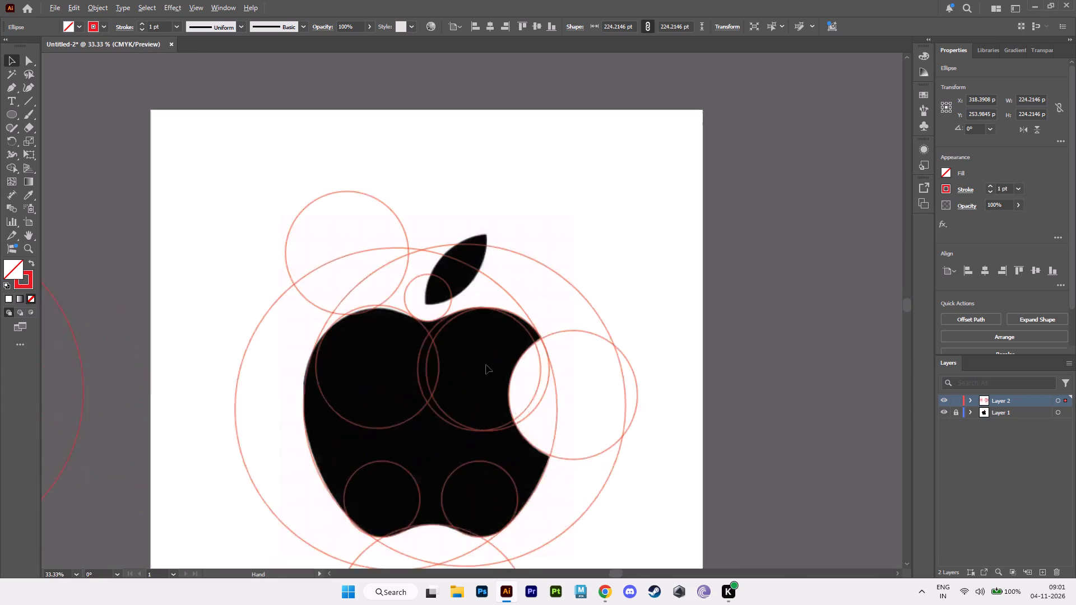
{"action": "scroll", "coordinate": [486, 365], "scroll_direction": "up", "scroll_amount": 2, "text": "alt"}
{"action": "scroll", "coordinate": [469, 307], "scroll_direction": "up", "scroll_amount": 1, "text": "alt"}
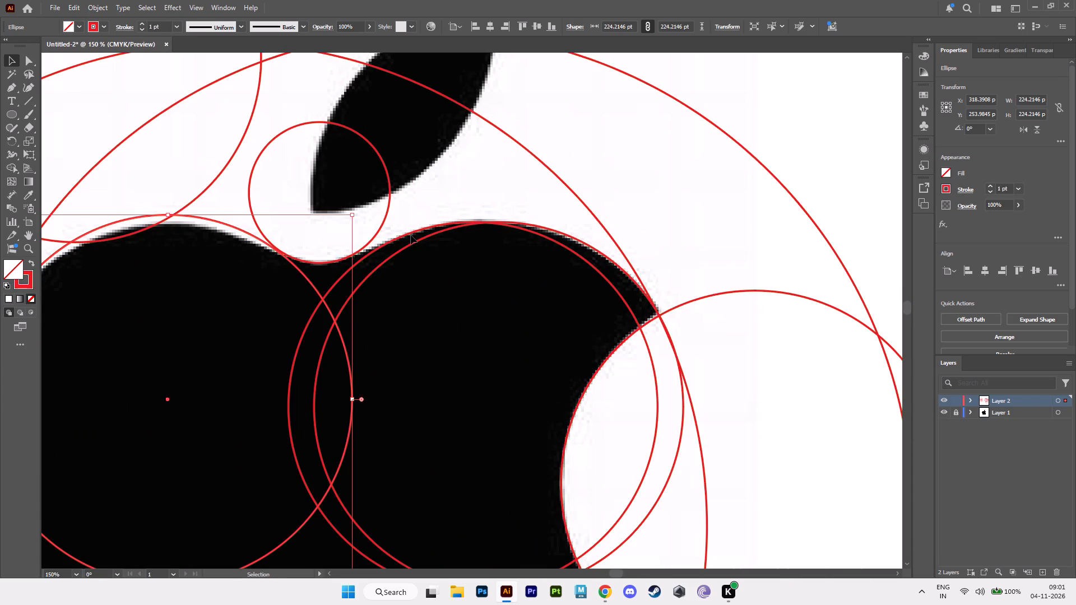
{"action": "left_click", "coordinate": [409, 234]}
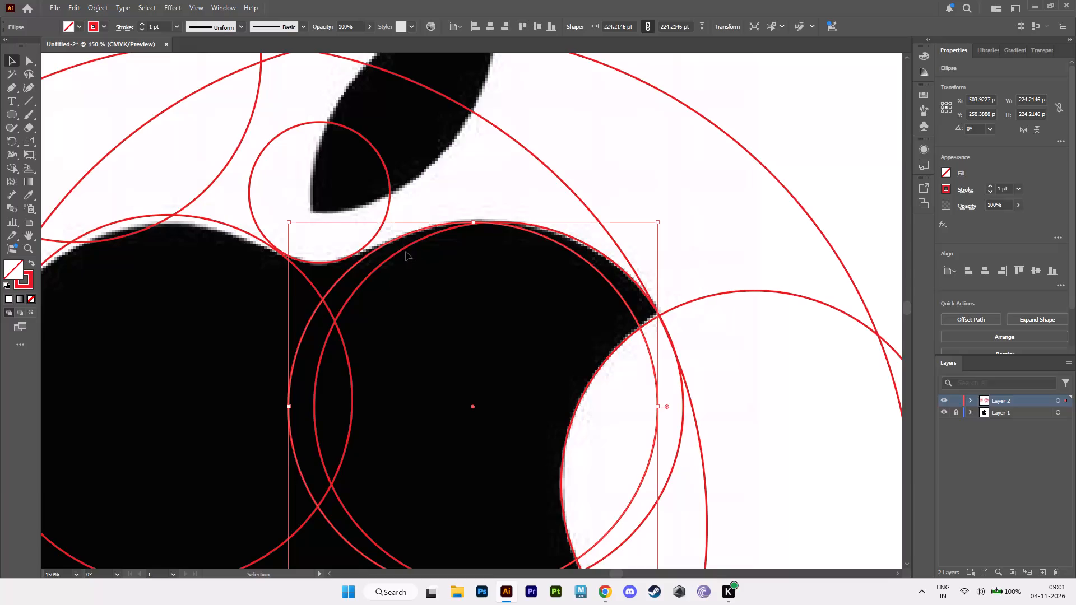
{"action": "key", "text": "Up"}
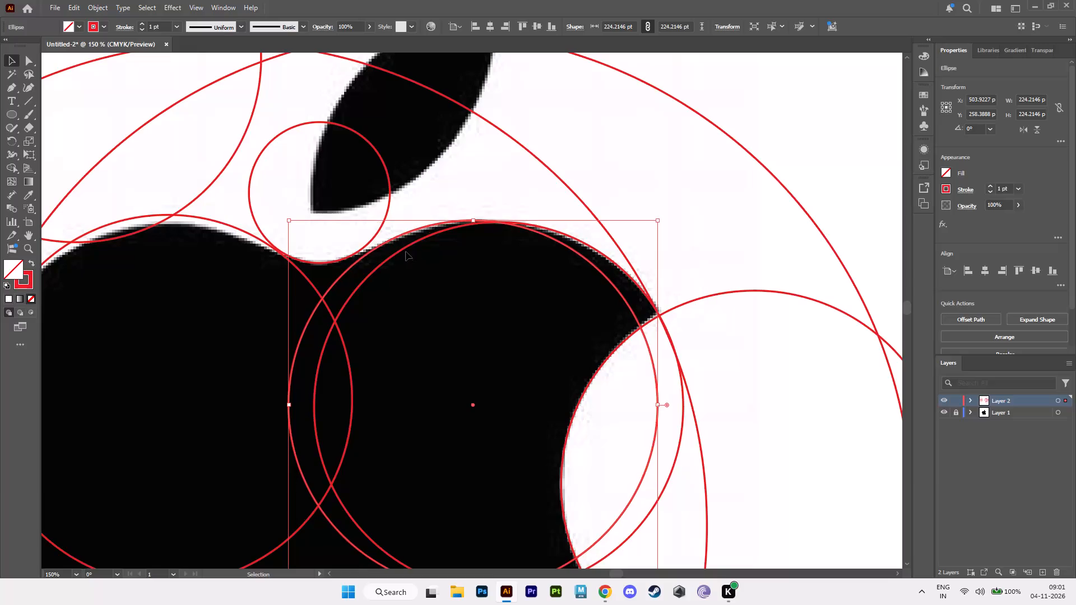
{"action": "key", "text": "Up"}
{"action": "key", "text": "Up"}
{"action": "key", "text": "Up"}
{"action": "key", "text": "Up"}
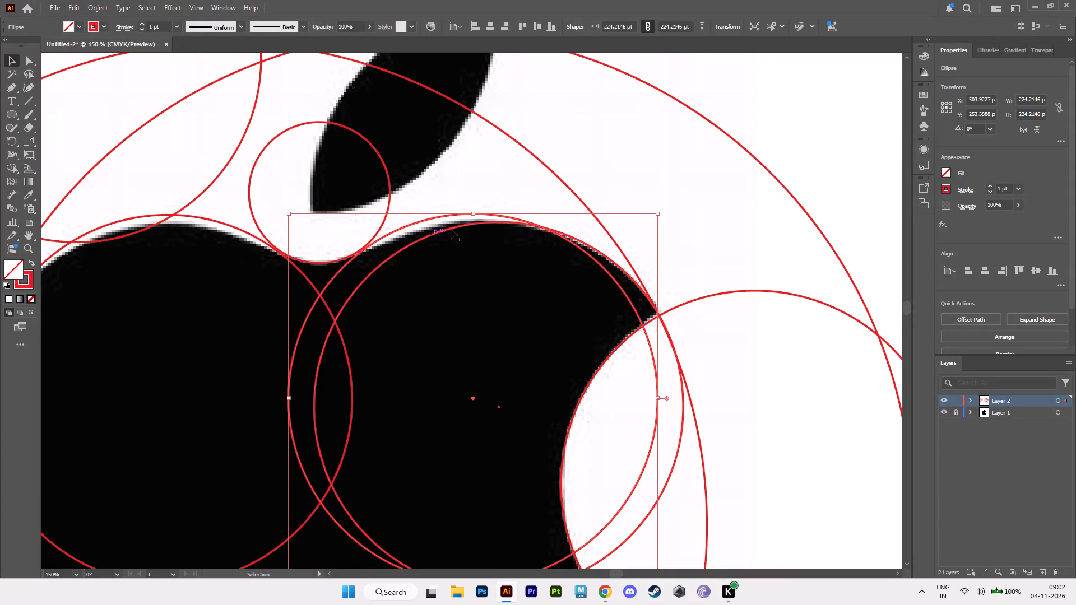
{"action": "left_click", "coordinate": [646, 146]}
Nudge the 224.21 pt circle along the apple's upper-right shoulder edge 1 pt left and 2 pt up, to about X 519, Y 256 pt.
{"action": "scroll", "coordinate": [437, 245], "scroll_direction": "down", "scroll_amount": 1, "text": "alt"}
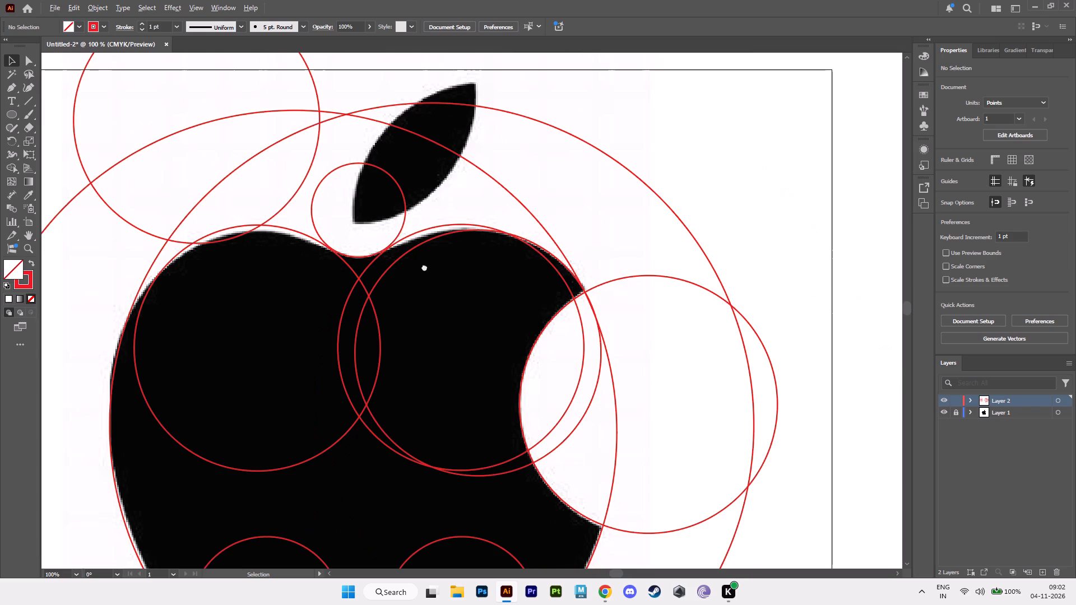
{"action": "middle_click_drag", "start_coordinate": [424, 266], "coordinate": [512, 301], "text": "alt"}
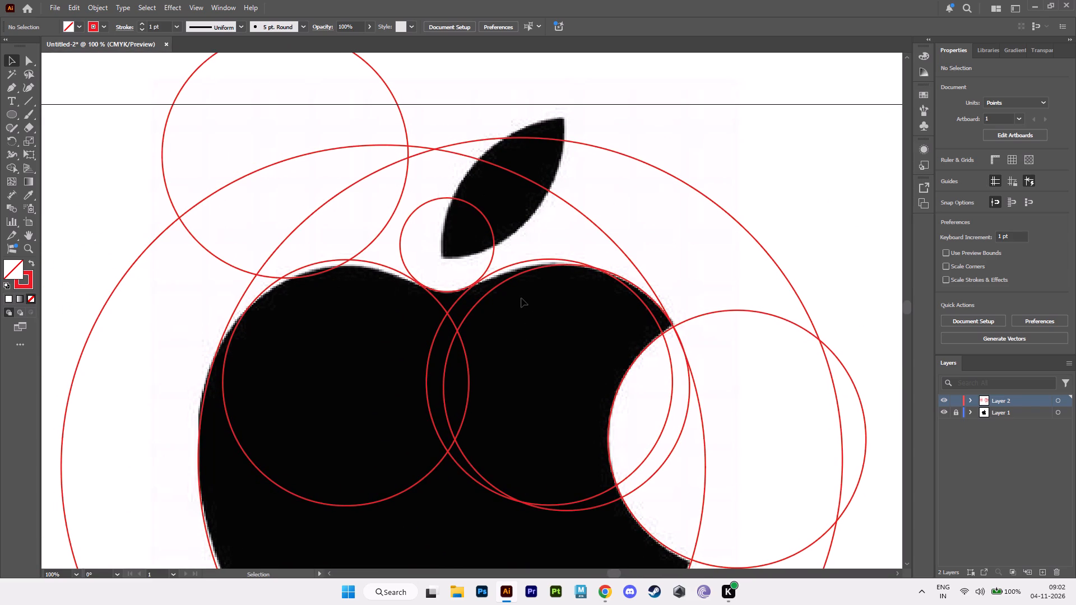
{"action": "left_click", "coordinate": [521, 275]}
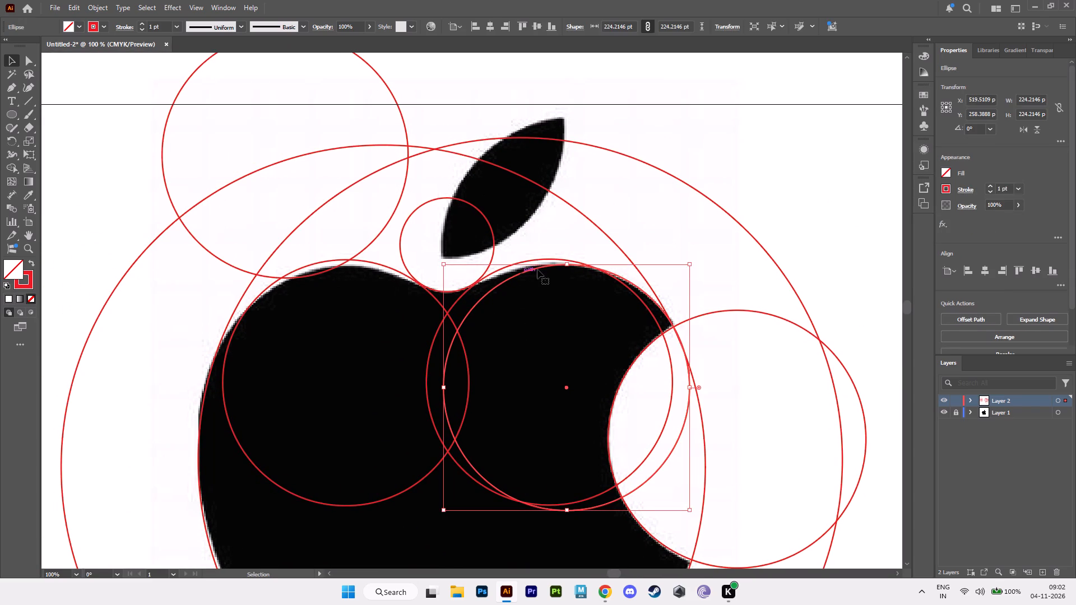
{"action": "left_click", "coordinate": [684, 210]}
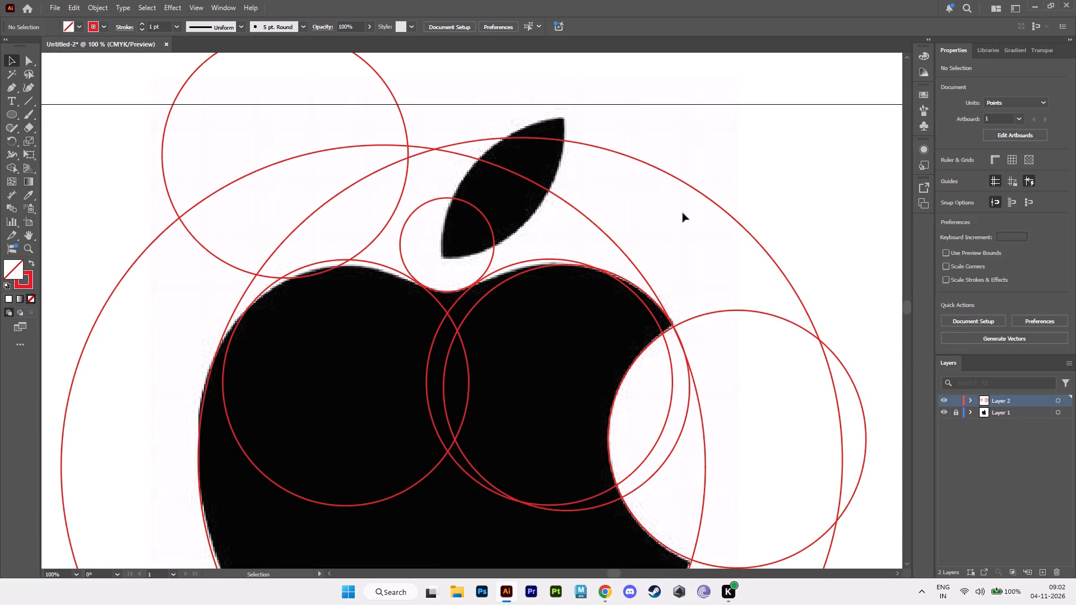
{"action": "scroll", "coordinate": [615, 331], "scroll_direction": "up", "scroll_amount": 1, "text": "alt"}
{"action": "middle_click_drag", "start_coordinate": [624, 313], "coordinate": [532, 339], "text": "alt"}
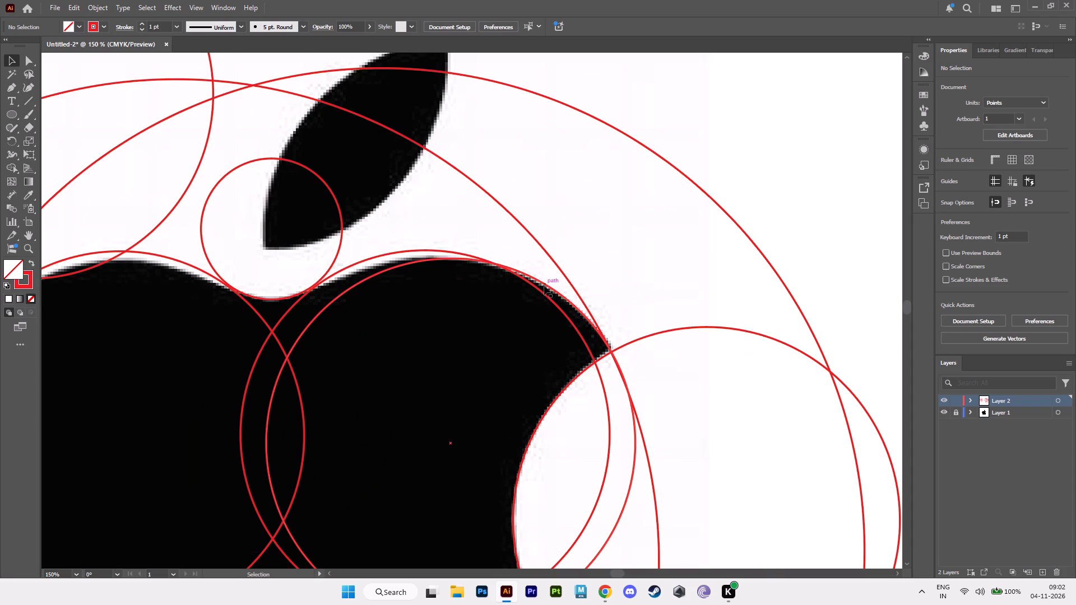
{"action": "left_click", "coordinate": [549, 286]}
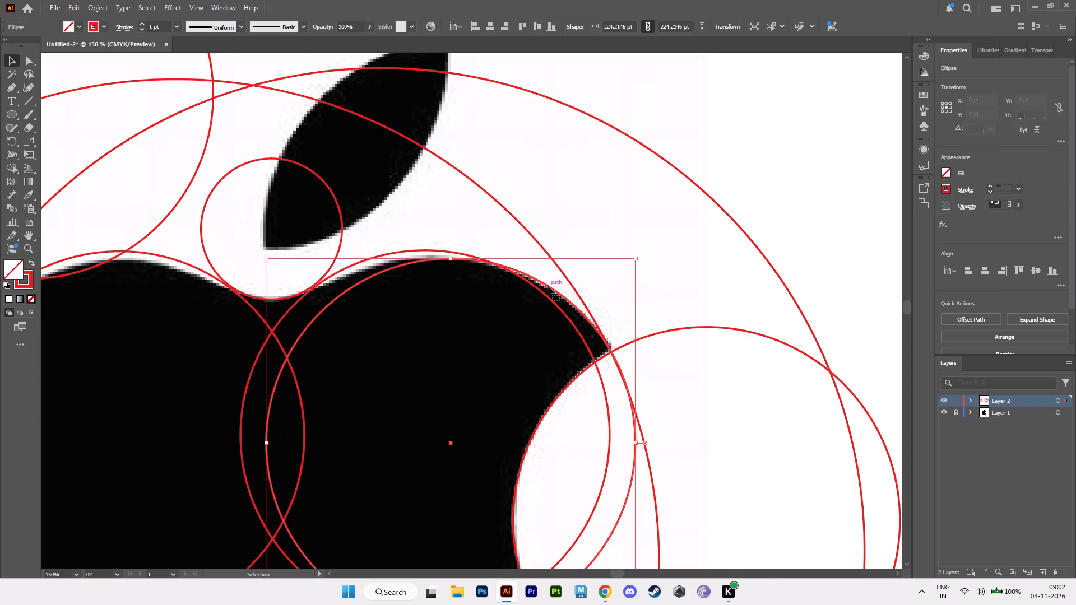
{"action": "key", "text": "Up"}
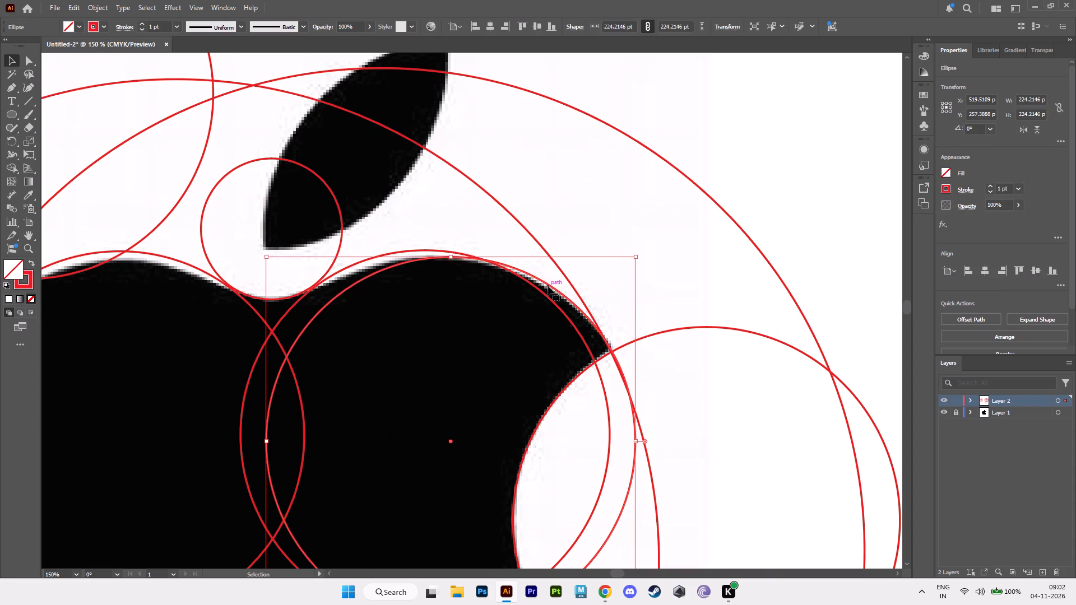
{"action": "key", "text": "Left"}
{"action": "key", "text": "Up"}
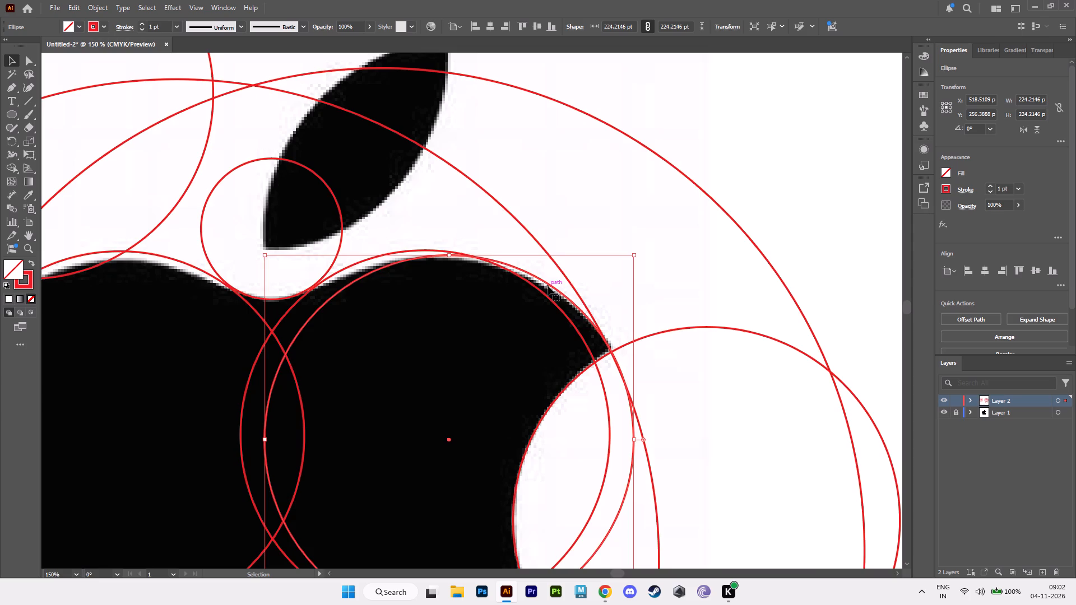
{"action": "scroll", "coordinate": [534, 286], "scroll_direction": "down", "scroll_amount": 3, "text": "alt"}
{"action": "left_click", "coordinate": [586, 213]}
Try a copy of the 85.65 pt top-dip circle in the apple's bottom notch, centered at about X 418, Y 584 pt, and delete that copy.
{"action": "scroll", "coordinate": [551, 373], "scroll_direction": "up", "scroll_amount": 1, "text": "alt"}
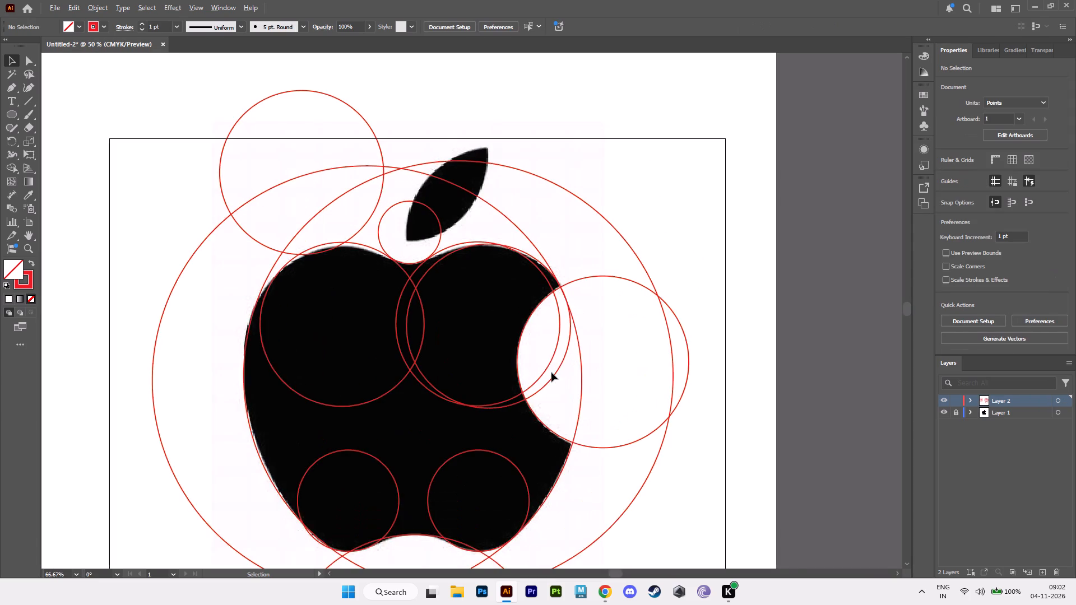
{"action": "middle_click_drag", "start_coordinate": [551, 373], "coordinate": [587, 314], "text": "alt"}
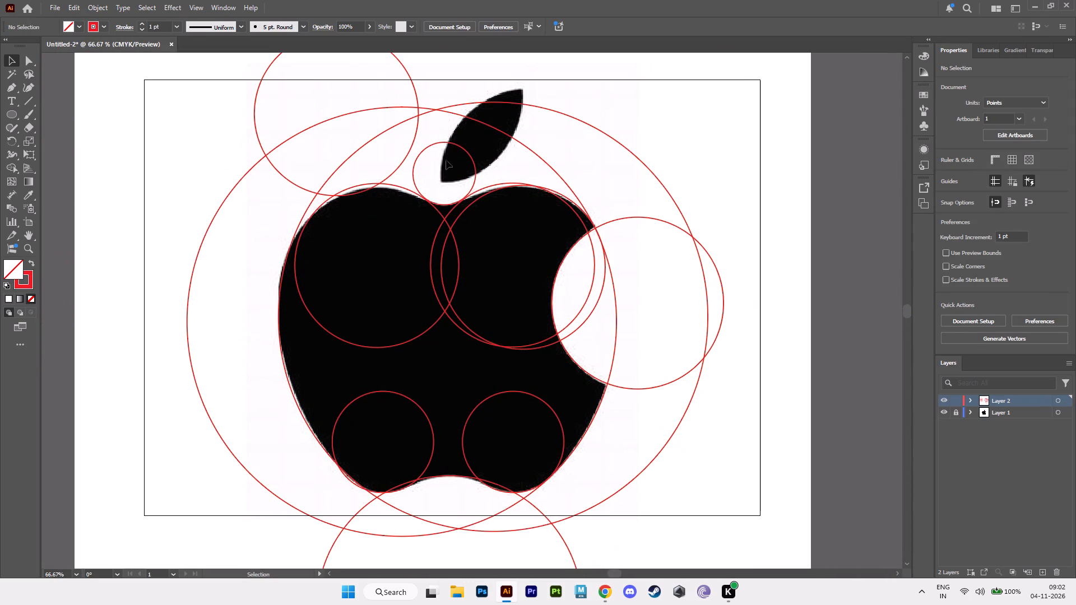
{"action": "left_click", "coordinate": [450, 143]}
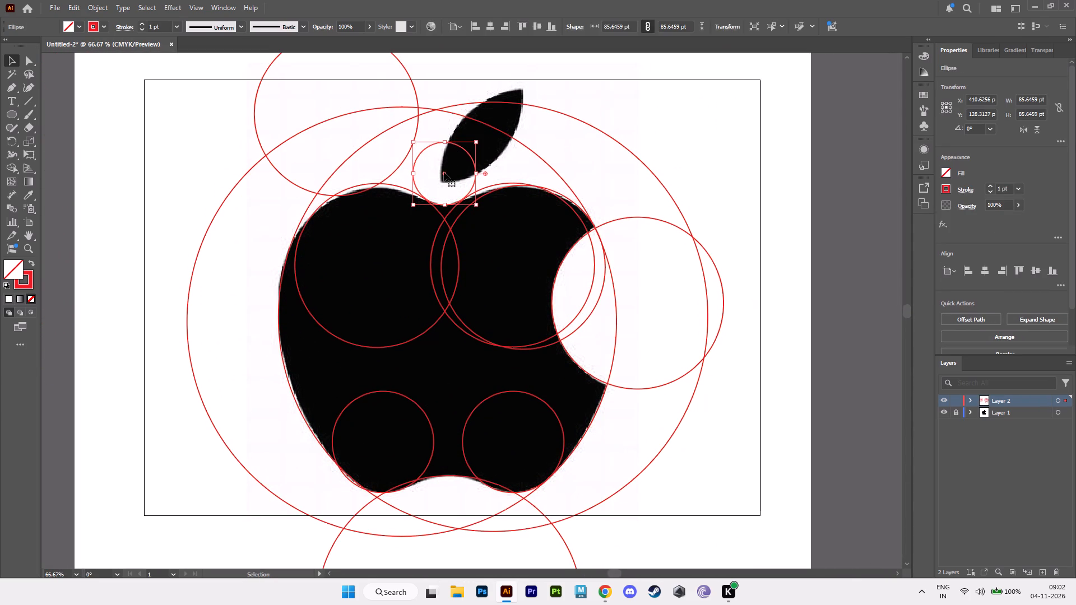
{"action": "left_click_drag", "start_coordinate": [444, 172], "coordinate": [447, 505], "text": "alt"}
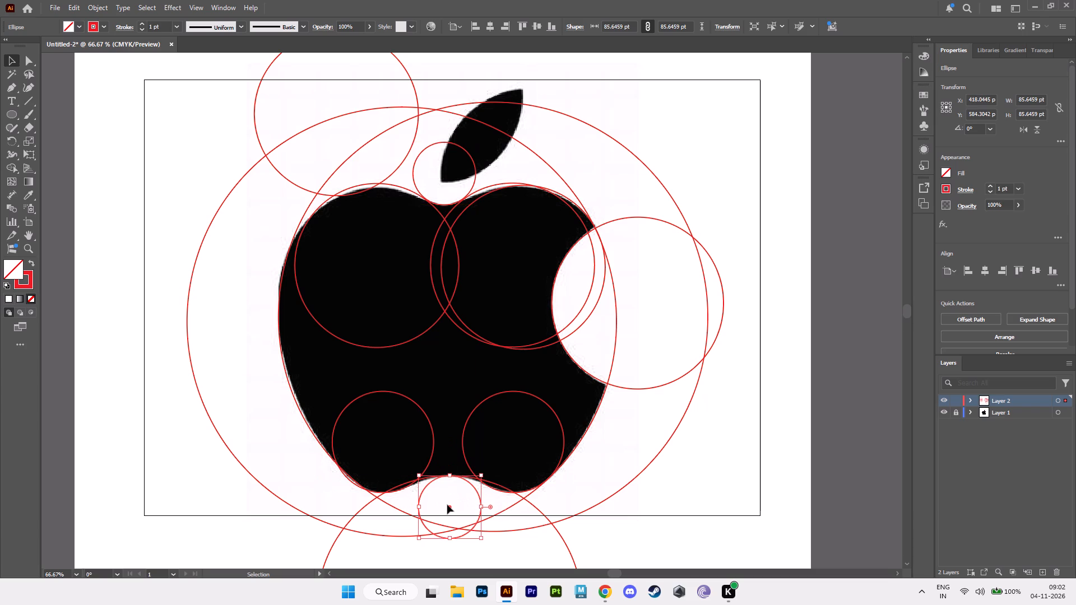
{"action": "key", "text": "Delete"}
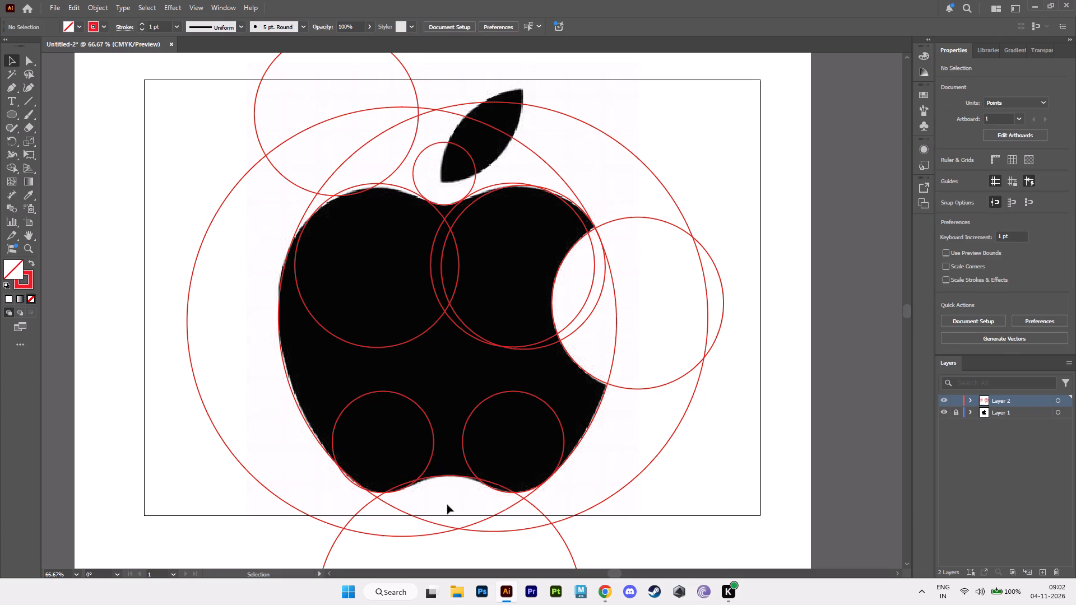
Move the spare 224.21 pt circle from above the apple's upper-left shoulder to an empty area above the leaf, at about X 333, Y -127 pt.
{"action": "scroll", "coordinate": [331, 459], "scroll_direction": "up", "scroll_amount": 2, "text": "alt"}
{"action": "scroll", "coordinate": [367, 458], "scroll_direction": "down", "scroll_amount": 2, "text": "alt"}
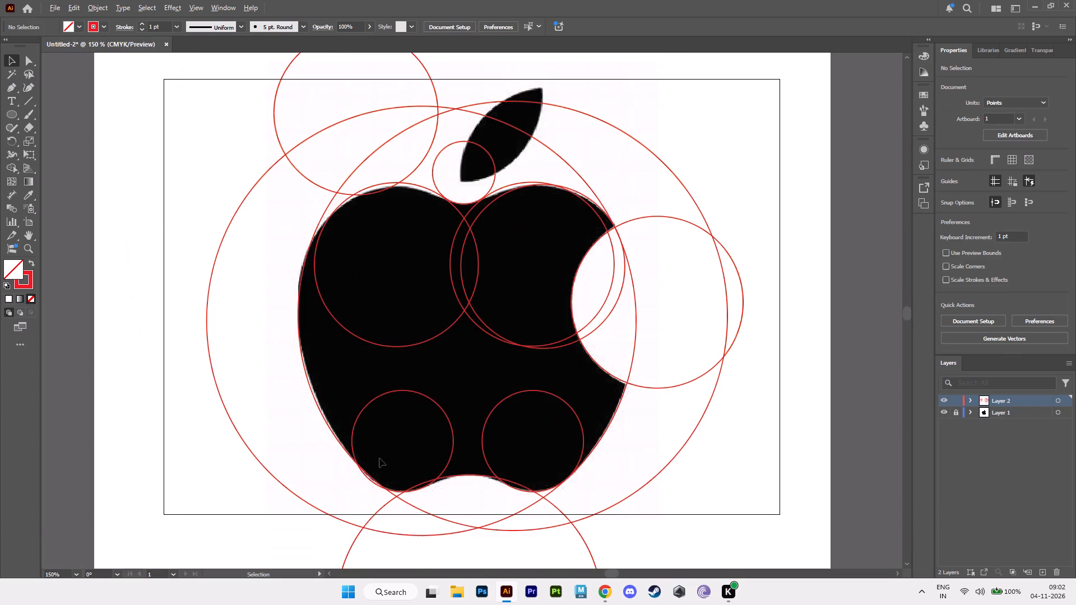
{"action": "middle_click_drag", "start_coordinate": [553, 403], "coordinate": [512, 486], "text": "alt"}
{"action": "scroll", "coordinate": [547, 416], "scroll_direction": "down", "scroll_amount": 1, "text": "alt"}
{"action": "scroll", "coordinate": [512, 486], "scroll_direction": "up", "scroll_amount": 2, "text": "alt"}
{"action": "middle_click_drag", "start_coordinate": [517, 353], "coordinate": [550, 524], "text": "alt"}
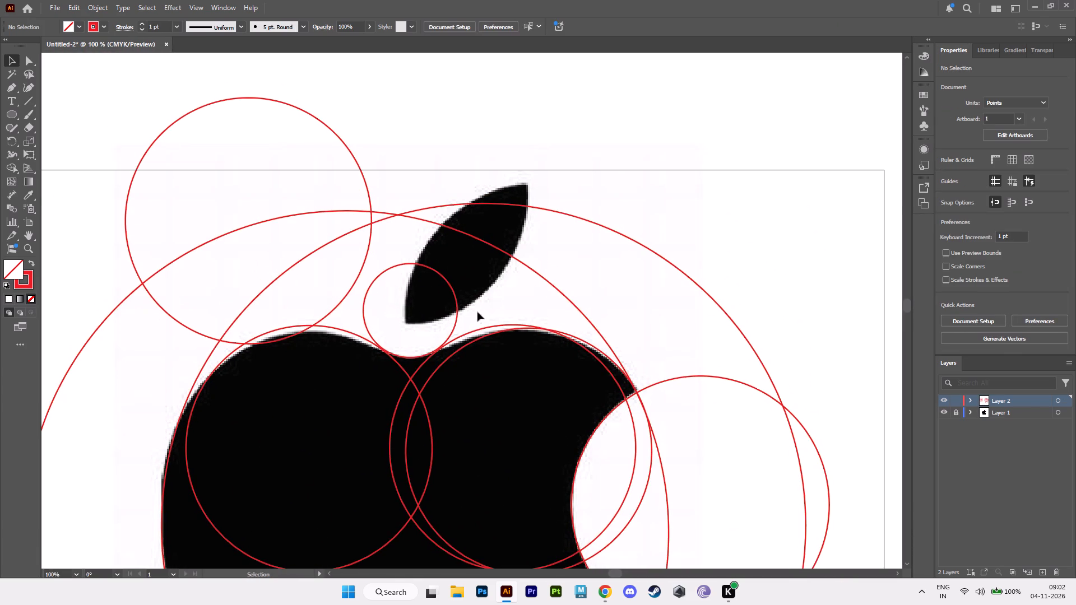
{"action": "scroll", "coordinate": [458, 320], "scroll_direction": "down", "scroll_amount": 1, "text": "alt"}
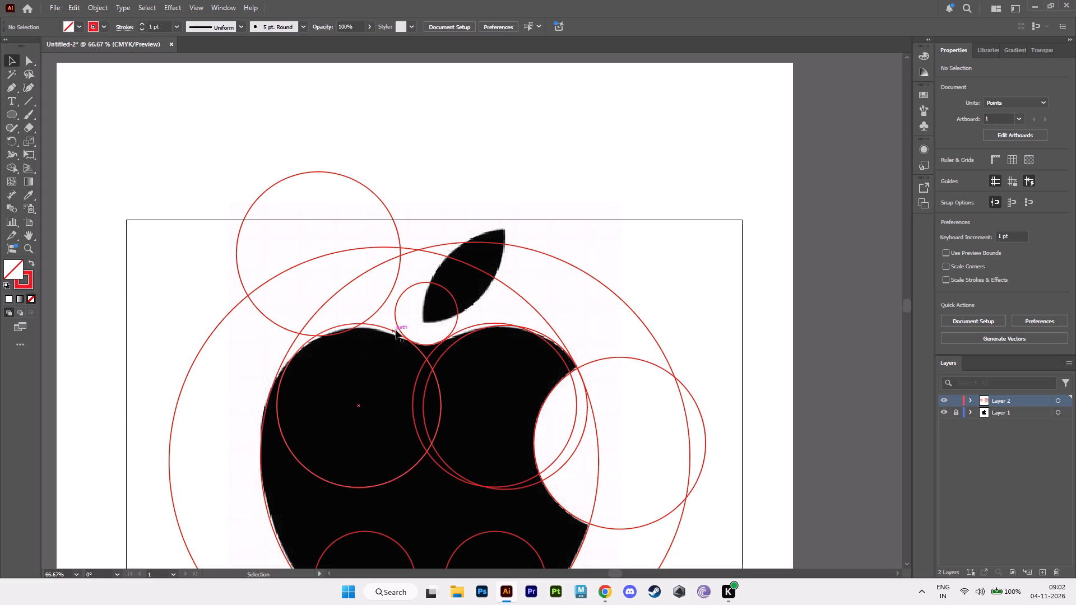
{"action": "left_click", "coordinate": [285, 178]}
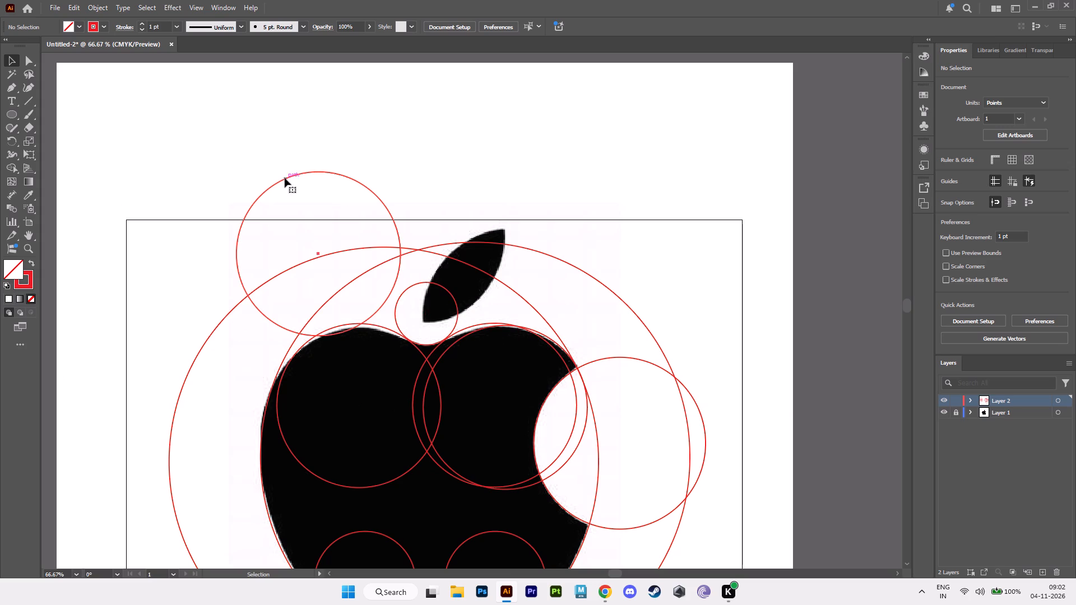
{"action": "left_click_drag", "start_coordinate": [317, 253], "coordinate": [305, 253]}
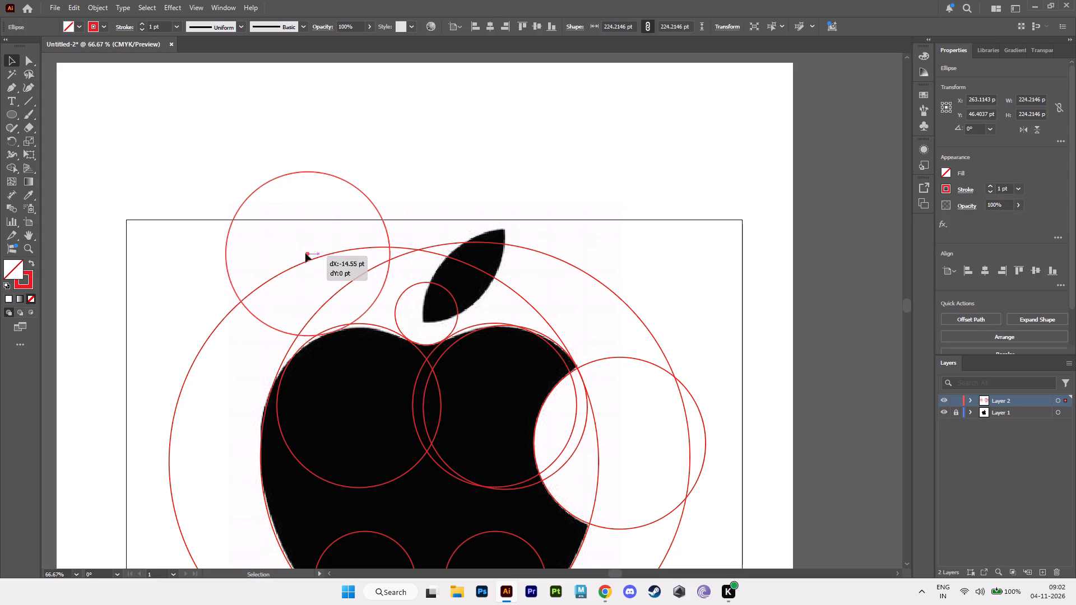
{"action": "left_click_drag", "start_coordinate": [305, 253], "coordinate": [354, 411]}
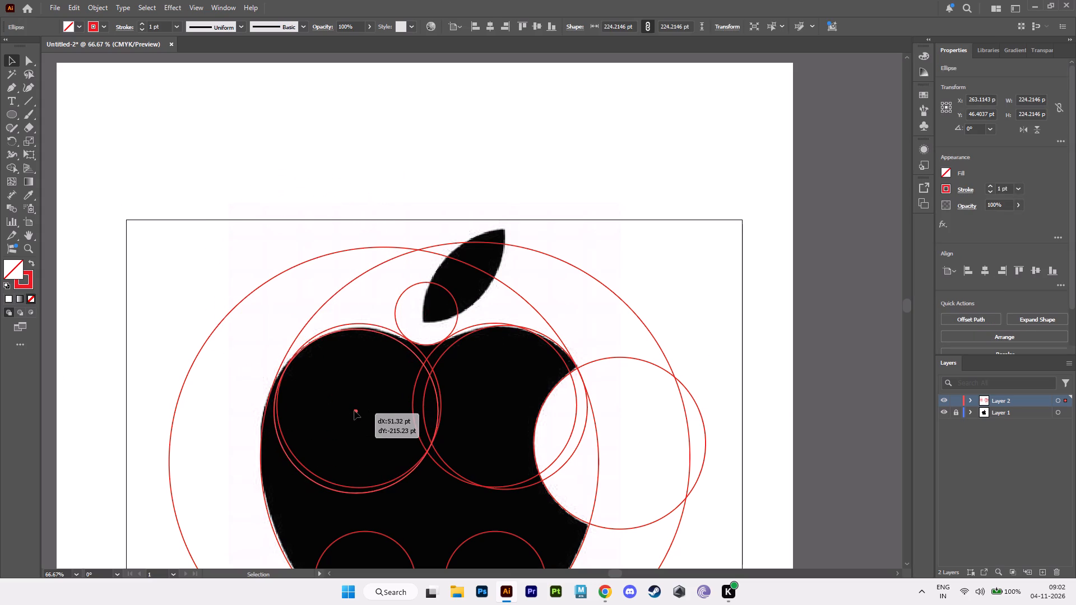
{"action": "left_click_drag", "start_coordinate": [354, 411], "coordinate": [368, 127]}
Fit the spare 224.21 pt circle to the leaf's upper-left edge, centered at about X 519, Y 126 pt.
{"action": "scroll", "coordinate": [407, 299], "scroll_direction": "down", "scroll_amount": 1, "text": "alt"}
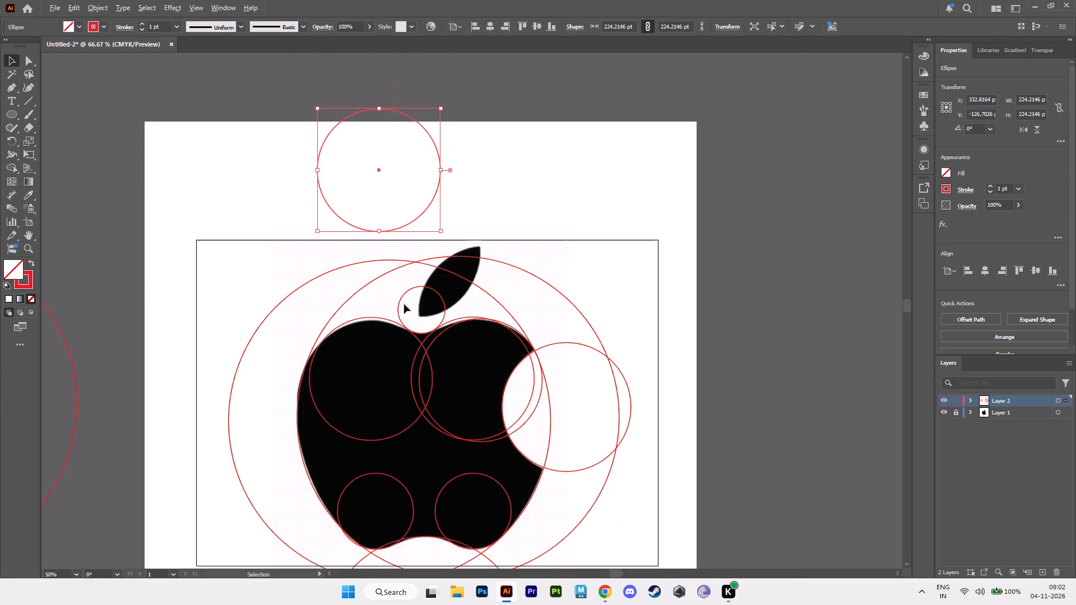
{"action": "scroll", "coordinate": [404, 304], "scroll_direction": "down", "scroll_amount": 1, "text": "alt"}
{"action": "scroll", "coordinate": [393, 324], "scroll_direction": "up", "scroll_amount": 2, "text": "alt"}
{"action": "scroll", "coordinate": [369, 379], "scroll_direction": "down", "scroll_amount": 1, "text": "alt"}
{"action": "scroll", "coordinate": [369, 380], "scroll_direction": "up", "scroll_amount": 3, "text": "alt"}
{"action": "middle_click_drag", "start_coordinate": [343, 388], "coordinate": [429, 269], "text": "alt"}
{"action": "scroll", "coordinate": [428, 272], "scroll_direction": "down", "scroll_amount": 1, "text": "alt"}
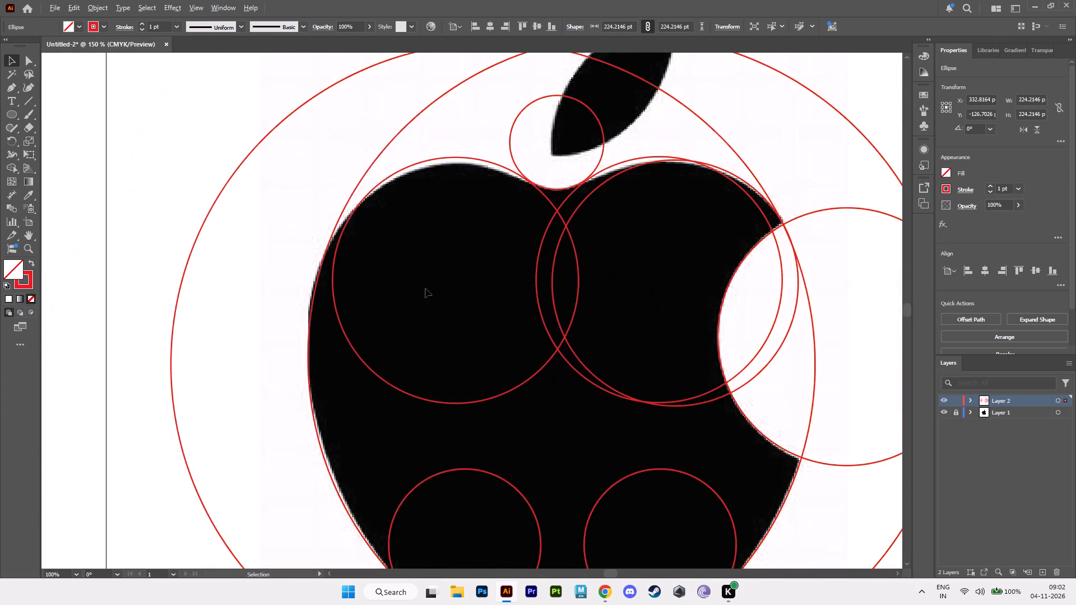
{"action": "scroll", "coordinate": [429, 283], "scroll_direction": "down", "scroll_amount": 2, "text": "alt"}
{"action": "middle_click_drag", "start_coordinate": [429, 283], "coordinate": [395, 379], "text": "alt"}
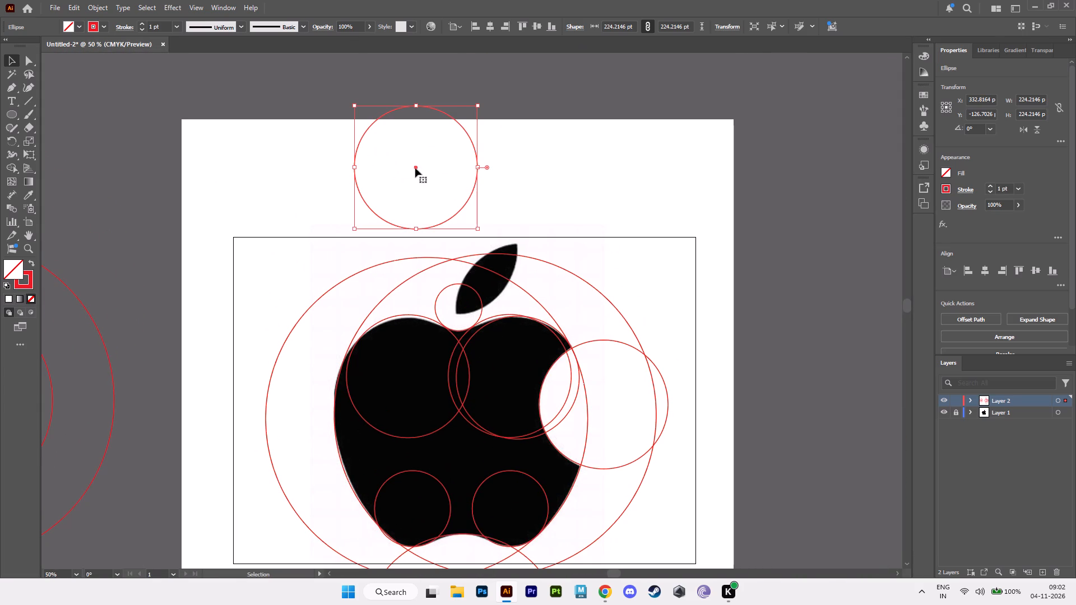
{"action": "left_click_drag", "start_coordinate": [414, 167], "coordinate": [512, 306]}
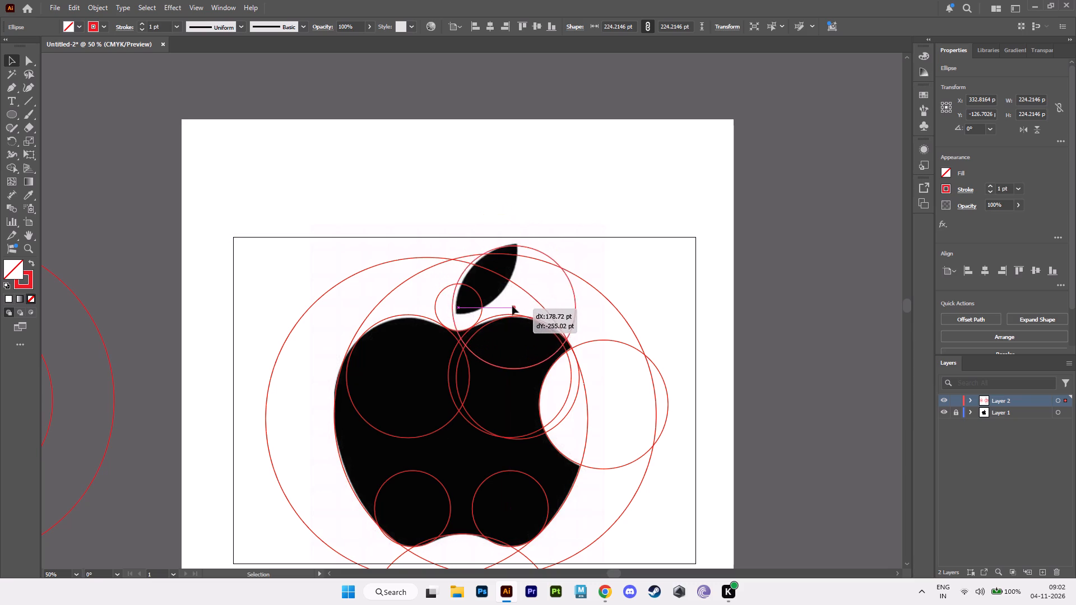
{"action": "left_click_drag", "start_coordinate": [512, 306], "coordinate": [512, 304]}
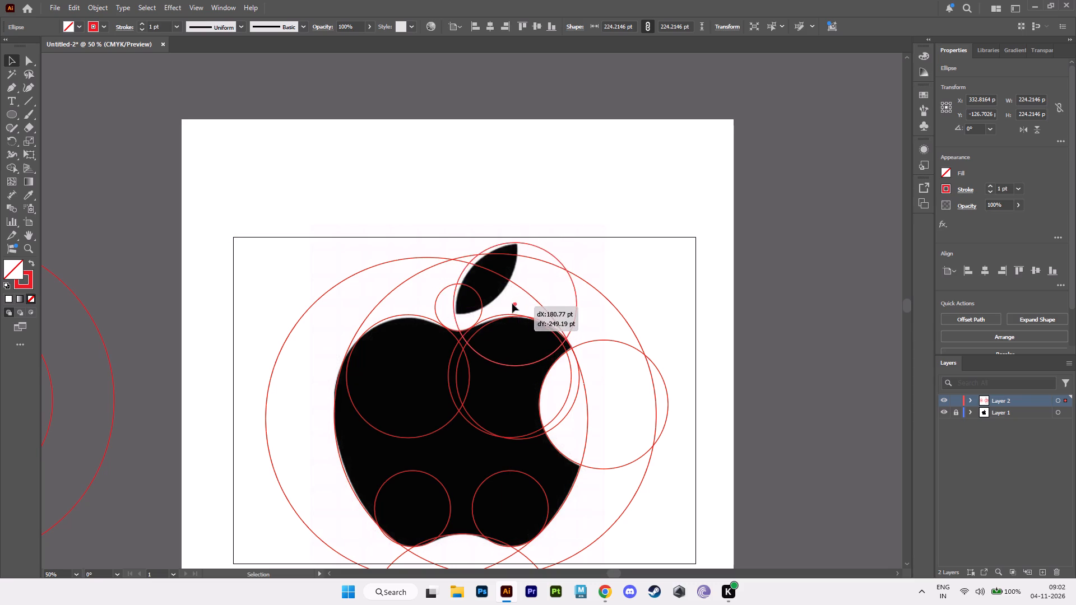
{"action": "left_click_drag", "start_coordinate": [512, 304], "coordinate": [515, 305]}
{"action": "key", "text": "Up"}
{"action": "key", "text": "Up"}
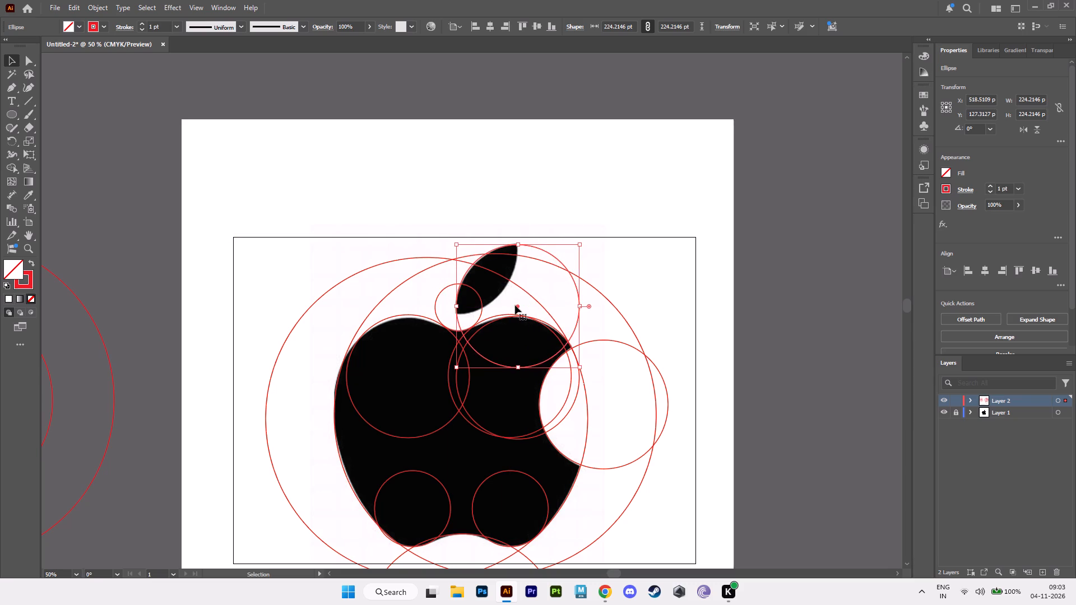
{"action": "key", "text": "Up"}
{"action": "key", "text": "Down"}
Copy the 224.21 pt leaf circle and fit the copy to the leaf's lower-right edge, centered at about X 405, Y 28 pt.
{"action": "scroll", "coordinate": [515, 305], "scroll_direction": "up", "scroll_amount": 2, "text": "alt"}
{"action": "left_click_drag", "start_coordinate": [518, 306], "coordinate": [495, 288], "text": "alt"}
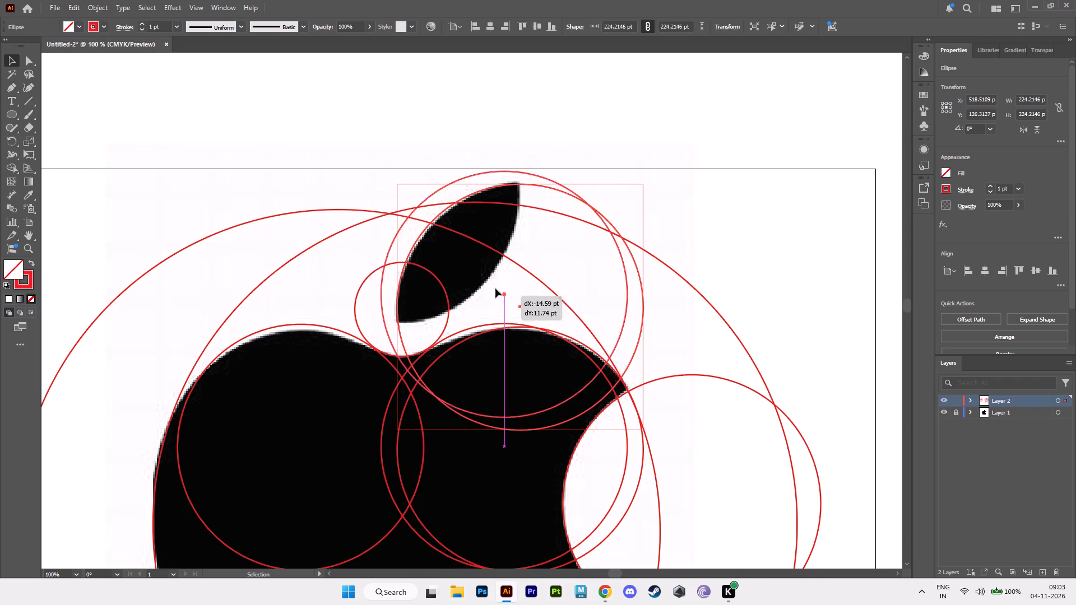
{"action": "left_click_drag", "start_coordinate": [495, 288], "coordinate": [392, 199], "text": "alt"}
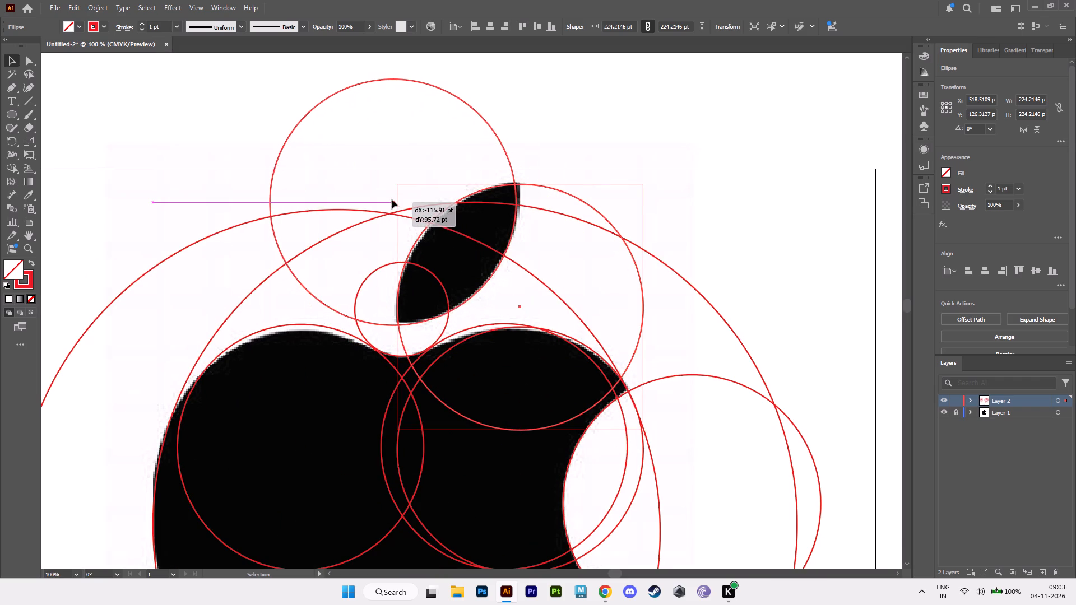
{"action": "left_click_drag", "start_coordinate": [392, 199], "coordinate": [396, 199], "text": "alt"}
{"action": "key", "text": "Up"}
{"action": "key", "text": "Up"}
{"action": "key", "text": "Up"}
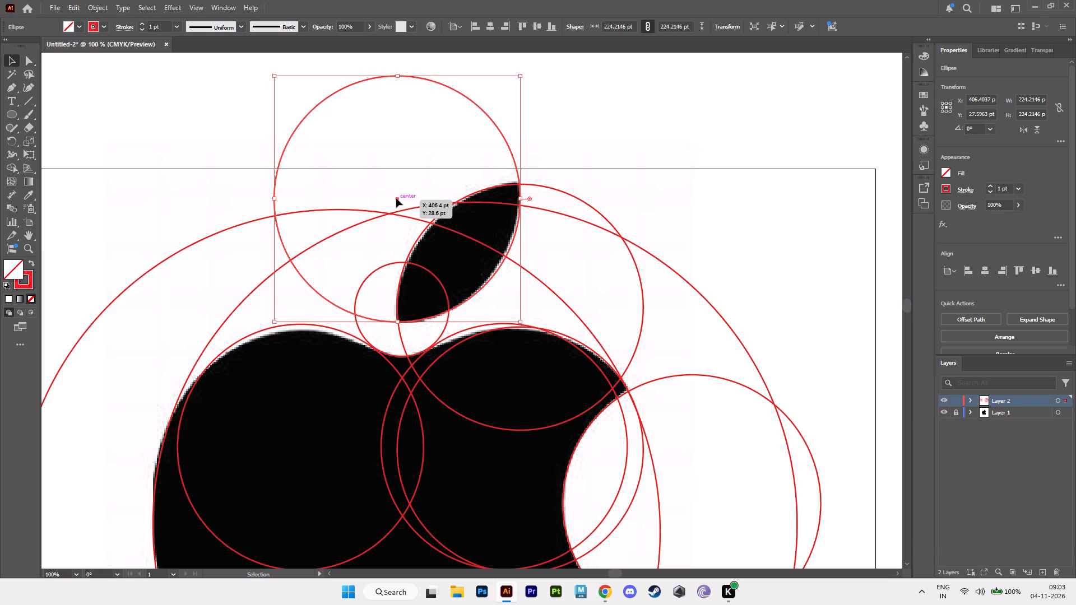
{"action": "key", "text": "Left"}
{"action": "key", "text": "Down"}
{"action": "key", "text": "Left"}
{"action": "key", "text": "Up"}
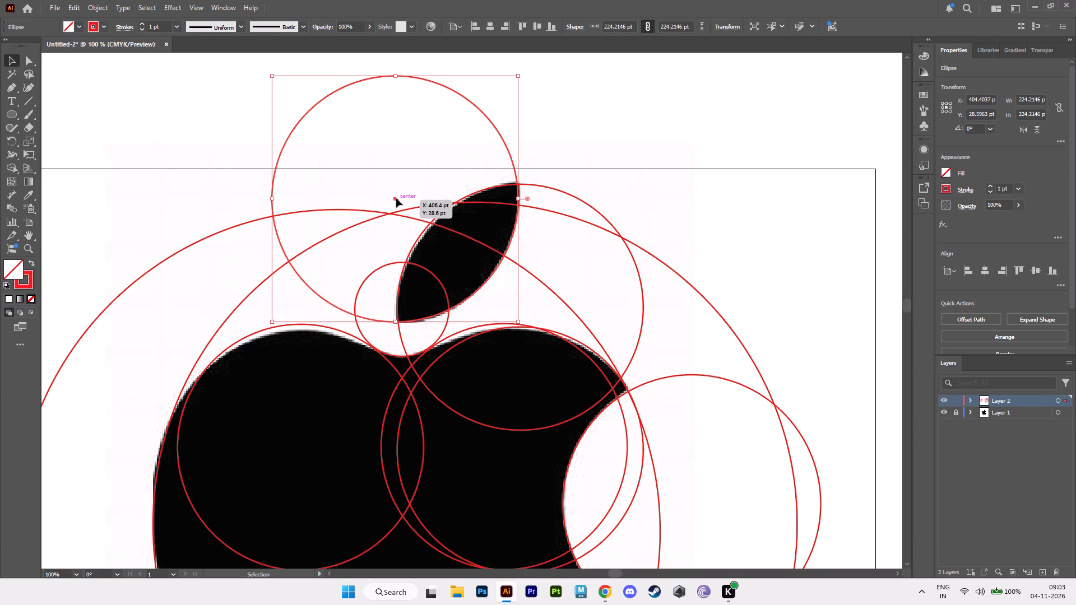
{"action": "key", "text": "Right"}
{"action": "left_click", "coordinate": [532, 112]}
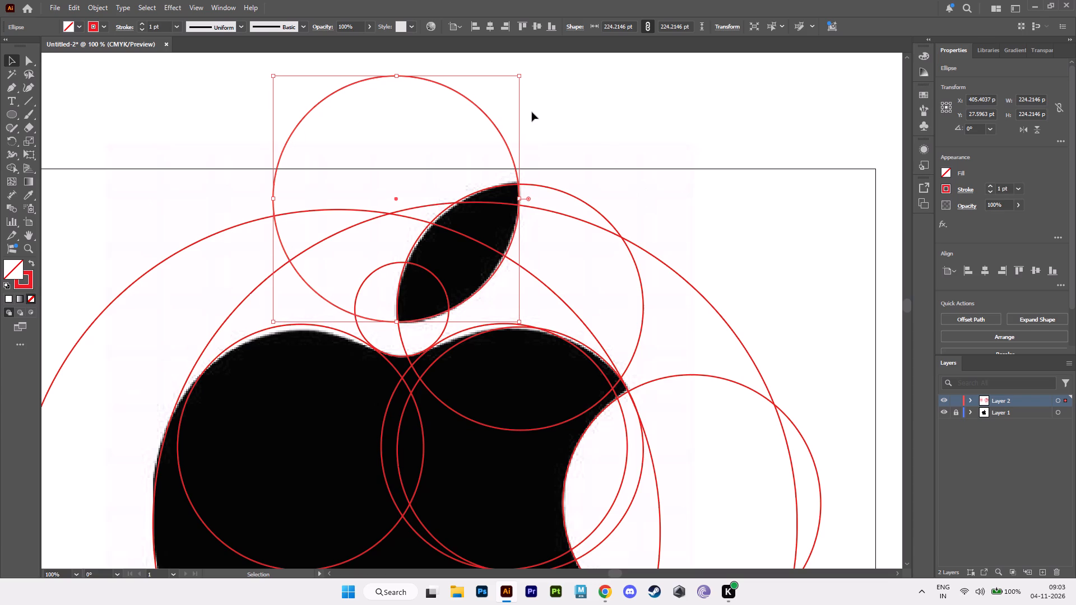
Nudge the 138.58 pt circle in the apple's bottom-left lobe to about X 330, Y 494 pt to fit the contour.
{"action": "scroll", "coordinate": [545, 121], "scroll_direction": "down", "scroll_amount": 3, "text": "alt"}
{"action": "middle_click_drag", "start_coordinate": [588, 301], "coordinate": [576, 354], "text": "alt"}
{"action": "scroll", "coordinate": [577, 355], "scroll_direction": "up", "scroll_amount": 1, "text": "alt"}
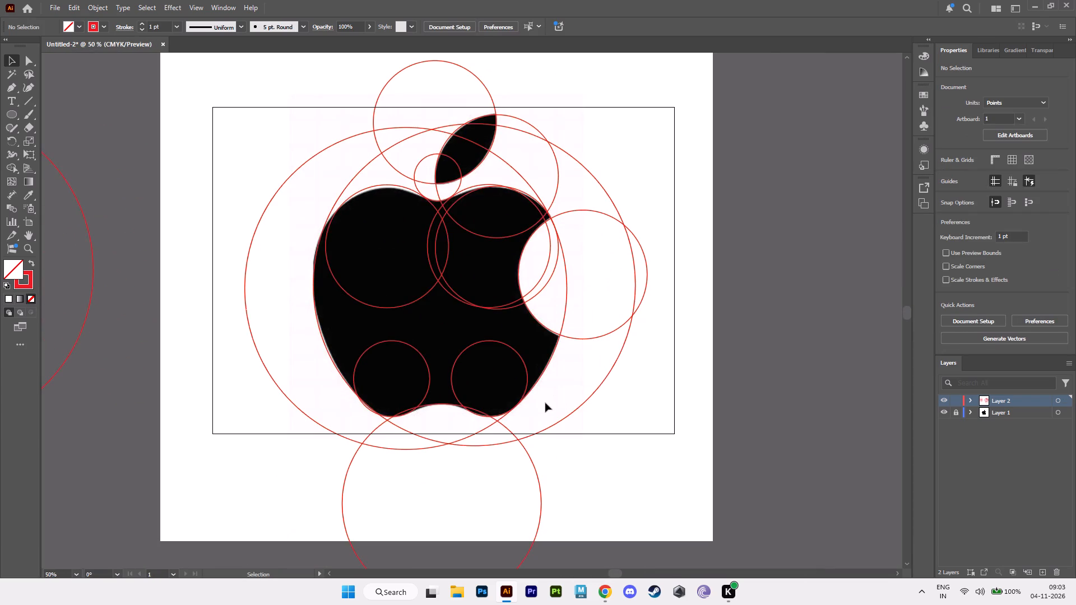
{"action": "scroll", "coordinate": [545, 403], "scroll_direction": "up", "scroll_amount": 3, "text": "alt"}
{"action": "middle_click_drag", "start_coordinate": [405, 436], "coordinate": [633, 359], "text": "alt"}
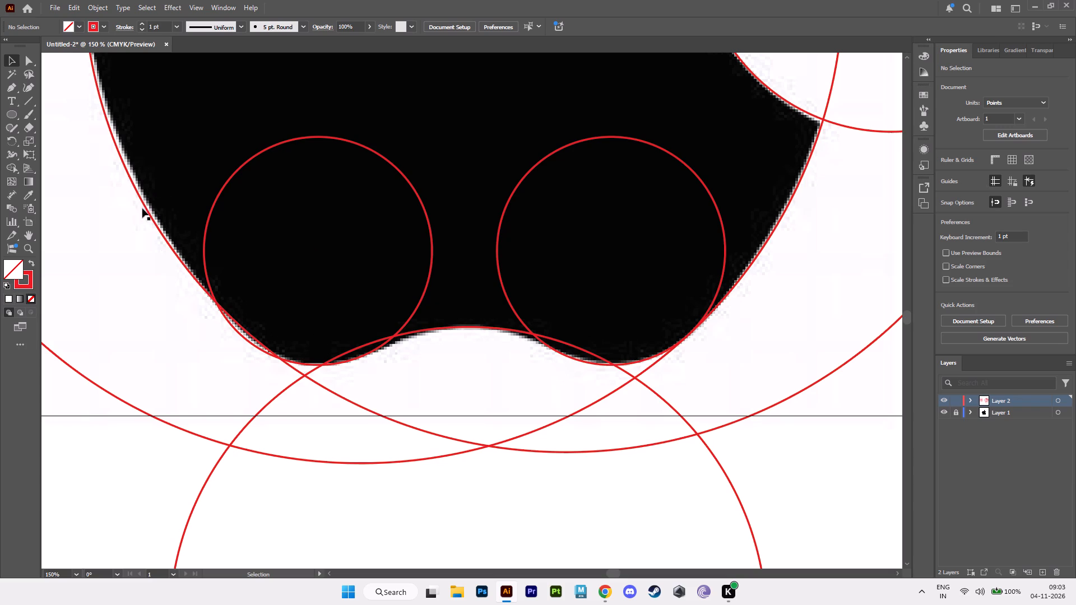
{"action": "left_click", "coordinate": [210, 283]}
{"action": "key", "text": "Up"}
{"action": "key", "text": "Up"}
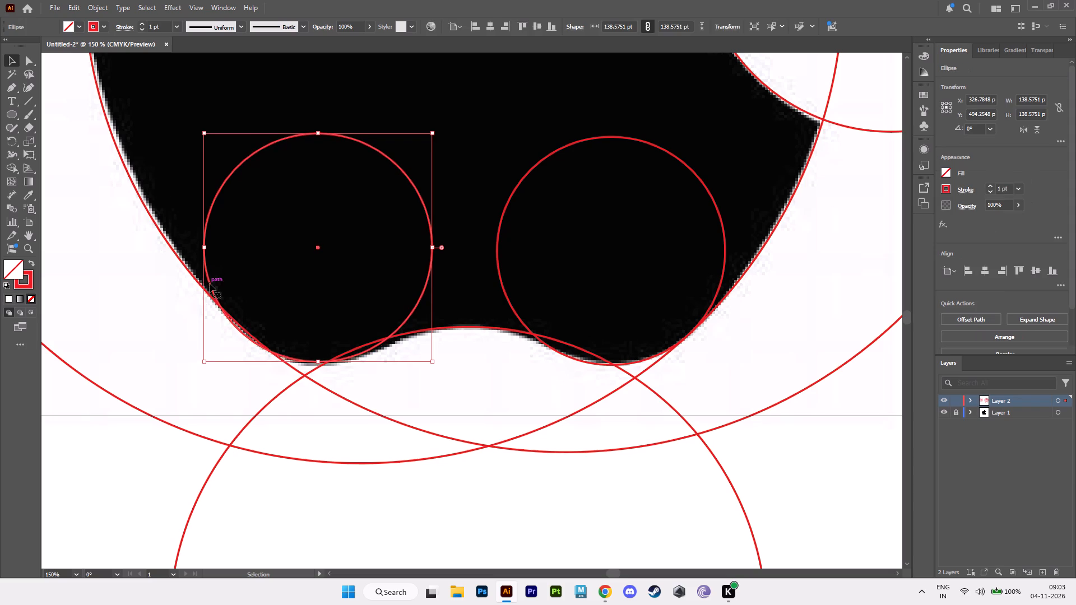
{"action": "key", "text": "Up"}
{"action": "key", "text": "Down"}
{"action": "key", "text": "Right"}
{"action": "key", "text": "Right"}
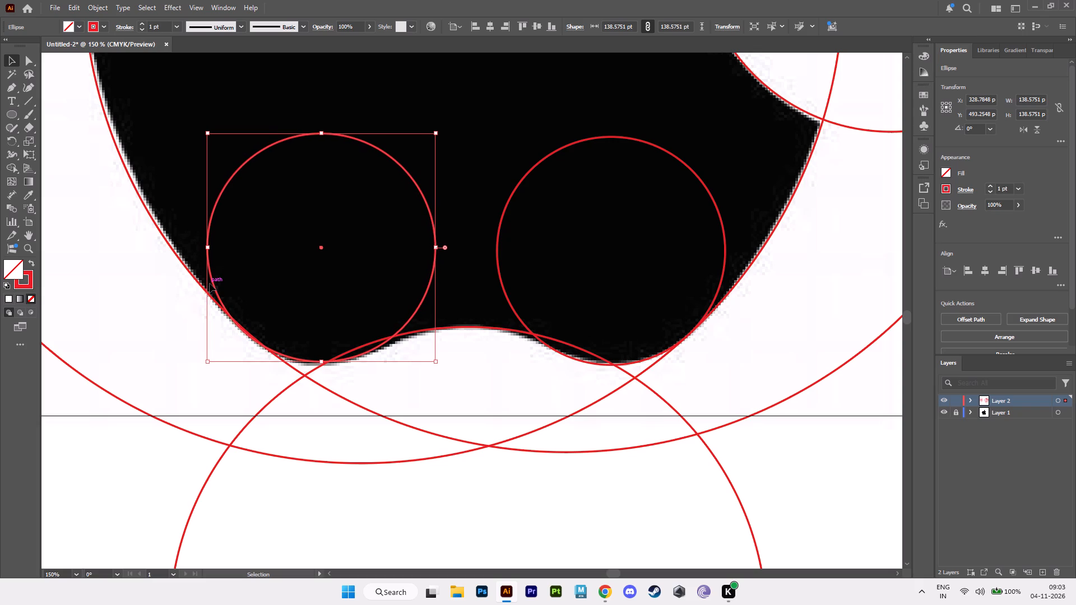
{"action": "key", "text": "Down"}
{"action": "key", "text": "Right"}
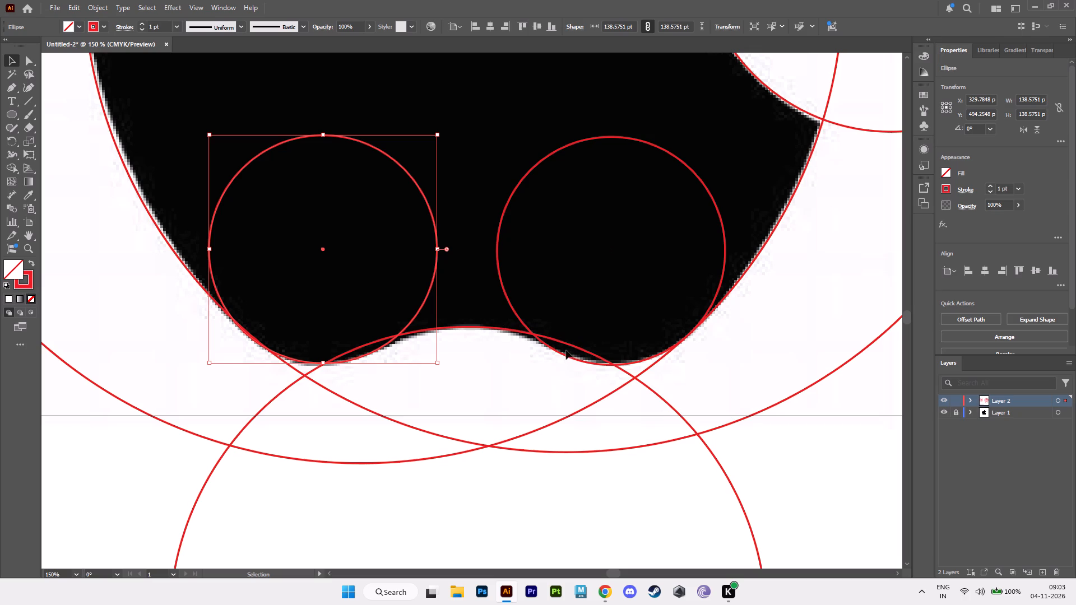
Try the 362.78 pt bottom-notch circle at about X 417, Y 724 pt, and delete that circle.
{"action": "left_click", "coordinate": [515, 332]}
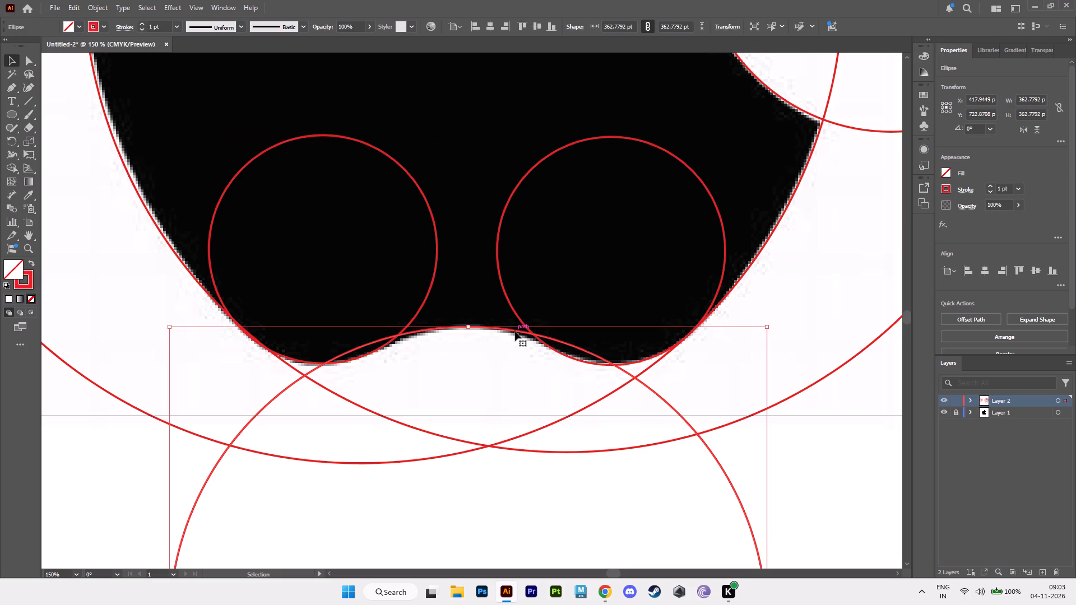
{"action": "key", "text": "Down"}
{"action": "key", "text": "Down"}
{"action": "key", "text": "Up"}
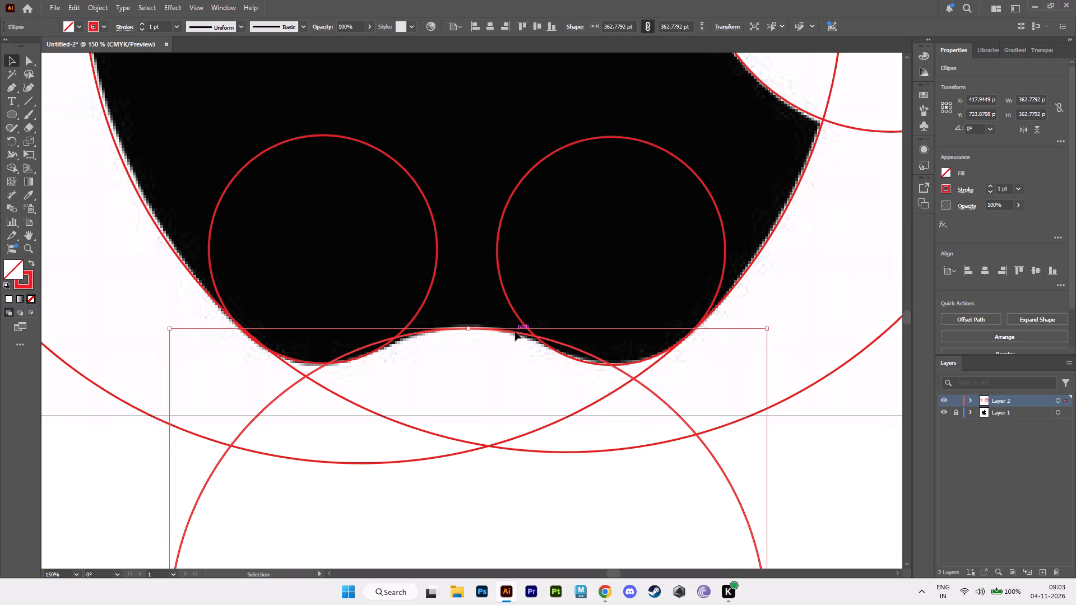
{"action": "key", "text": "Down"}
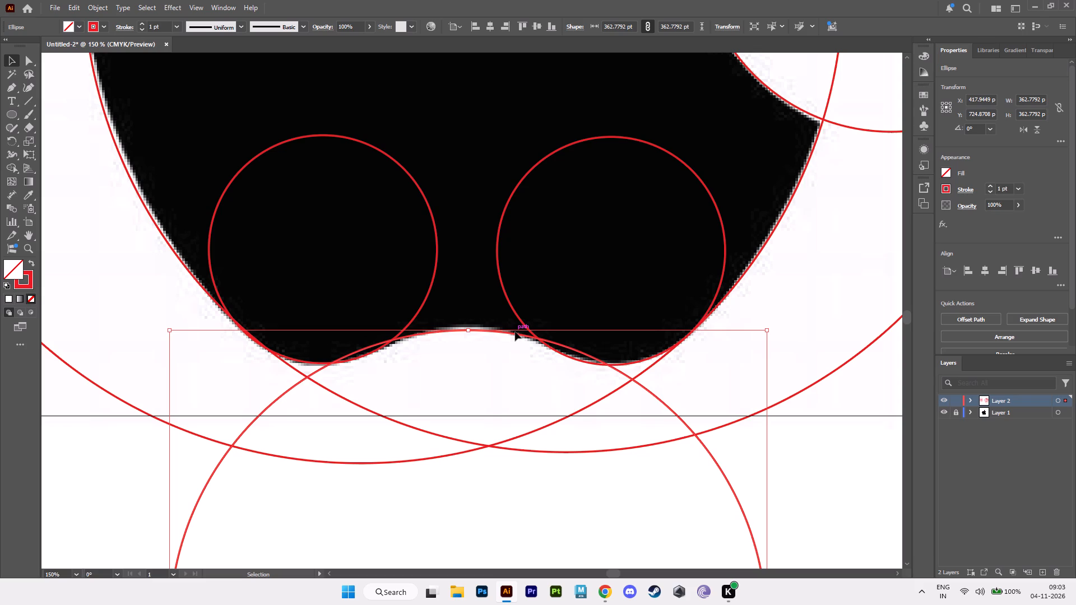
{"action": "key", "text": "Up"}
{"action": "key", "text": "Left"}
{"action": "key", "text": "Left"}
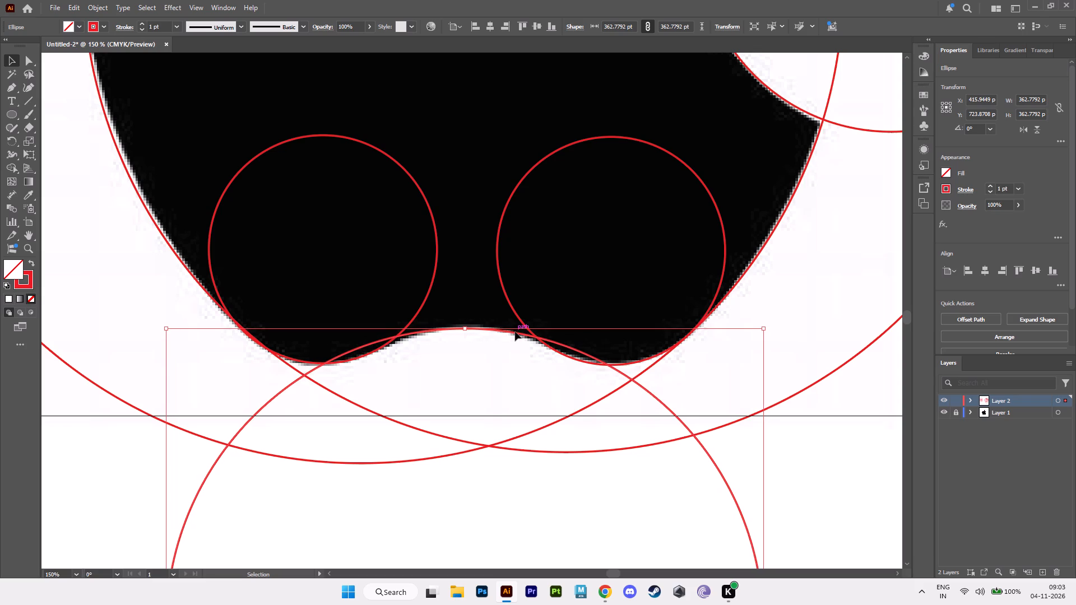
{"action": "key", "text": "Right"}
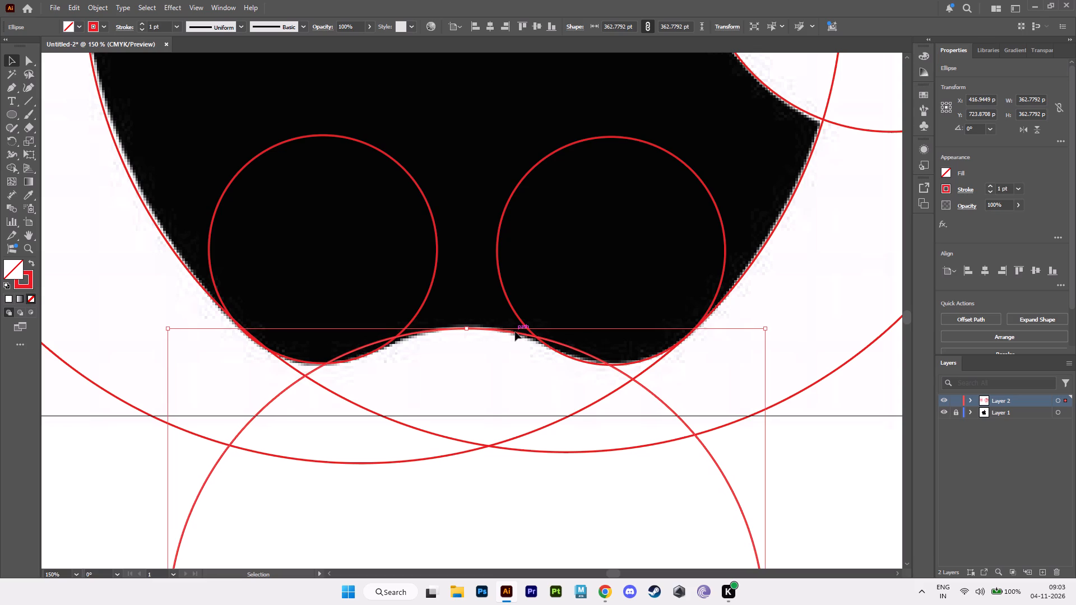
{"action": "key", "text": "Delete"}
Copy the bottom-left 138.58 pt circle and fit the copy to the bottom notch, centered at about X 417, Y 603 pt.
{"action": "scroll", "coordinate": [593, 377], "scroll_direction": "down", "scroll_amount": 2, "text": "alt"}
{"action": "middle_click_drag", "start_coordinate": [559, 369], "coordinate": [576, 385], "text": "alt"}
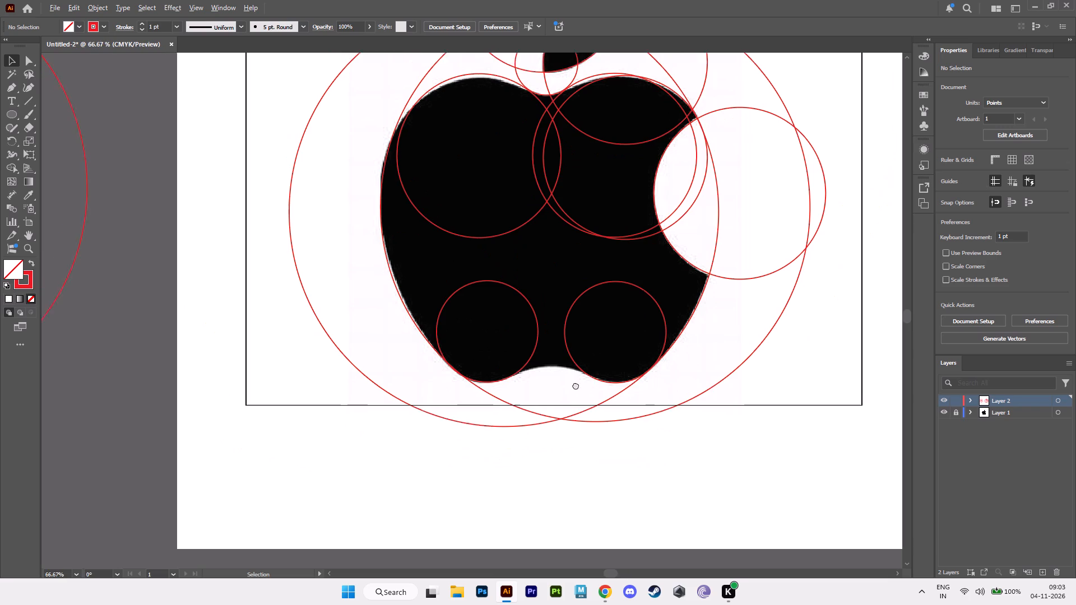
{"action": "middle_click_drag", "start_coordinate": [576, 385], "coordinate": [575, 390], "text": "alt"}
{"action": "scroll", "coordinate": [575, 390], "scroll_direction": "up", "scroll_amount": 3, "text": "alt"}
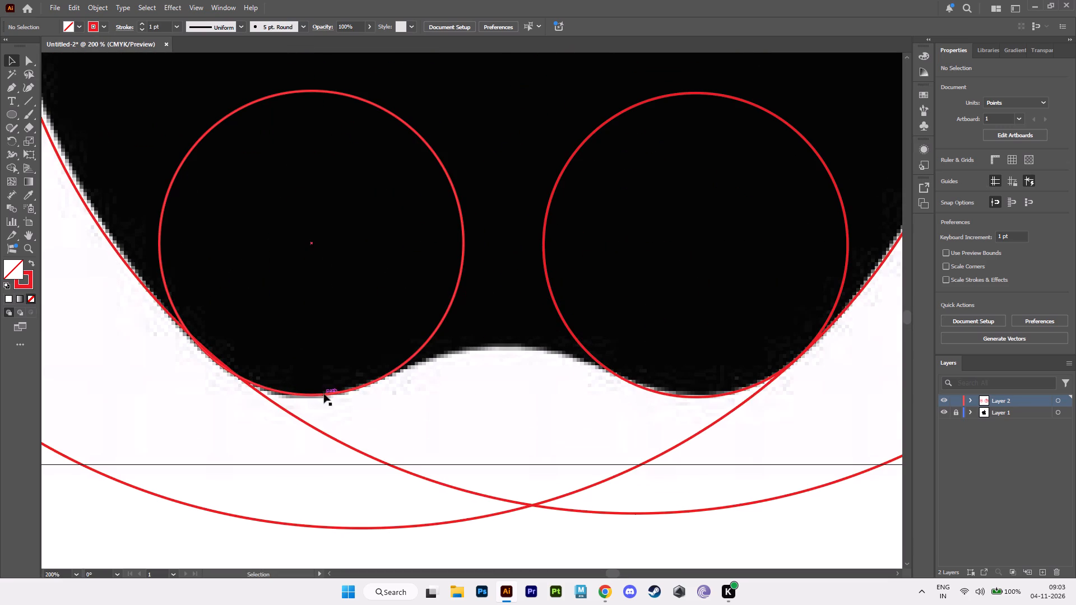
{"action": "scroll", "coordinate": [458, 383], "scroll_direction": "down", "scroll_amount": 1, "text": "alt"}
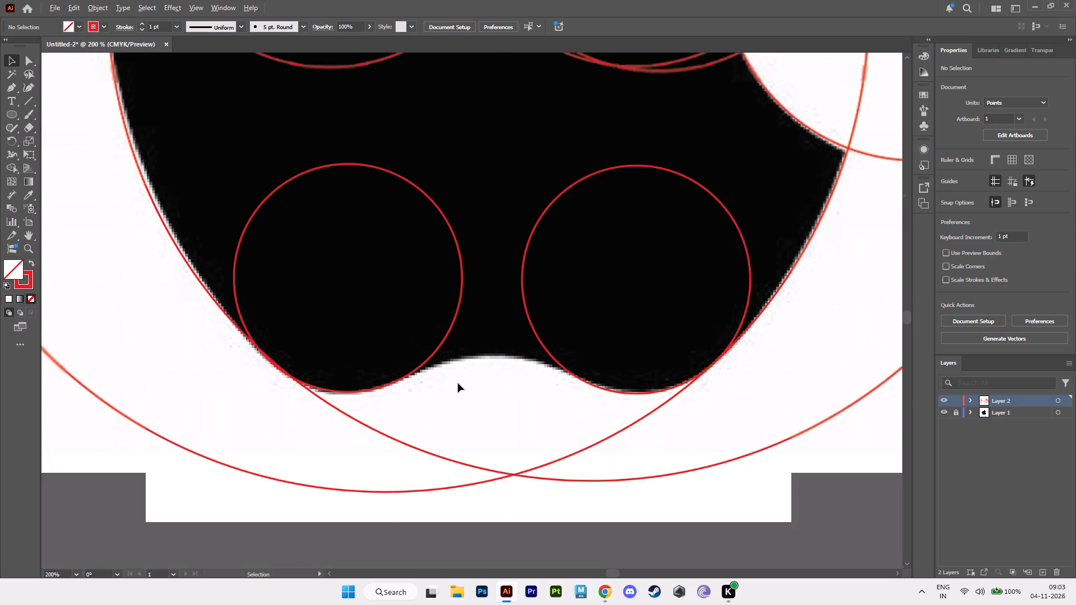
{"action": "scroll", "coordinate": [458, 383], "scroll_direction": "down", "scroll_amount": 1, "text": "alt"}
{"action": "left_click", "coordinate": [451, 350]}
{"action": "left_click_drag", "start_coordinate": [384, 314], "coordinate": [436, 360], "text": "alt"}
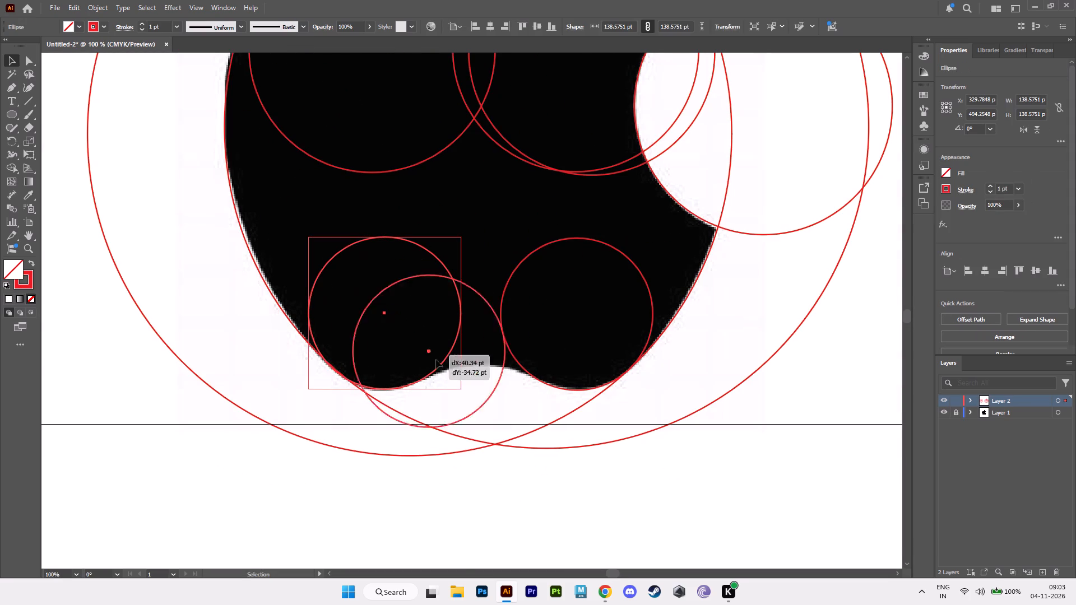
{"action": "left_click_drag", "start_coordinate": [436, 360], "coordinate": [477, 442], "text": "alt"}
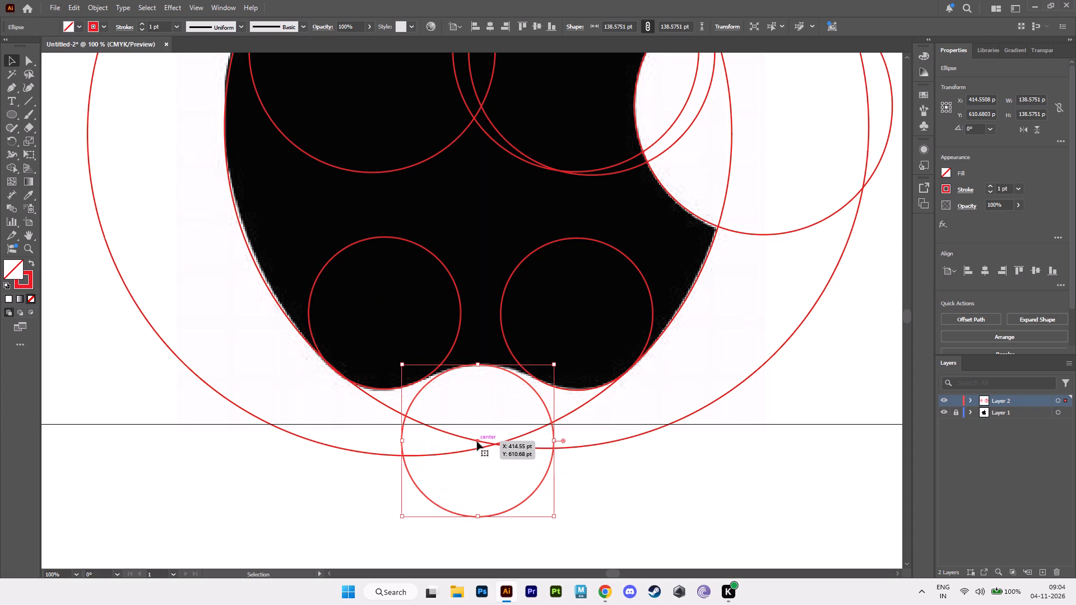
{"action": "key", "text": "Up"}
{"action": "key", "text": "Up"}
{"action": "key", "text": "Up"}
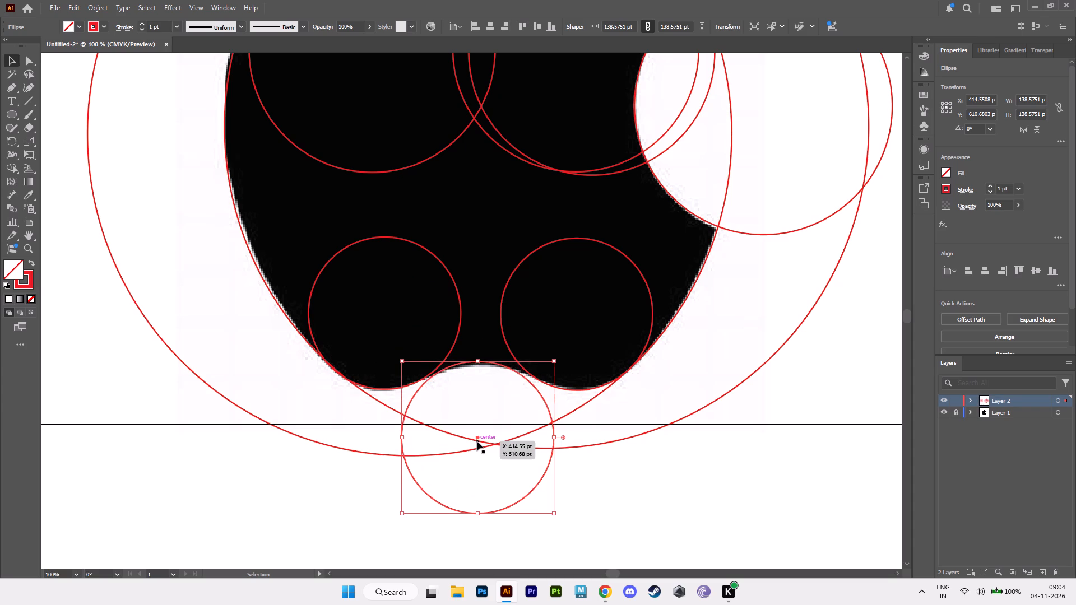
{"action": "key", "text": "Up"}
{"action": "key", "text": "Up"}
{"action": "key", "text": "Up"}
{"action": "key", "text": "Up"}
{"action": "key", "text": "Right"}
{"action": "key", "text": "Right"}
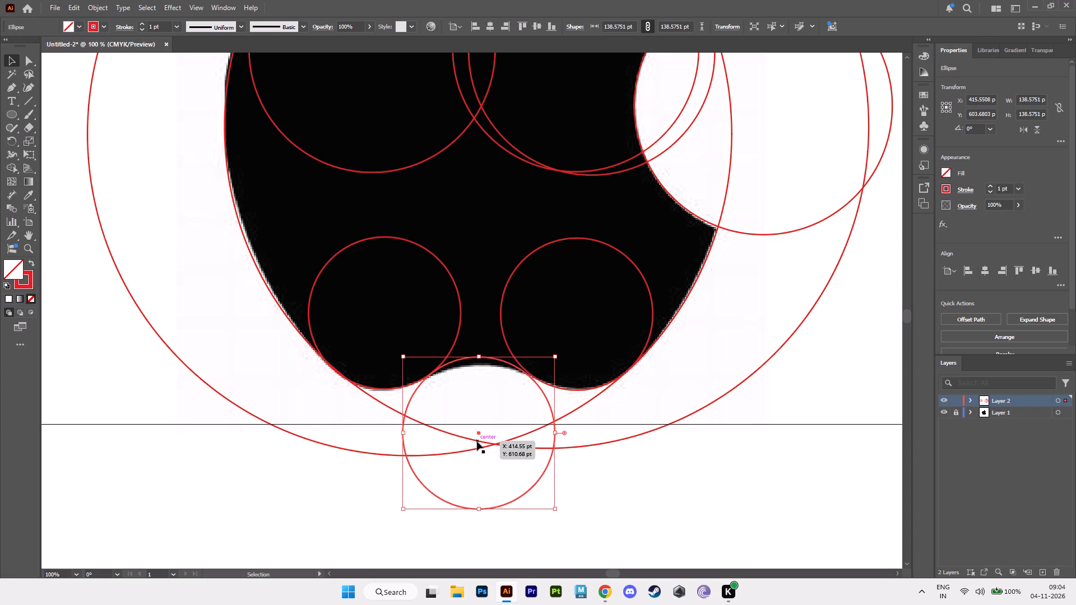
{"action": "key", "text": "Down"}
{"action": "key", "text": "Up"}
{"action": "key", "text": "Up"}
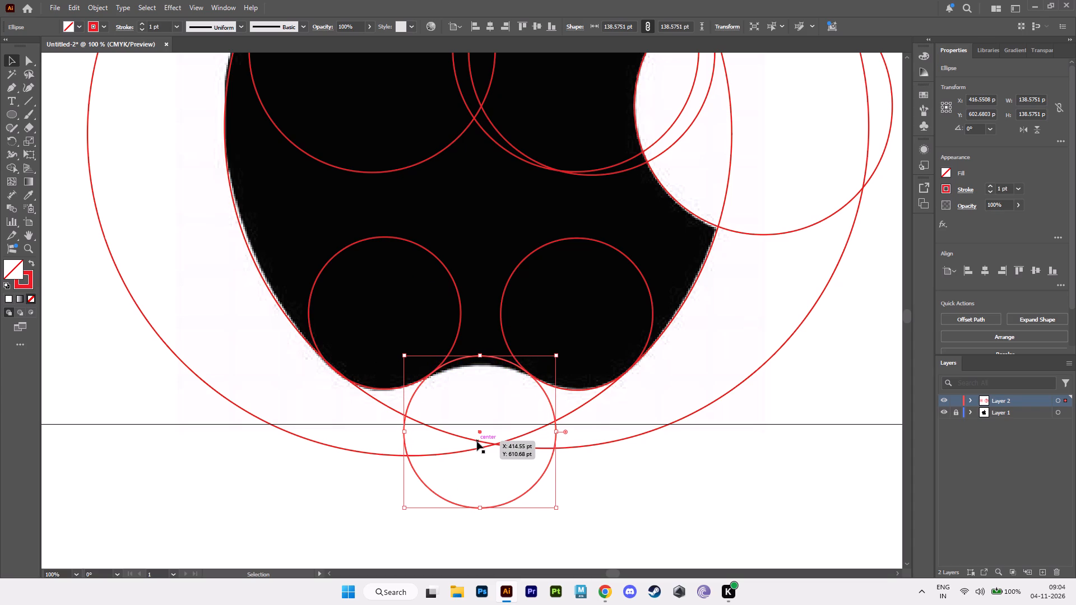
{"action": "left_click", "coordinate": [711, 320]}
Unlock Layer 1 and the linked apple image inside it.
{"action": "scroll", "coordinate": [711, 320], "scroll_direction": "down", "scroll_amount": 2, "text": "alt"}
{"action": "middle_click_drag", "start_coordinate": [703, 313], "coordinate": [622, 432], "text": "alt"}
{"action": "scroll", "coordinate": [622, 432], "scroll_direction": "up", "scroll_amount": 1, "text": "alt"}
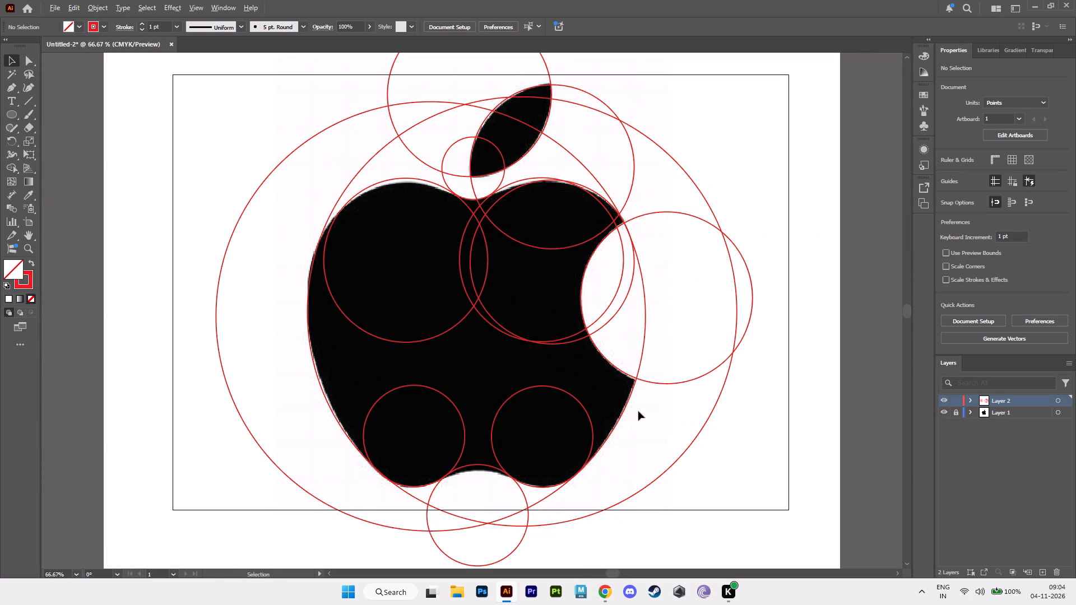
{"action": "scroll", "coordinate": [638, 411], "scroll_direction": "down", "scroll_amount": 1, "text": "alt"}
{"action": "middle_click_drag", "start_coordinate": [638, 411], "coordinate": [608, 399], "text": "alt"}
{"action": "scroll", "coordinate": [608, 399], "scroll_direction": "down", "scroll_amount": 1, "text": "alt"}
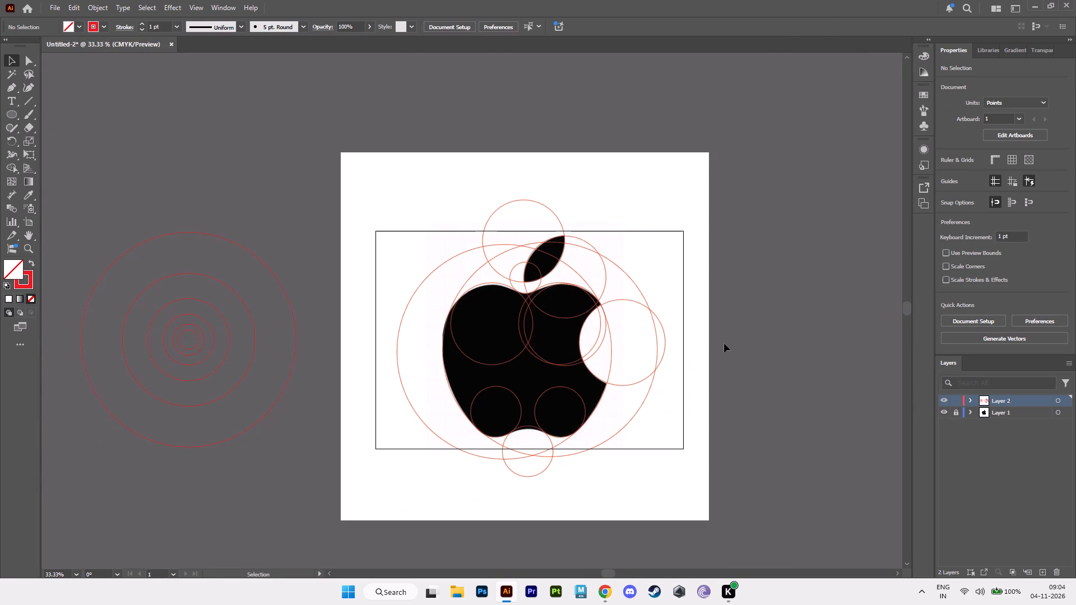
{"action": "left_click", "coordinate": [954, 411]}
{"action": "left_click", "coordinate": [970, 412]}
{"action": "left_click", "coordinate": [956, 427]}
{"action": "left_click", "coordinate": [970, 449]}
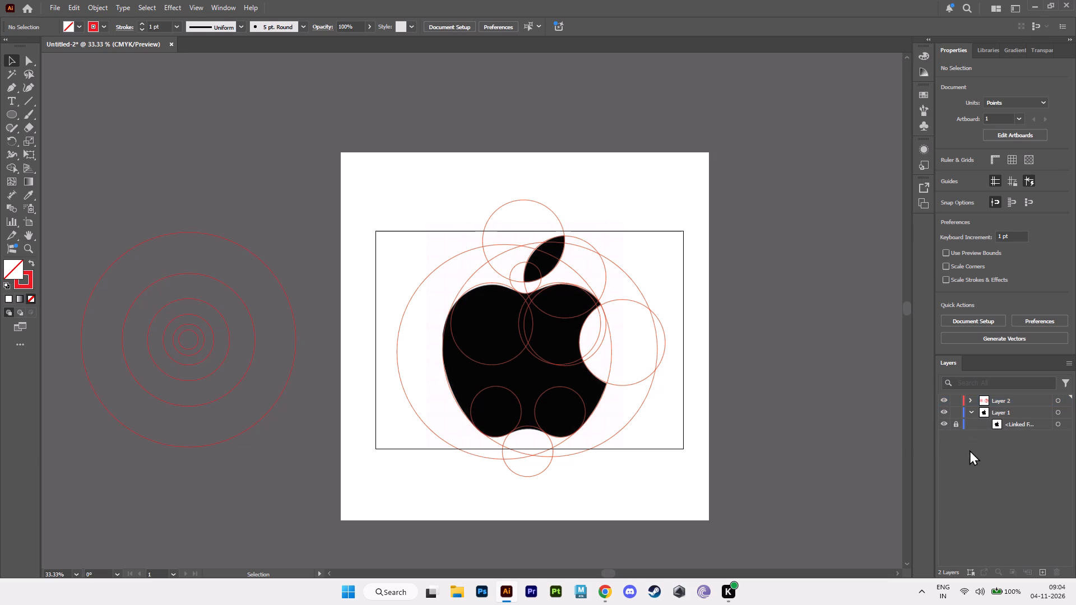
{"action": "left_click", "coordinate": [957, 424]}
Copy the apple image with all its fitted circles to an empty area up and left, at about X -944, Y -696 pt.
{"action": "left_click_drag", "start_coordinate": [300, 146], "coordinate": [403, 224]}
{"action": "left_click_drag", "start_coordinate": [403, 224], "coordinate": [809, 582]}
{"action": "scroll", "coordinate": [541, 320], "scroll_direction": "down", "scroll_amount": 2, "text": "alt"}
{"action": "left_click_drag", "start_coordinate": [531, 314], "coordinate": [286, 151], "text": "alt"}
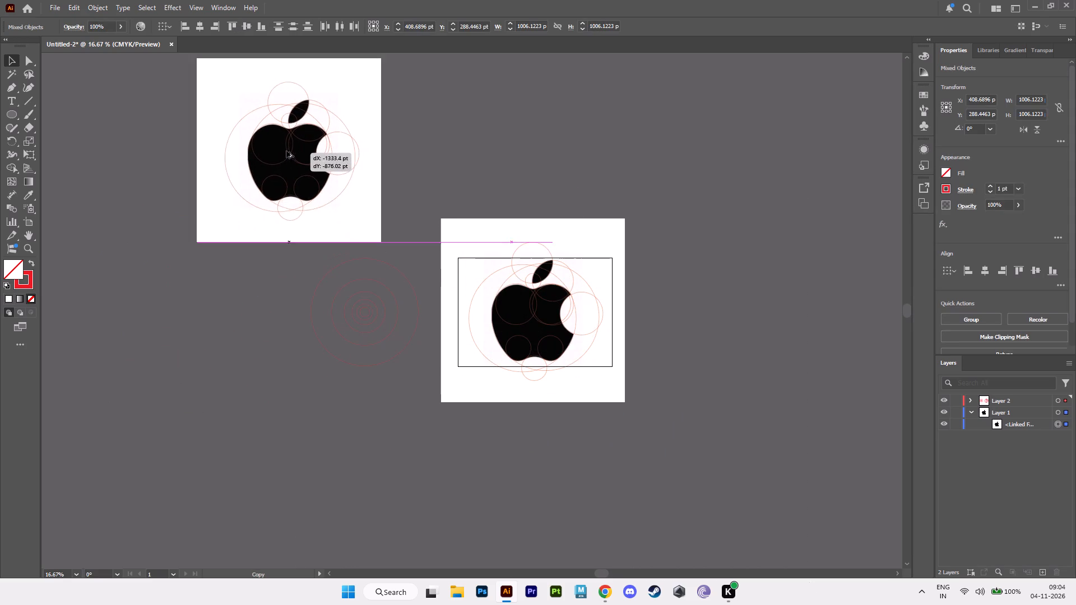
{"action": "left_click_drag", "start_coordinate": [286, 151], "coordinate": [286, 133], "text": "alt"}
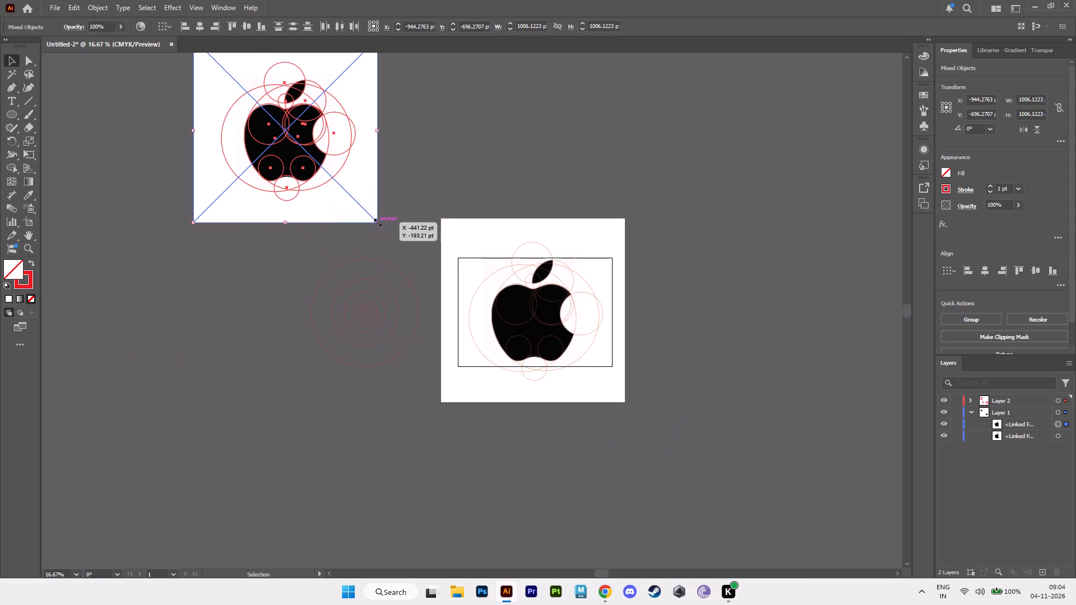
Scale the copied apple construction to about 444 pt wide and move it just above the spare concentric circles.
{"action": "left_click_drag", "start_coordinate": [378, 222], "coordinate": [326, 175], "text": "alt+shift"}
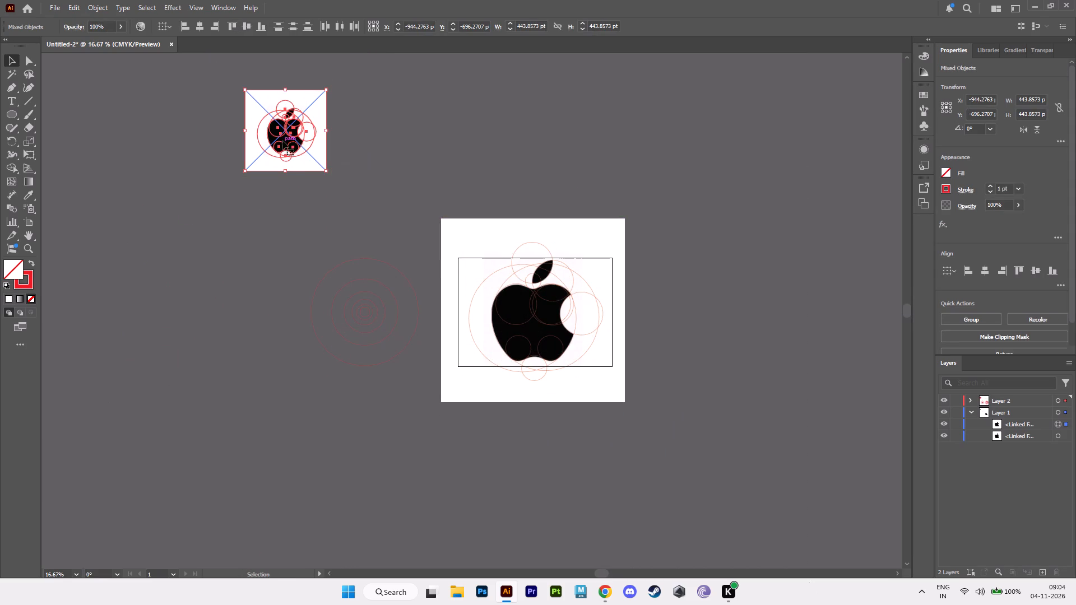
{"action": "left_click_drag", "start_coordinate": [288, 138], "coordinate": [379, 216]}
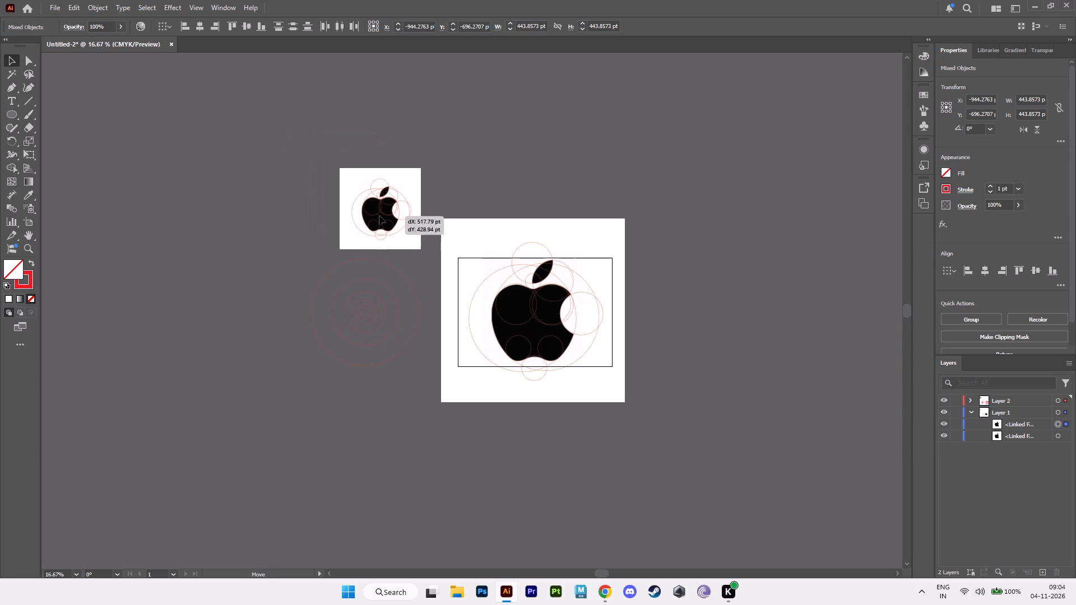
{"action": "left_click_drag", "start_coordinate": [379, 216], "coordinate": [375, 214]}
{"action": "left_click", "coordinate": [729, 260]}
Lock the original linked apple image in Layer 1.
{"action": "scroll", "coordinate": [614, 325], "scroll_direction": "up", "scroll_amount": 2, "text": "alt"}
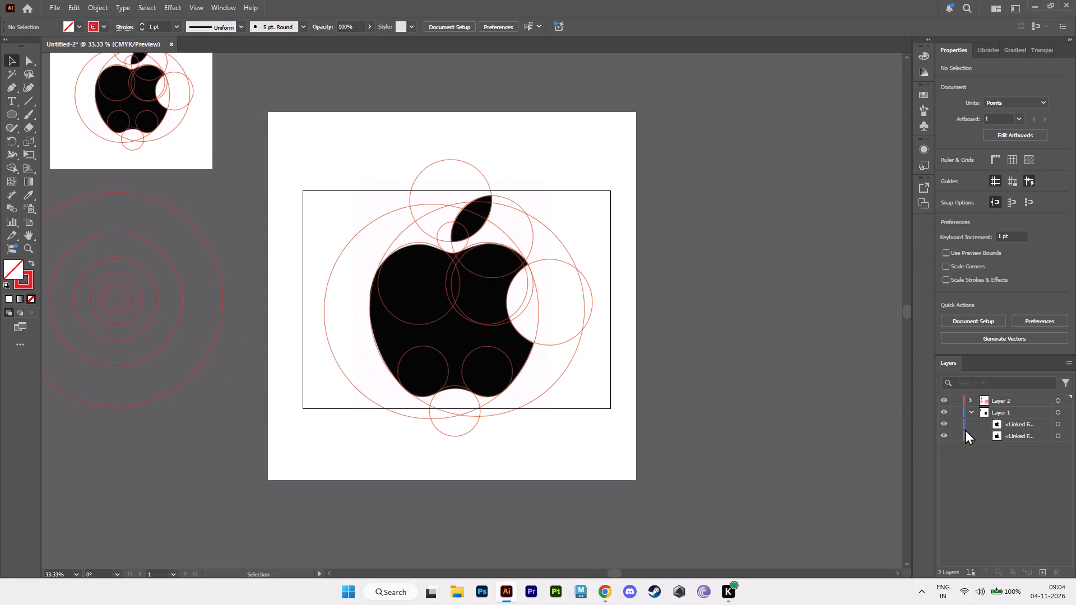
{"action": "left_click", "coordinate": [957, 435]}
{"action": "left_click", "coordinate": [680, 250]}
Select all circles over the original apple and merge the overlap slivers between the two upper-lobe circles with Shape Builder.
{"action": "scroll", "coordinate": [518, 290], "scroll_direction": "up", "scroll_amount": 2, "text": "alt"}
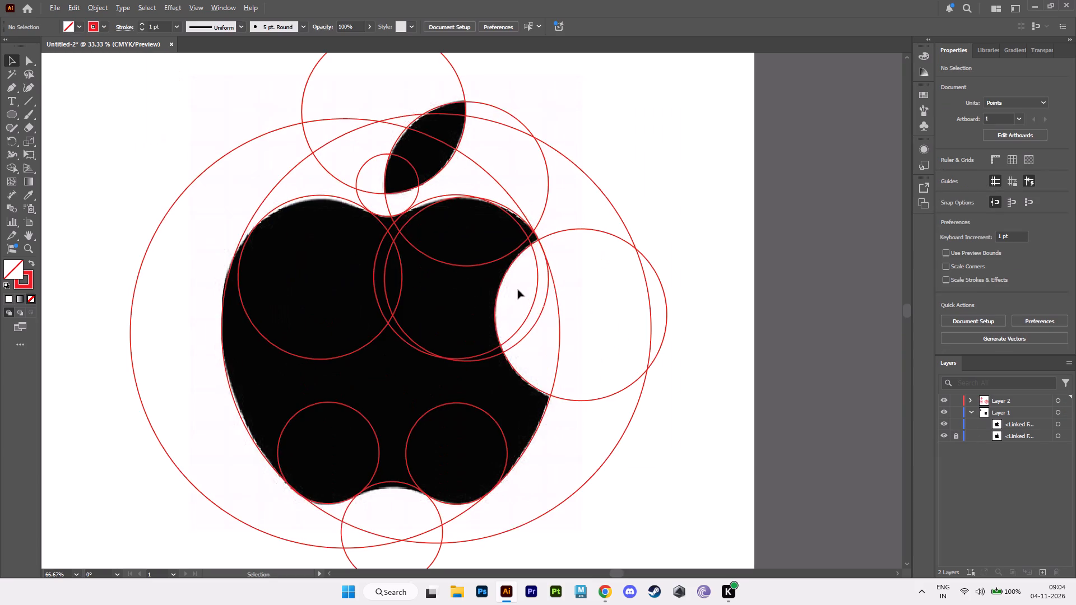
{"action": "scroll", "coordinate": [527, 294], "scroll_direction": "down", "scroll_amount": 2, "text": "alt"}
{"action": "left_click_drag", "start_coordinate": [304, 150], "coordinate": [697, 481]}
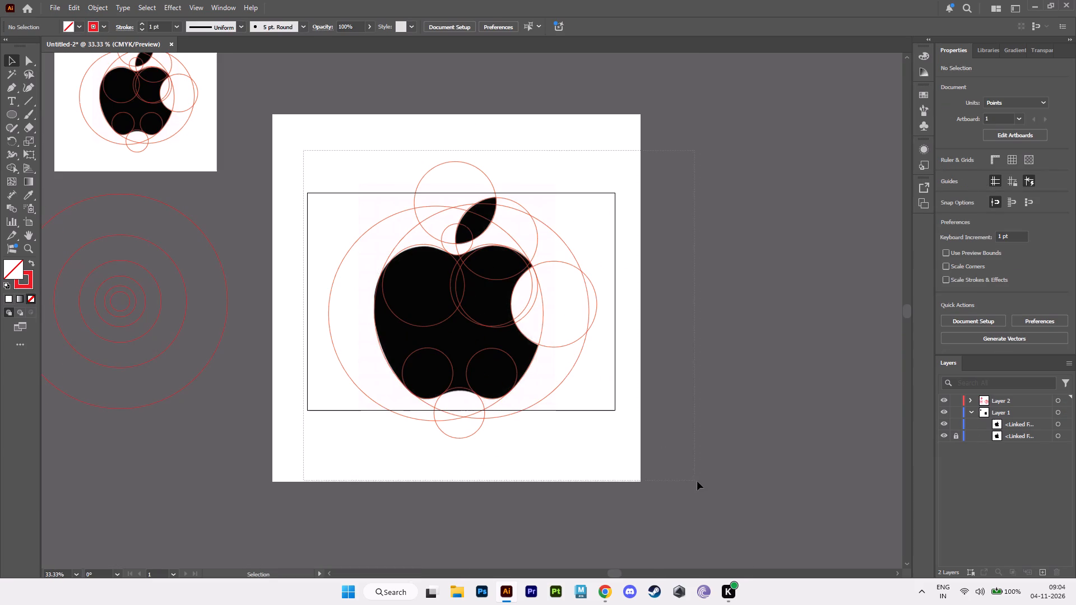
{"action": "left_click_drag", "start_coordinate": [697, 481], "coordinate": [699, 482]}
{"action": "key", "text": "shift+m"}
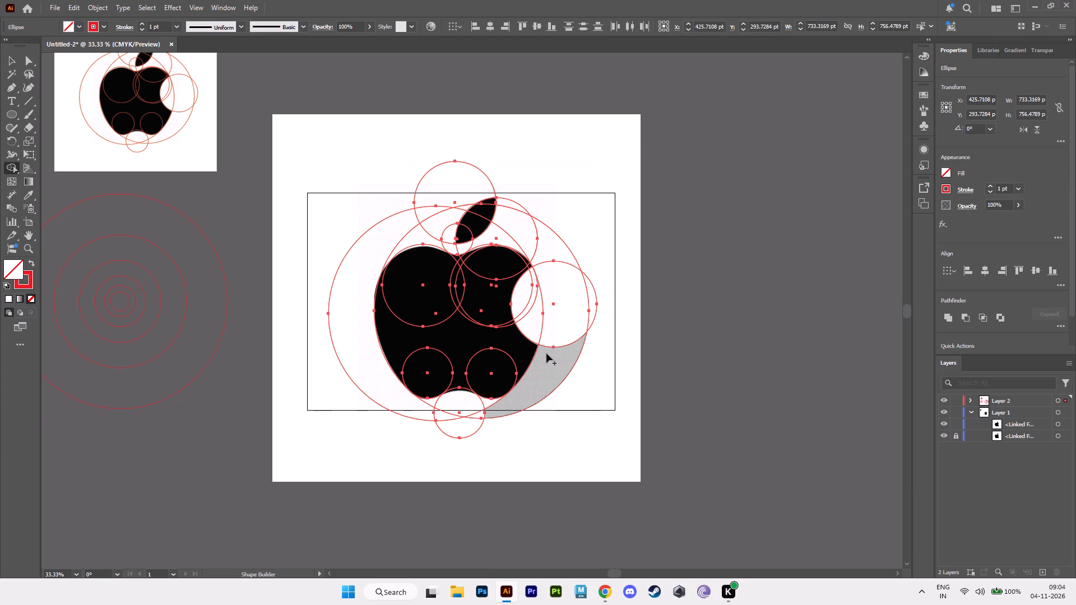
{"action": "scroll", "coordinate": [418, 288], "scroll_direction": "up", "scroll_amount": 3, "text": "alt"}
{"action": "middle_click_drag", "start_coordinate": [443, 299], "coordinate": [479, 357], "text": "alt"}
{"action": "scroll", "coordinate": [479, 357], "scroll_direction": "up", "scroll_amount": 1, "text": "alt"}
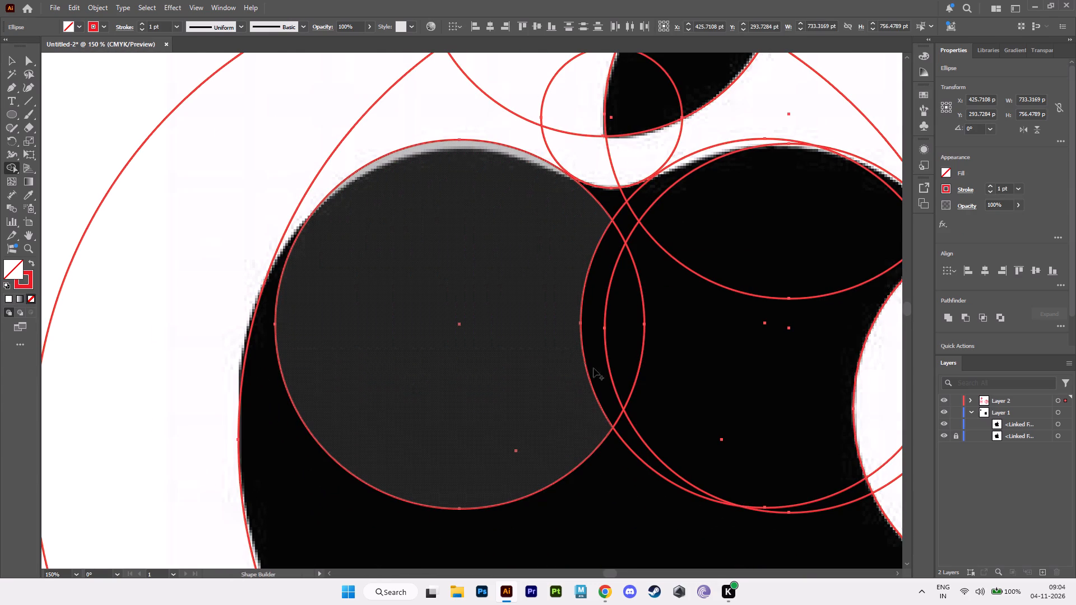
{"action": "left_click", "coordinate": [604, 325], "text": "alt"}
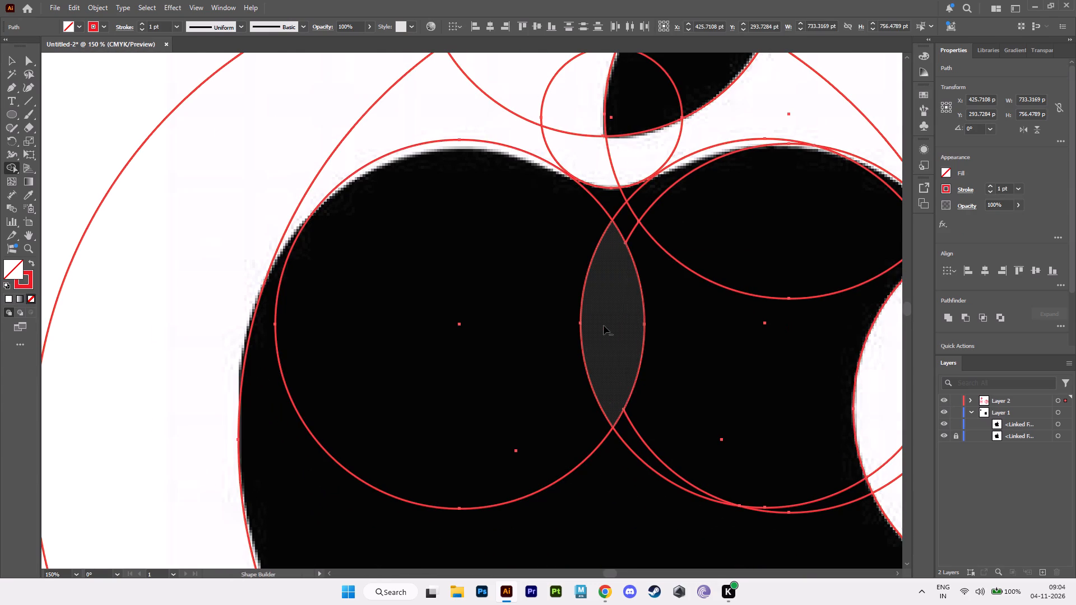
{"action": "left_click", "coordinate": [644, 303], "text": "alt"}
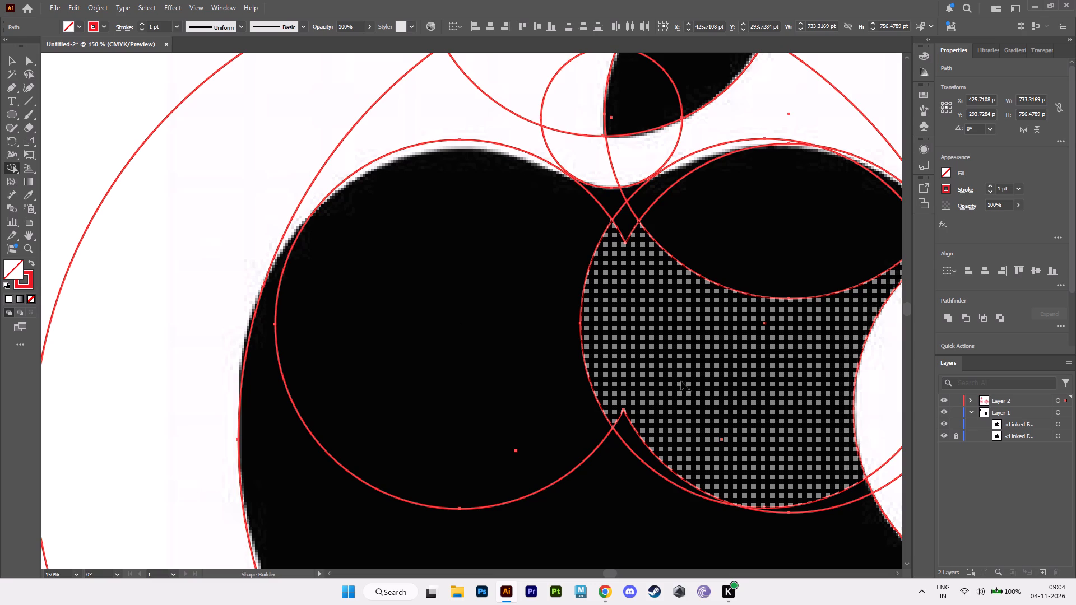
{"action": "scroll", "coordinate": [652, 405], "scroll_direction": "down", "scroll_amount": 2, "text": "alt"}
{"action": "middle_click_drag", "start_coordinate": [652, 403], "coordinate": [530, 310], "text": "alt"}
{"action": "scroll", "coordinate": [530, 310], "scroll_direction": "down", "scroll_amount": 1, "text": "alt"}
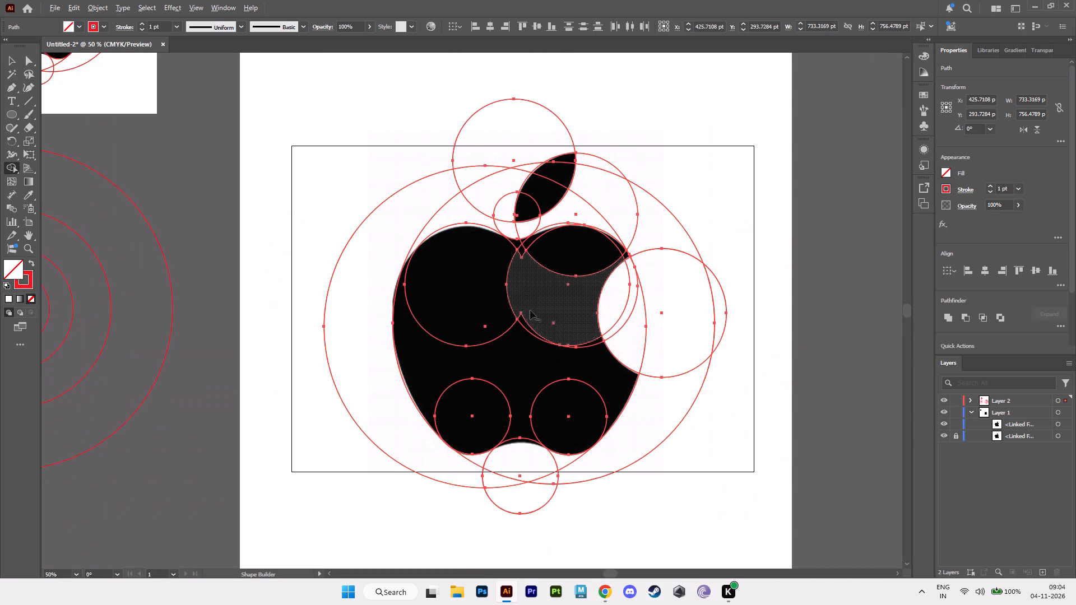
Change the stroke colour of all circles over the original apple to green.
{"action": "left_click", "coordinate": [105, 22]}
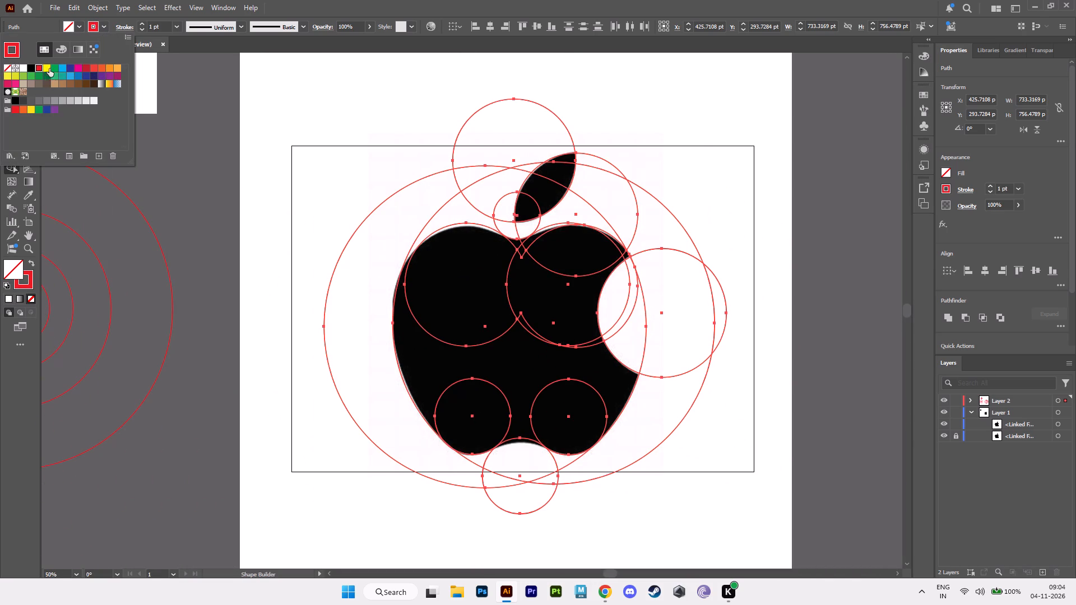
{"action": "left_click", "coordinate": [53, 67]}
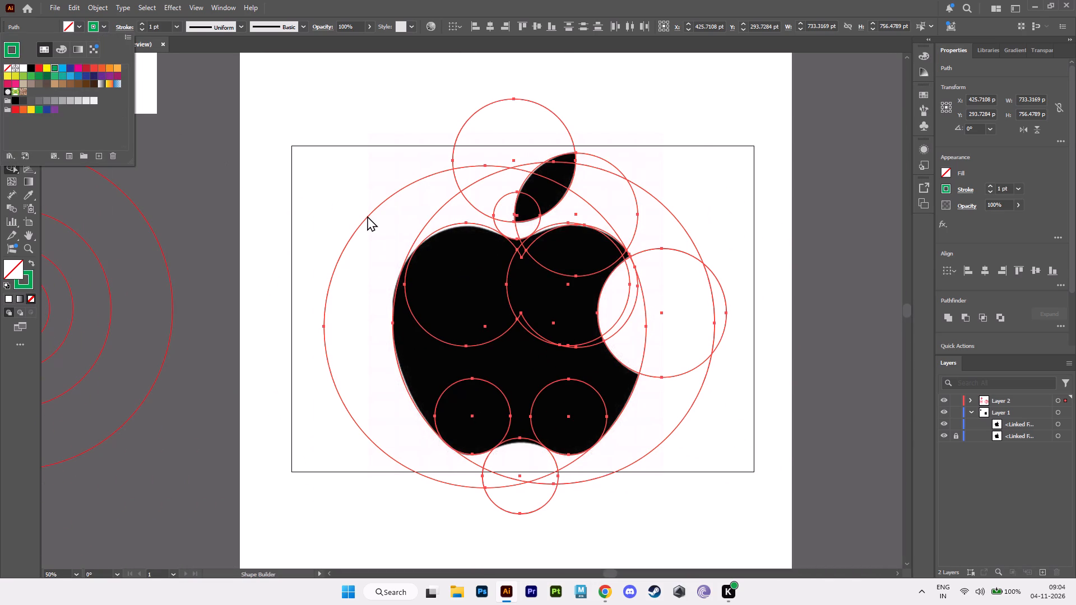
{"action": "key", "text": "v"}
{"action": "left_click", "coordinate": [784, 137]}
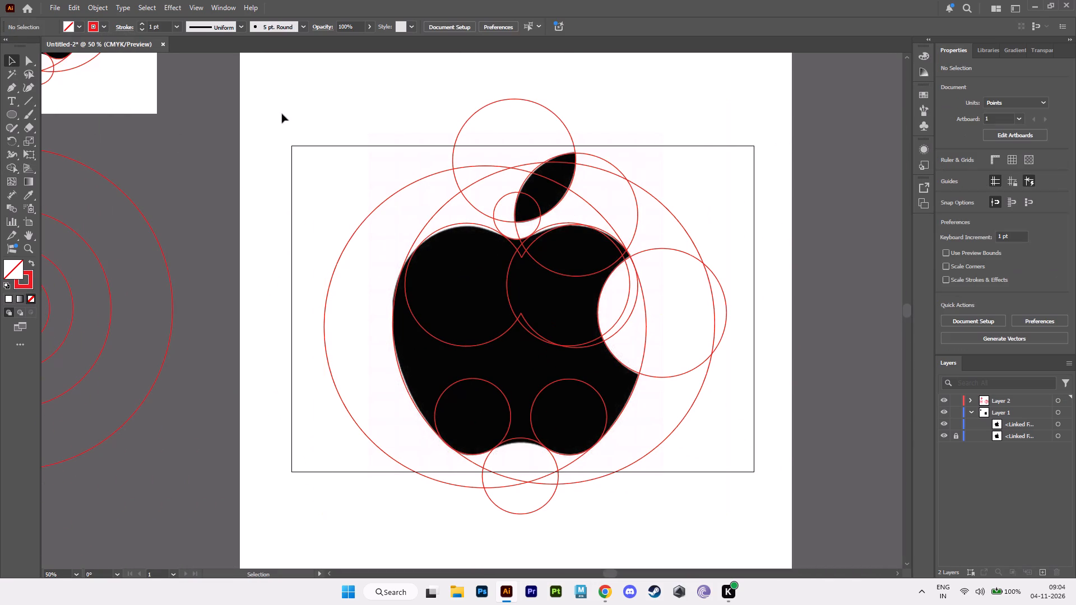
{"action": "left_click_drag", "start_coordinate": [277, 97], "coordinate": [754, 552]}
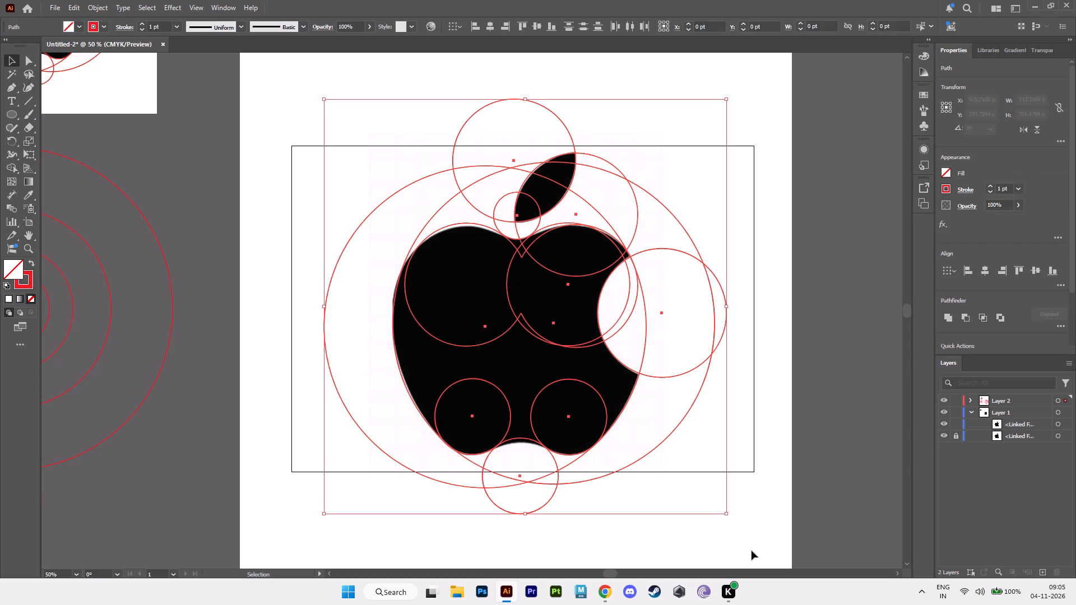
{"action": "left_click", "coordinate": [103, 26]}
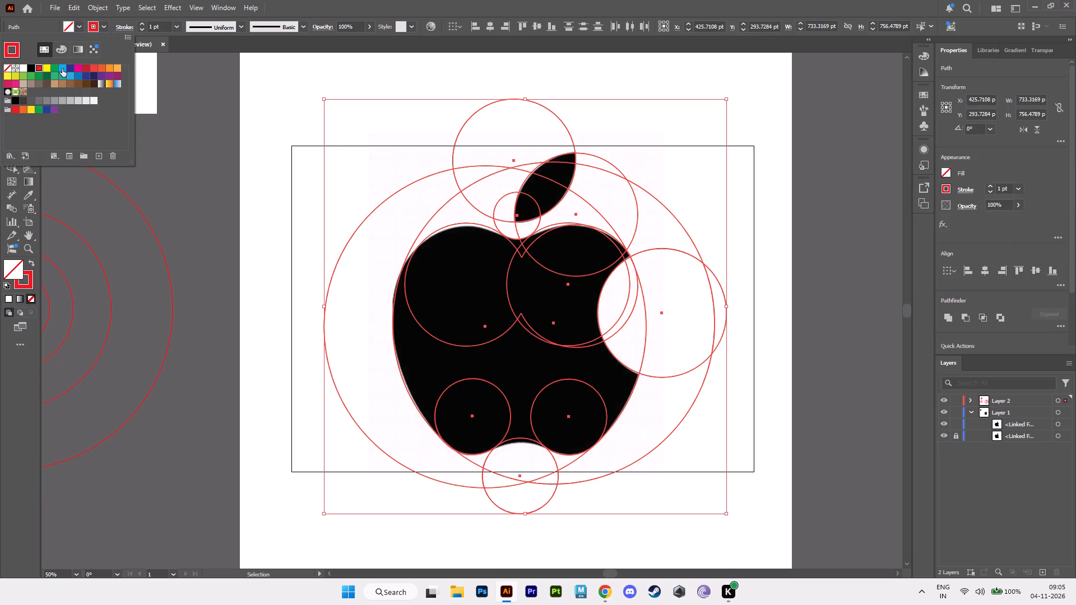
{"action": "left_click", "coordinate": [56, 67]}
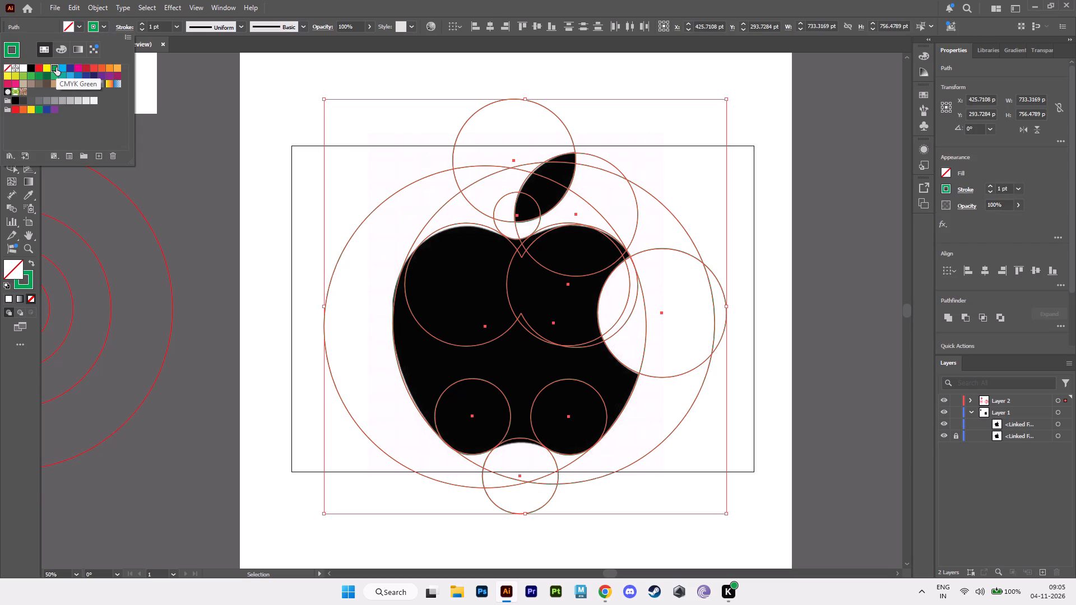
{"action": "left_click", "coordinate": [30, 74]}
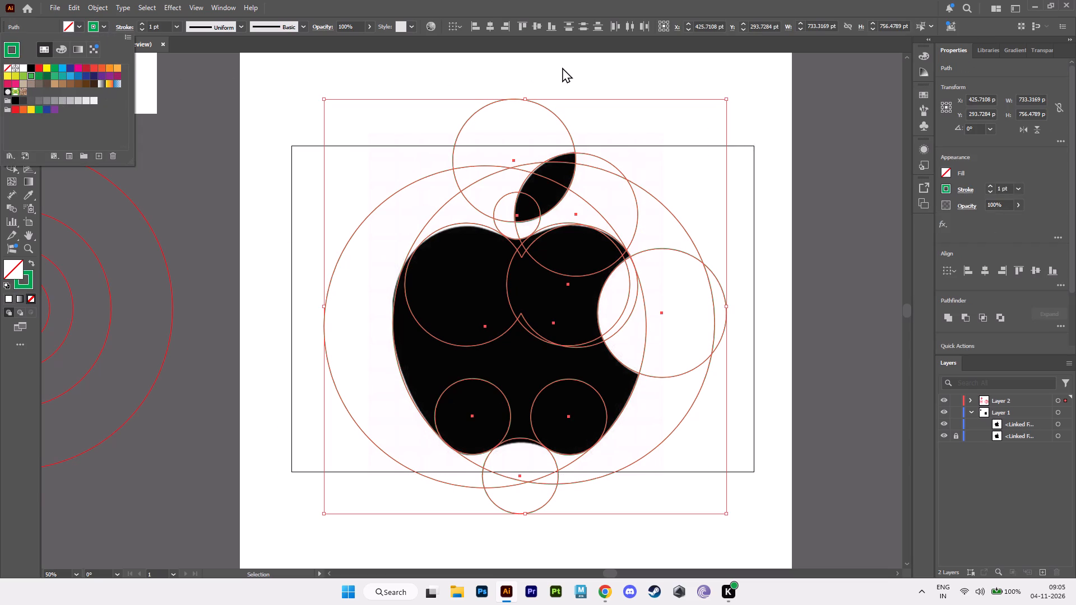
{"action": "left_click", "coordinate": [568, 67]}
{"action": "left_click", "coordinate": [805, 157]}
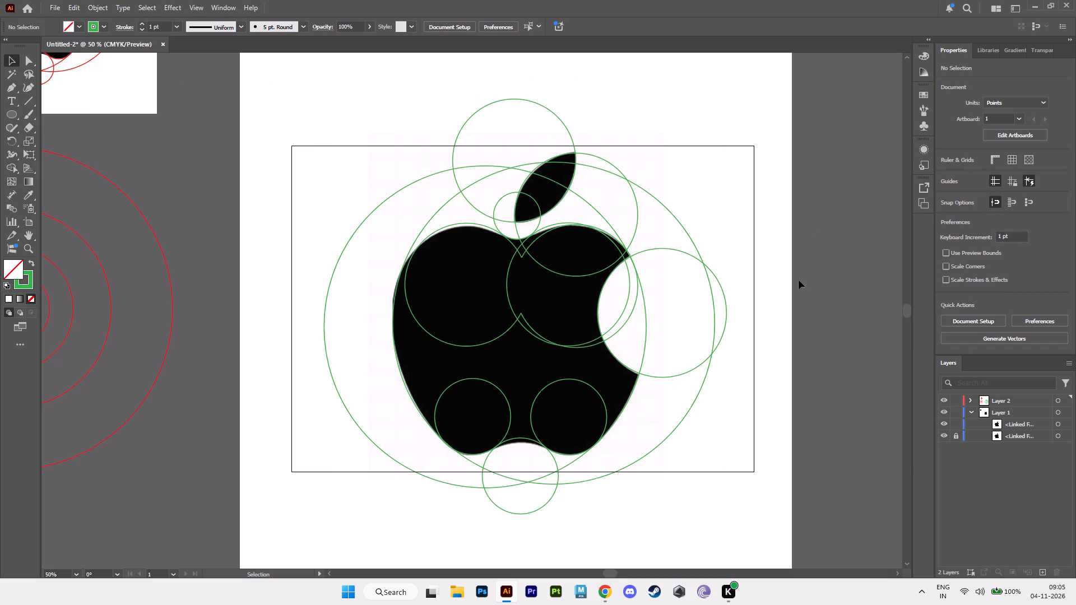
Select all the green circles and merge the two upper lobes into one region by removing the arc between them with Shape Builder.
{"action": "left_click_drag", "start_coordinate": [272, 72], "coordinate": [856, 561]}
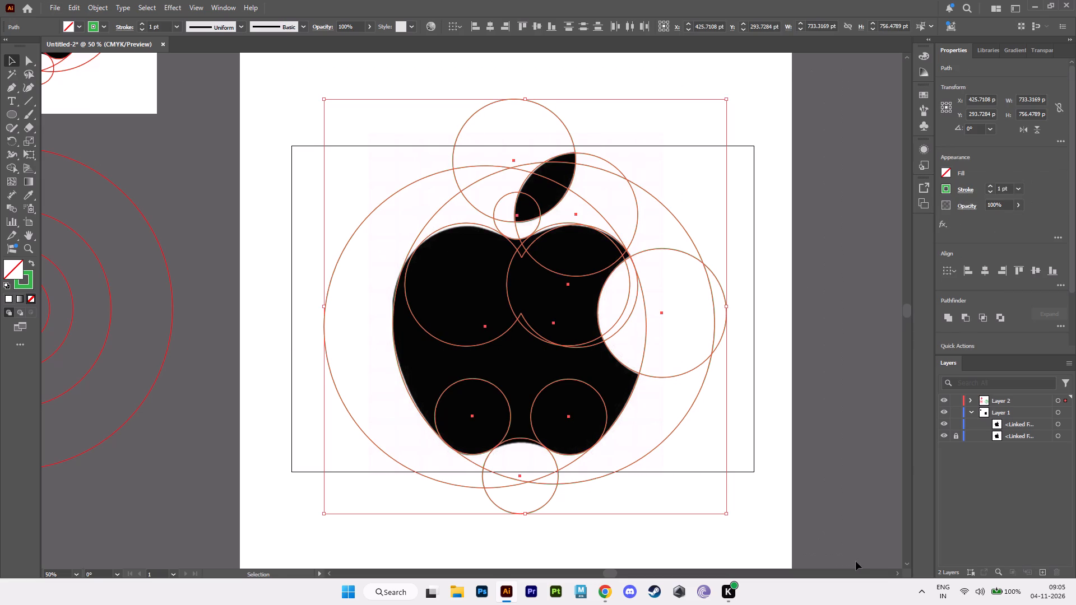
{"action": "key", "text": "shift+m"}
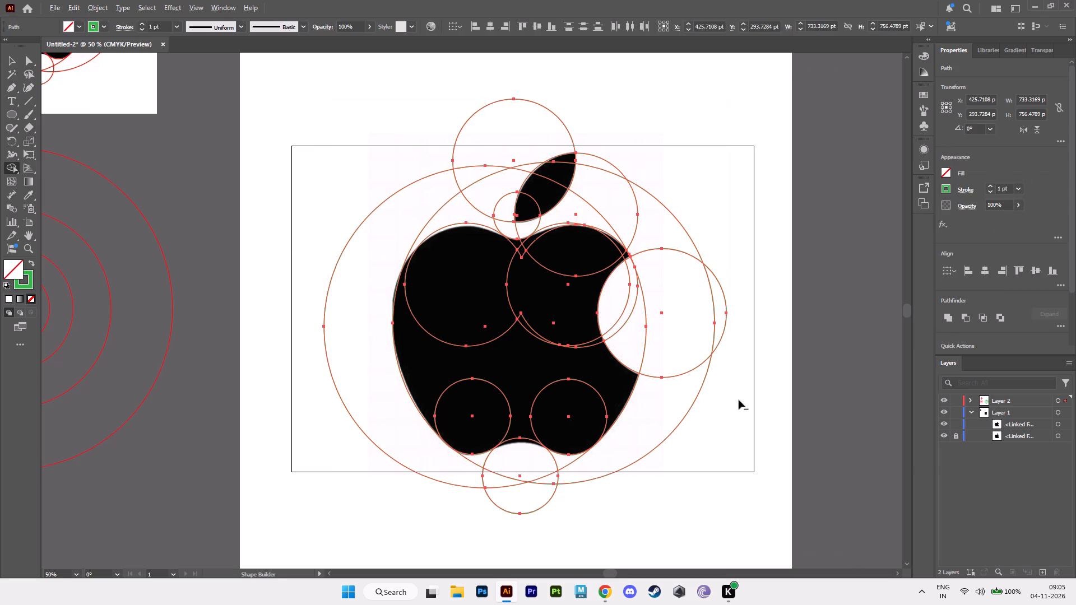
{"action": "scroll", "coordinate": [596, 348], "scroll_direction": "up", "scroll_amount": 4, "text": "alt"}
{"action": "middle_click_drag", "start_coordinate": [560, 302], "coordinate": [762, 566], "text": "alt"}
{"action": "scroll", "coordinate": [671, 467], "scroll_direction": "down", "scroll_amount": 1, "text": "alt"}
{"action": "scroll", "coordinate": [580, 394], "scroll_direction": "up", "scroll_amount": 2, "text": "alt"}
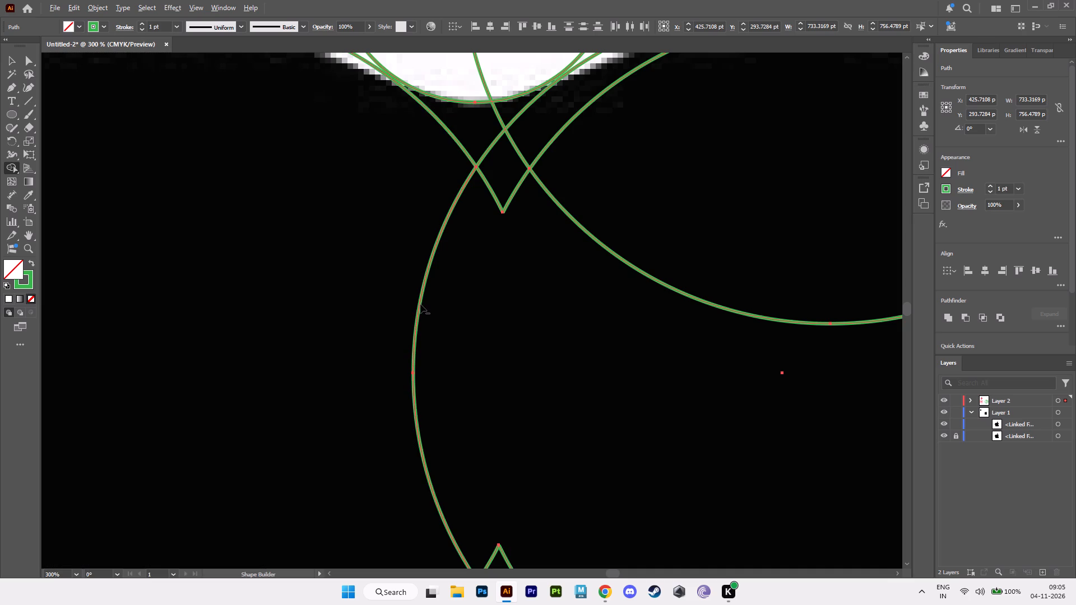
{"action": "left_click", "coordinate": [420, 304], "text": "alt"}
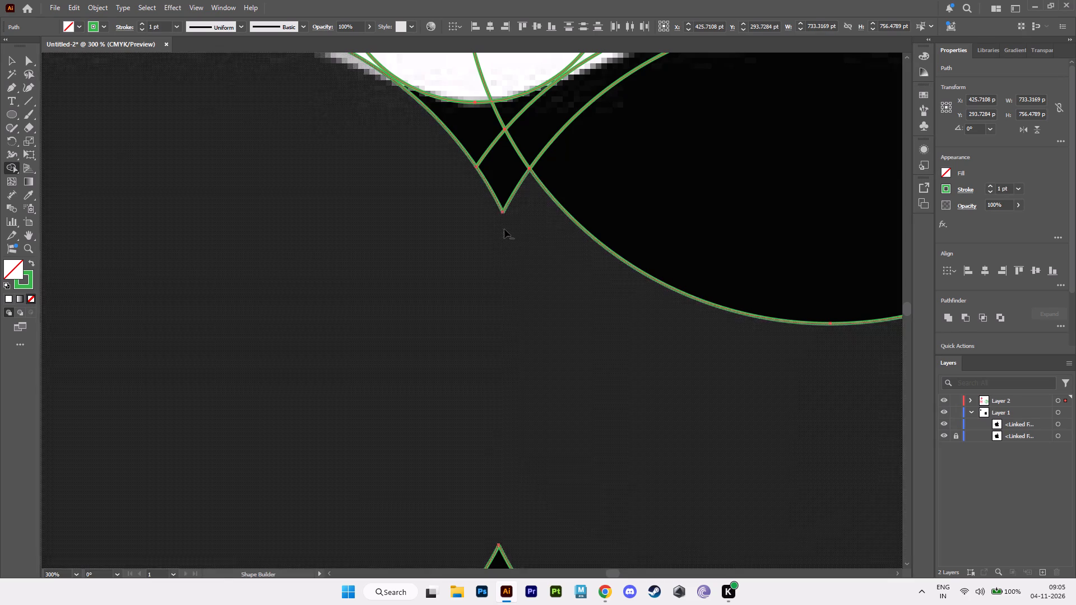
{"action": "scroll", "coordinate": [505, 230], "scroll_direction": "down", "scroll_amount": 2, "text": "alt"}
{"action": "middle_click_drag", "start_coordinate": [497, 221], "coordinate": [505, 283], "text": "alt"}
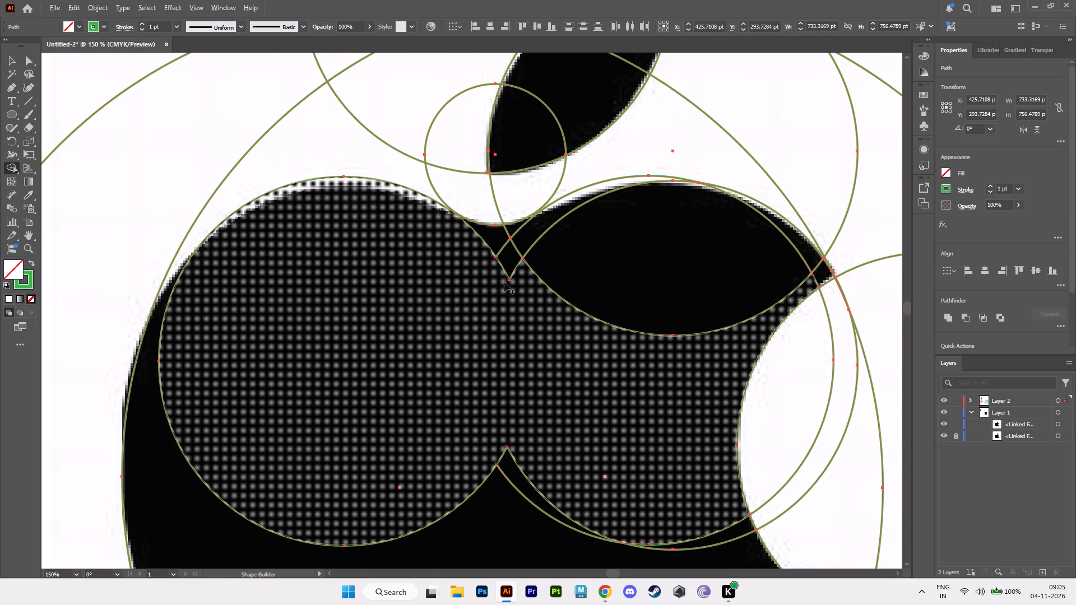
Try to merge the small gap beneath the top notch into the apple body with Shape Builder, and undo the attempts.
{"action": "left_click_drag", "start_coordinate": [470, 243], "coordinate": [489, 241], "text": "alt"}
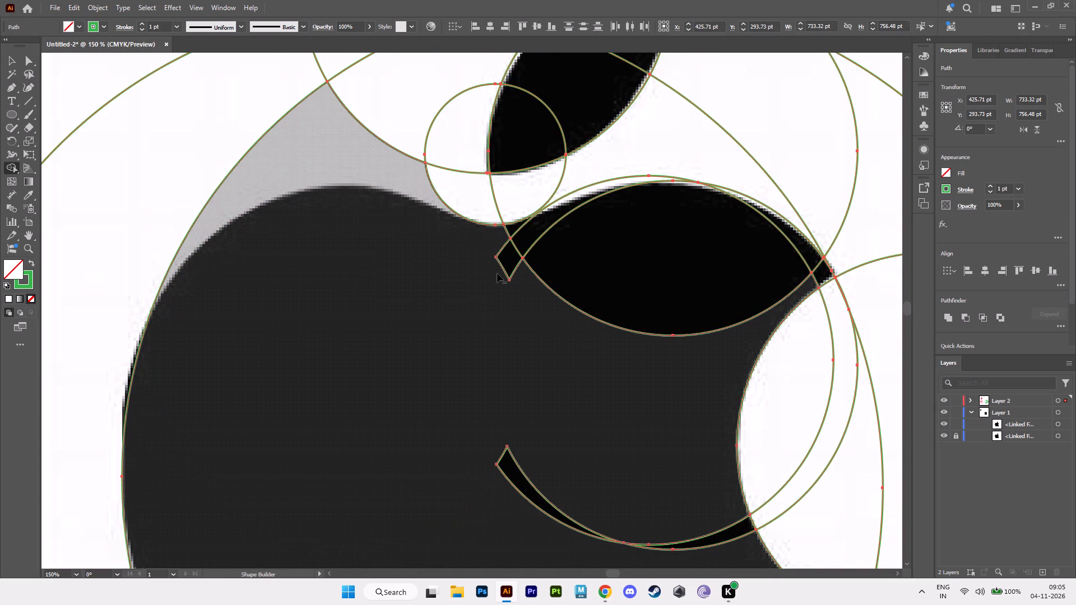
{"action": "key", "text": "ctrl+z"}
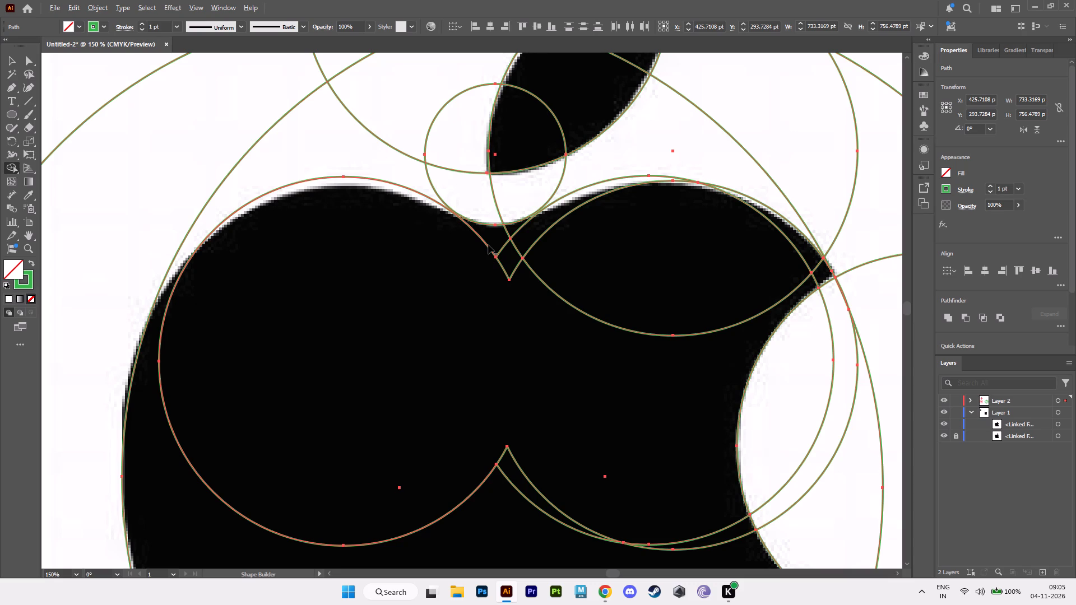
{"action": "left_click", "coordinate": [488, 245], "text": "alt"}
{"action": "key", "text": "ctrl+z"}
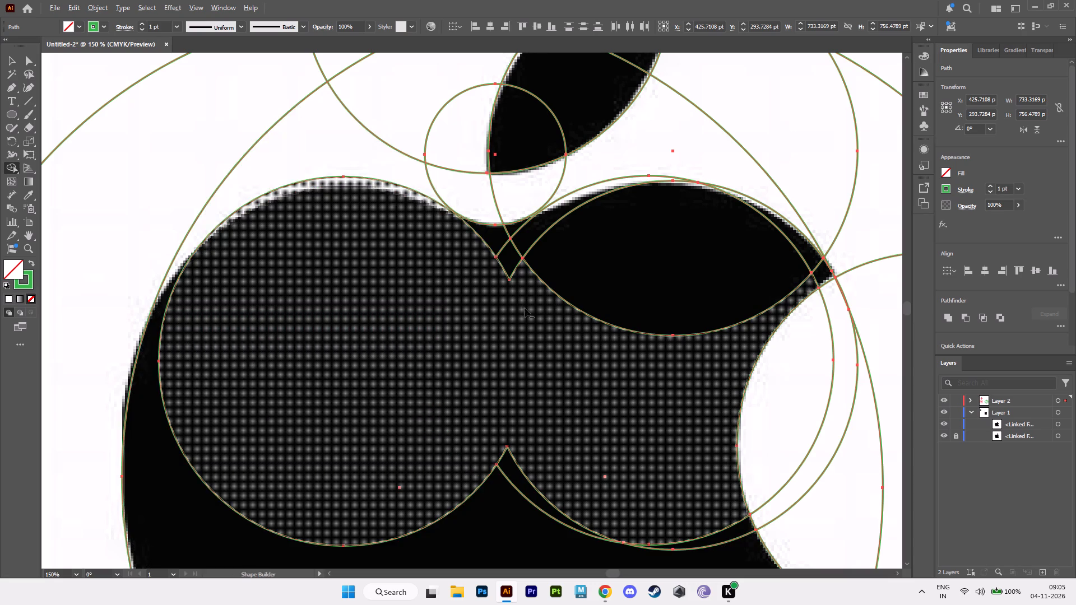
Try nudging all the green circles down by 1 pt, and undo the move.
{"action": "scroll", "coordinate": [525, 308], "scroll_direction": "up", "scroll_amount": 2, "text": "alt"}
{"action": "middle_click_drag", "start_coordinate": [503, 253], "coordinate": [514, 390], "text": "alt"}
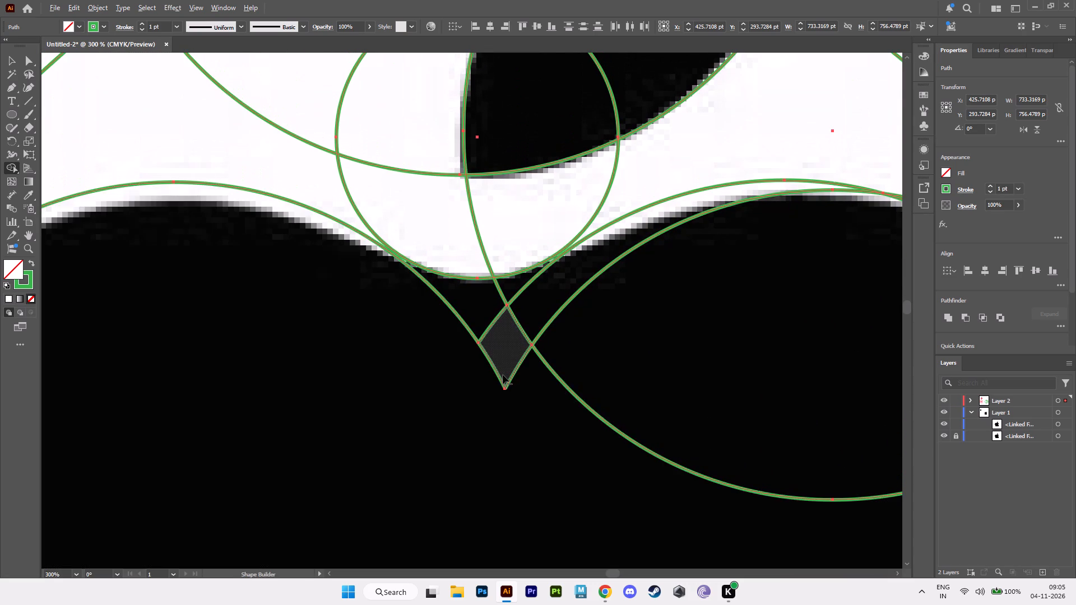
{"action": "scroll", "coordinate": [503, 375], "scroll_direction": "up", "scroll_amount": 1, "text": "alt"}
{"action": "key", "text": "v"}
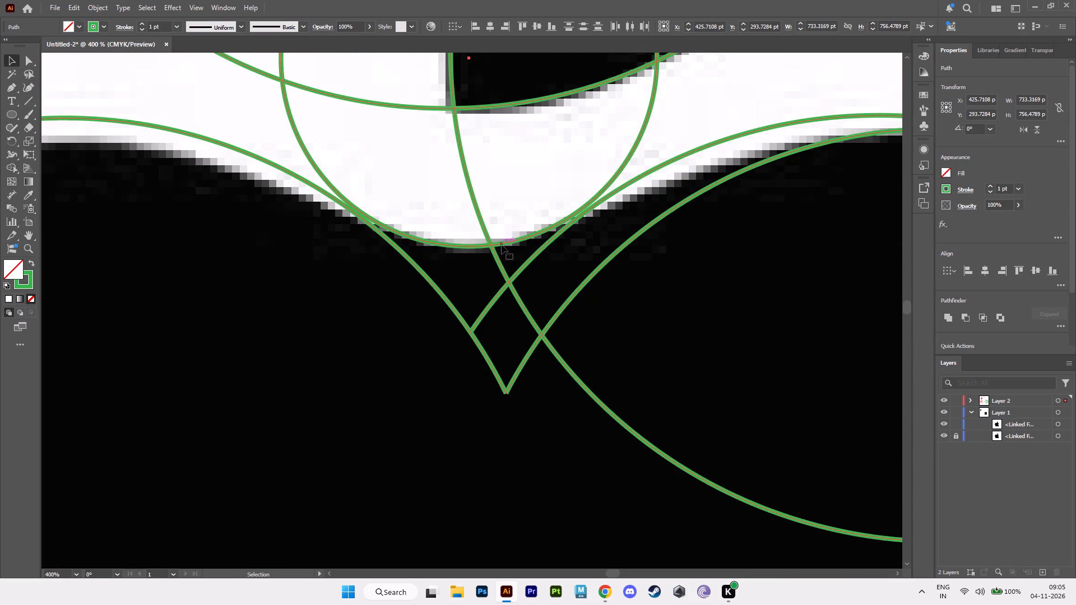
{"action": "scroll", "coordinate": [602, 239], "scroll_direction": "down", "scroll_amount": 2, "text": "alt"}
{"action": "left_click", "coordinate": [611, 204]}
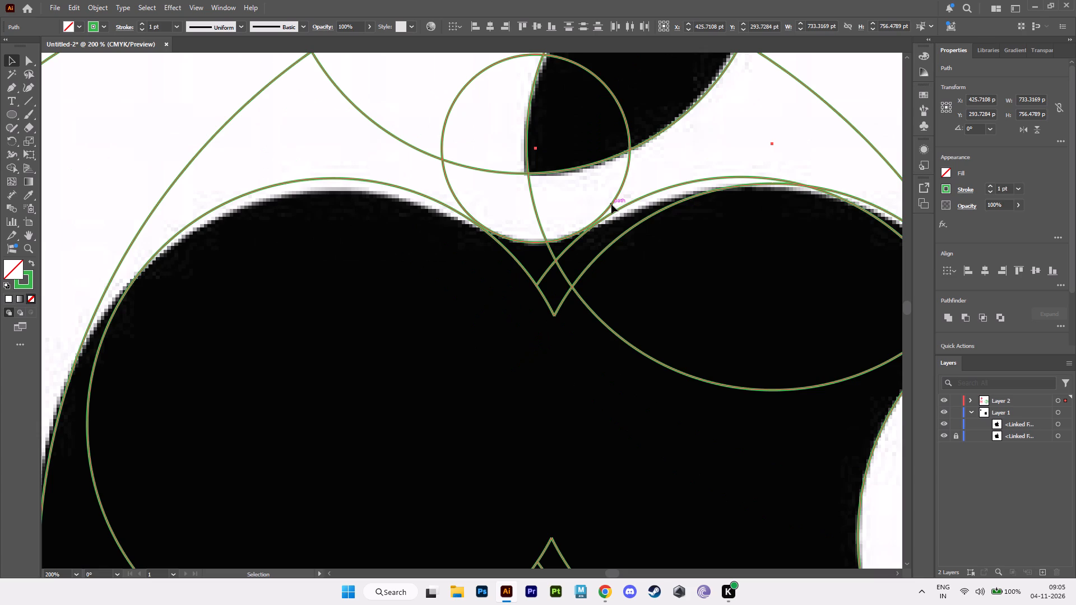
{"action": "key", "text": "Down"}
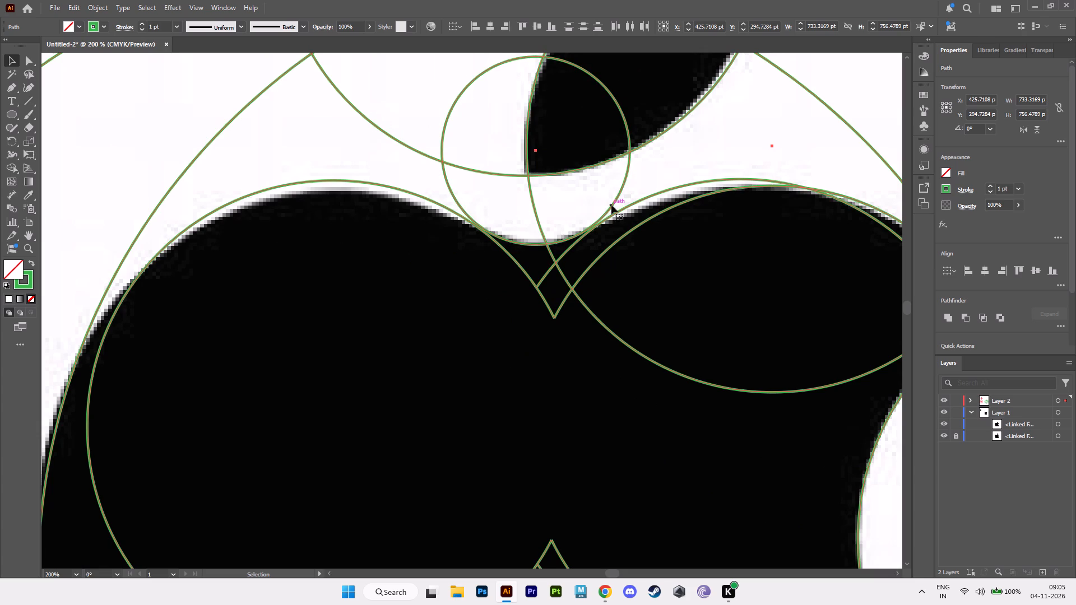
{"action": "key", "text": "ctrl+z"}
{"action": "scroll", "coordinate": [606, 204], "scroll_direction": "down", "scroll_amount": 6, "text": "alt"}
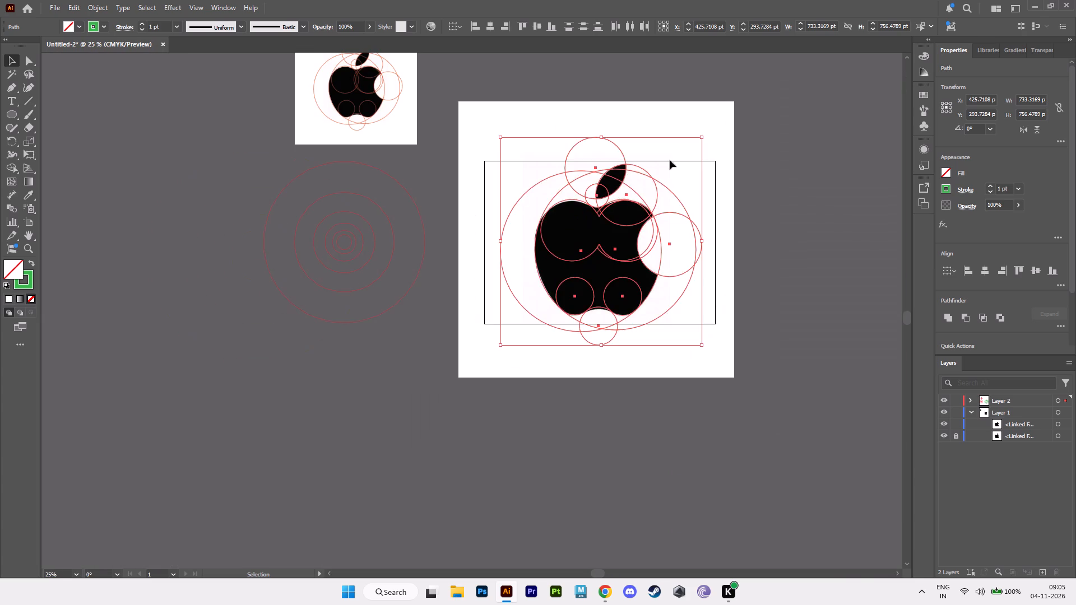
Nudge only the small circle at the apple's top notch down 1 pt, to about Y 129.3 pt.
{"action": "left_click", "coordinate": [753, 148]}
{"action": "scroll", "coordinate": [629, 253], "scroll_direction": "up", "scroll_amount": 3, "text": "alt"}
{"action": "middle_click_drag", "start_coordinate": [610, 231], "coordinate": [601, 389], "text": "alt"}
{"action": "scroll", "coordinate": [601, 389], "scroll_direction": "up", "scroll_amount": 3, "text": "alt"}
{"action": "middle_click_drag", "start_coordinate": [544, 306], "coordinate": [625, 566], "text": "alt"}
{"action": "left_click", "coordinate": [559, 303]}
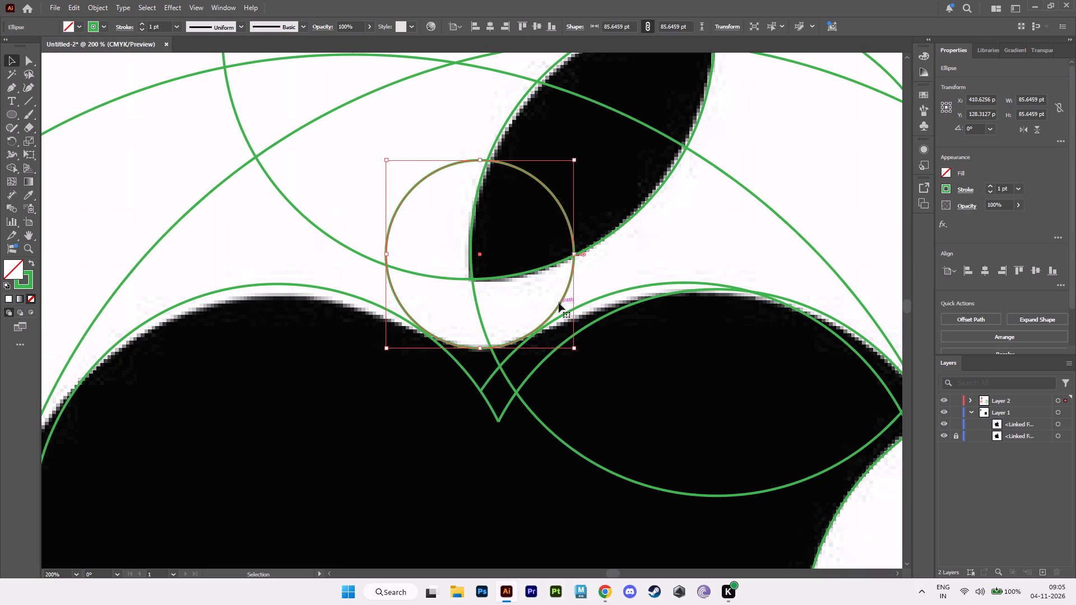
{"action": "key", "text": "Down"}
{"action": "key", "text": "Right"}
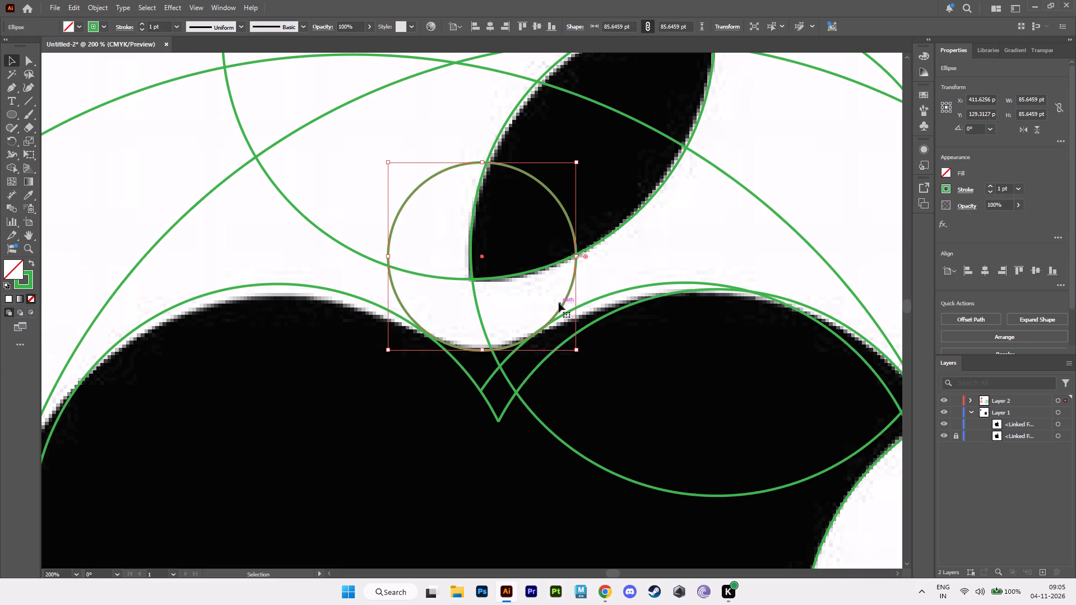
{"action": "key", "text": "Down"}
{"action": "key", "text": "Left"}
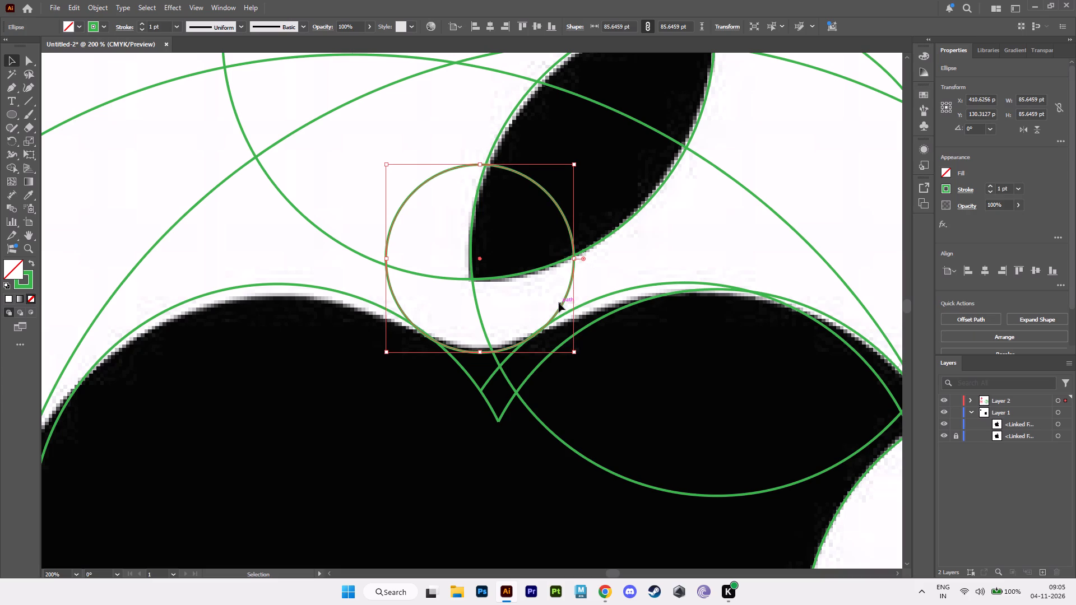
{"action": "key", "text": "Up"}
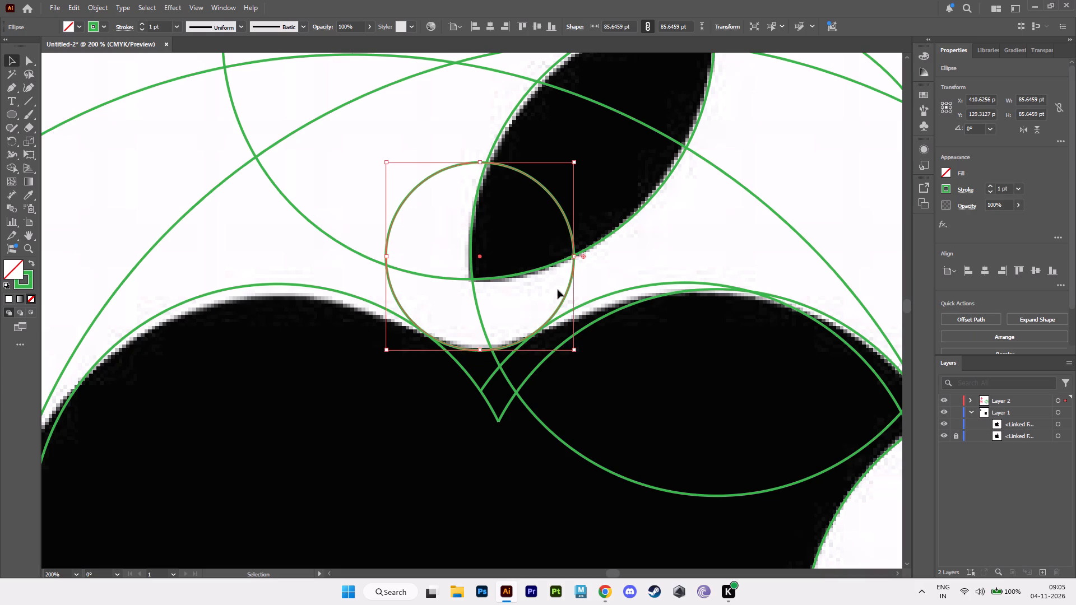
{"action": "left_click", "coordinate": [614, 259]}
{"action": "scroll", "coordinate": [460, 323], "scroll_direction": "up", "scroll_amount": 5, "text": "alt"}
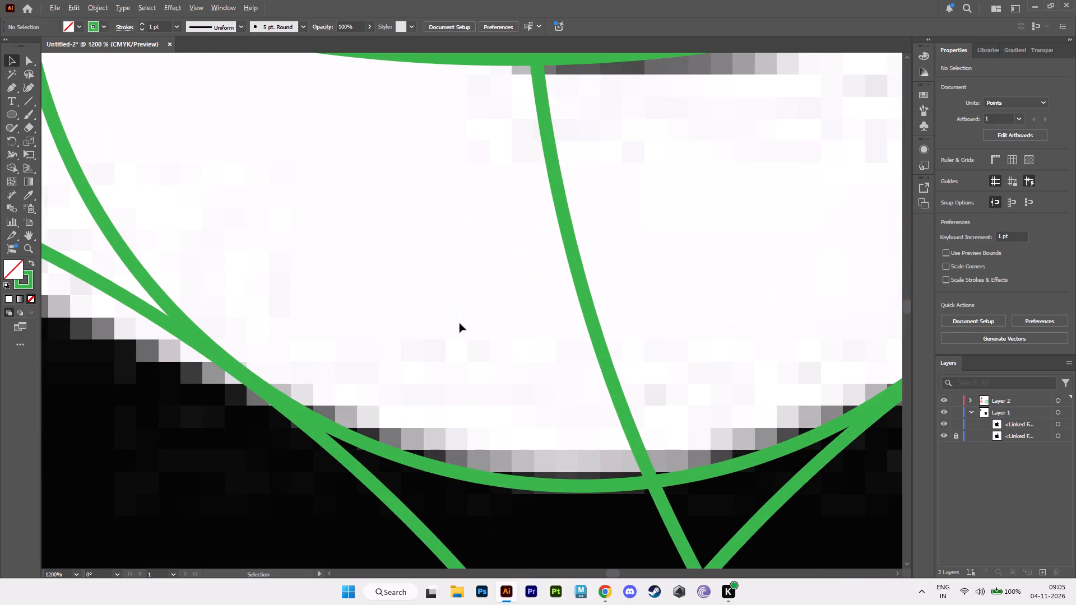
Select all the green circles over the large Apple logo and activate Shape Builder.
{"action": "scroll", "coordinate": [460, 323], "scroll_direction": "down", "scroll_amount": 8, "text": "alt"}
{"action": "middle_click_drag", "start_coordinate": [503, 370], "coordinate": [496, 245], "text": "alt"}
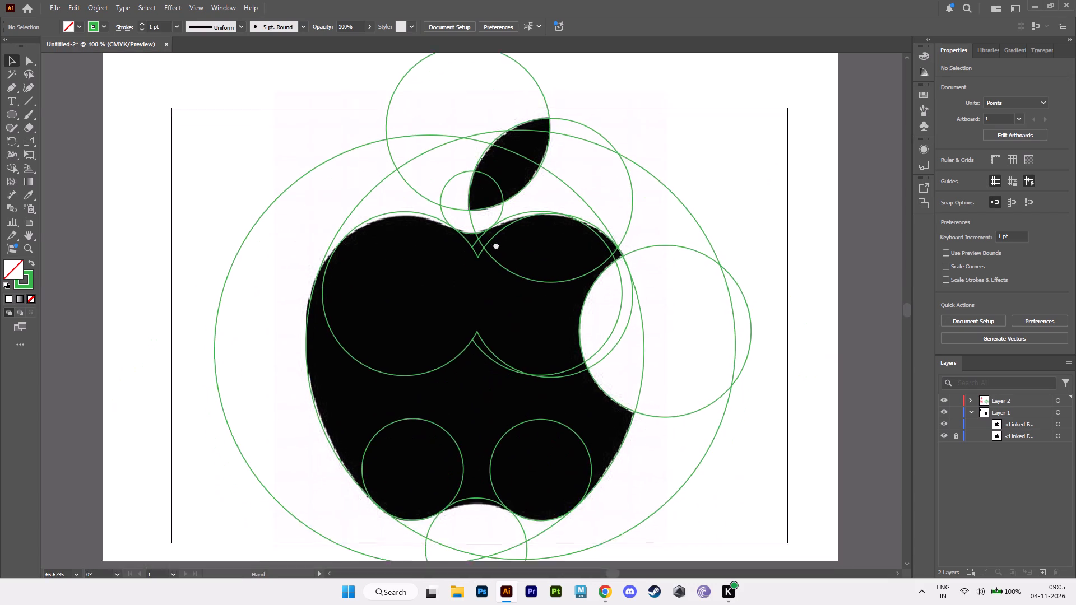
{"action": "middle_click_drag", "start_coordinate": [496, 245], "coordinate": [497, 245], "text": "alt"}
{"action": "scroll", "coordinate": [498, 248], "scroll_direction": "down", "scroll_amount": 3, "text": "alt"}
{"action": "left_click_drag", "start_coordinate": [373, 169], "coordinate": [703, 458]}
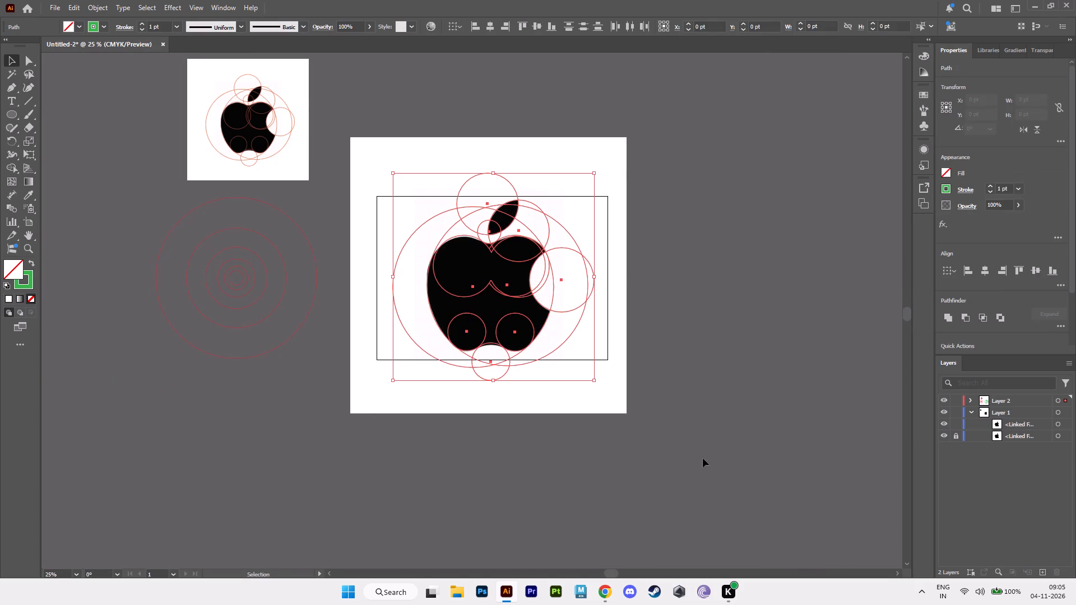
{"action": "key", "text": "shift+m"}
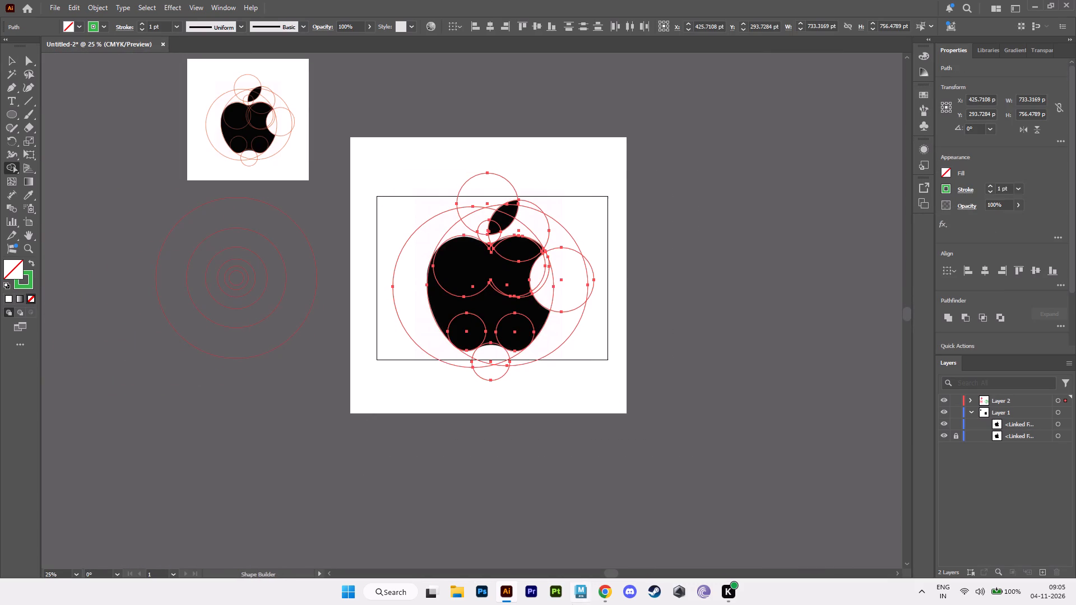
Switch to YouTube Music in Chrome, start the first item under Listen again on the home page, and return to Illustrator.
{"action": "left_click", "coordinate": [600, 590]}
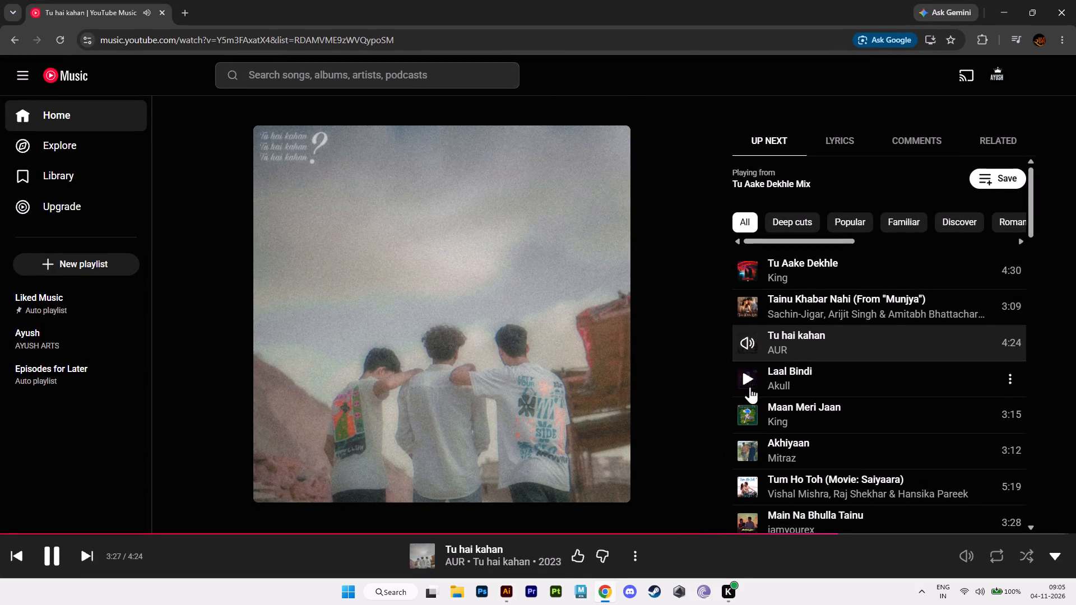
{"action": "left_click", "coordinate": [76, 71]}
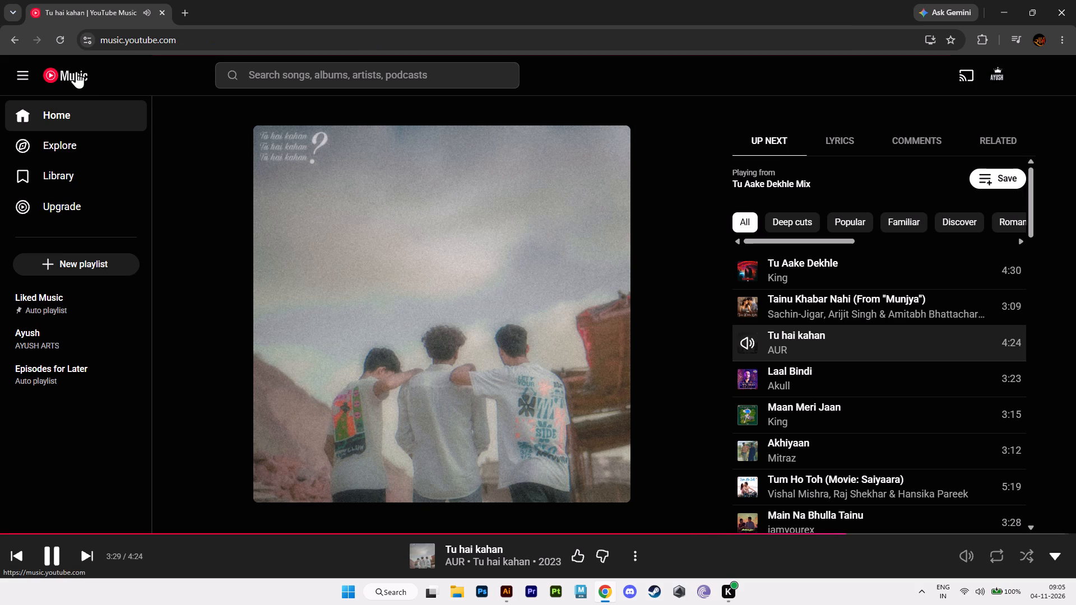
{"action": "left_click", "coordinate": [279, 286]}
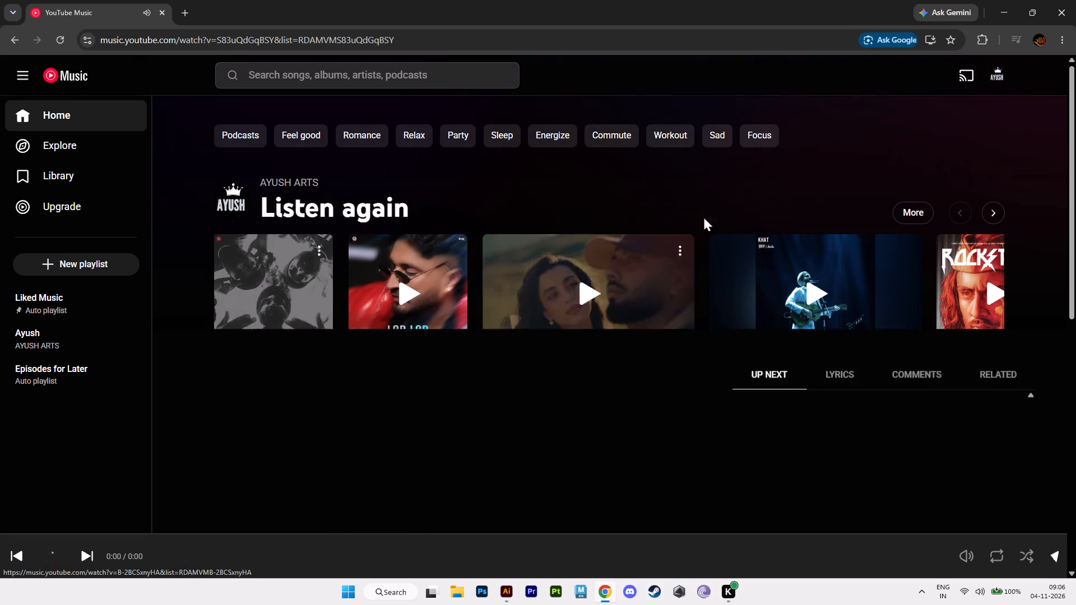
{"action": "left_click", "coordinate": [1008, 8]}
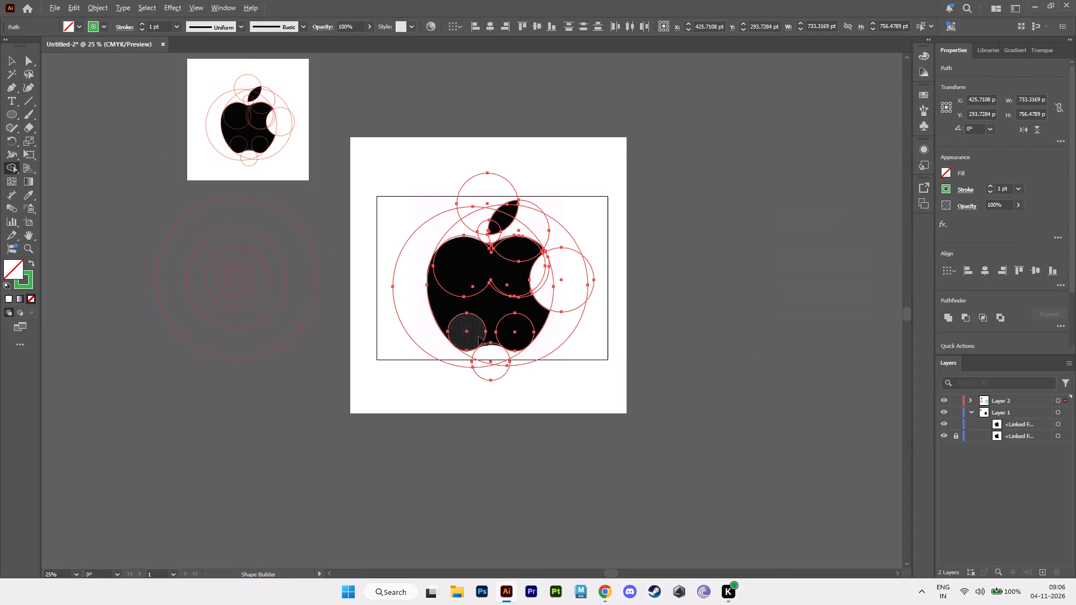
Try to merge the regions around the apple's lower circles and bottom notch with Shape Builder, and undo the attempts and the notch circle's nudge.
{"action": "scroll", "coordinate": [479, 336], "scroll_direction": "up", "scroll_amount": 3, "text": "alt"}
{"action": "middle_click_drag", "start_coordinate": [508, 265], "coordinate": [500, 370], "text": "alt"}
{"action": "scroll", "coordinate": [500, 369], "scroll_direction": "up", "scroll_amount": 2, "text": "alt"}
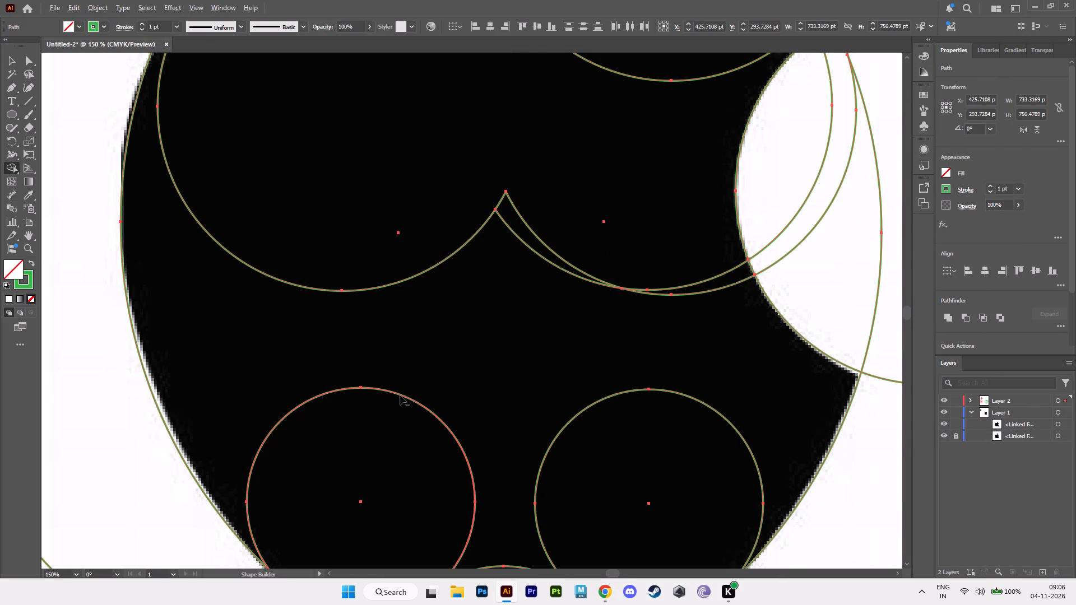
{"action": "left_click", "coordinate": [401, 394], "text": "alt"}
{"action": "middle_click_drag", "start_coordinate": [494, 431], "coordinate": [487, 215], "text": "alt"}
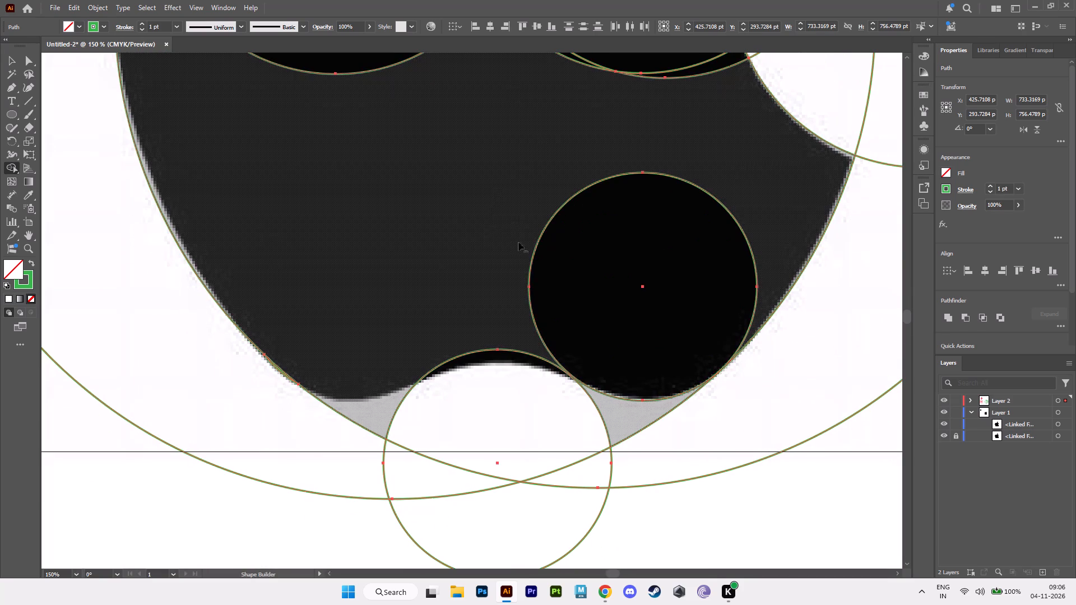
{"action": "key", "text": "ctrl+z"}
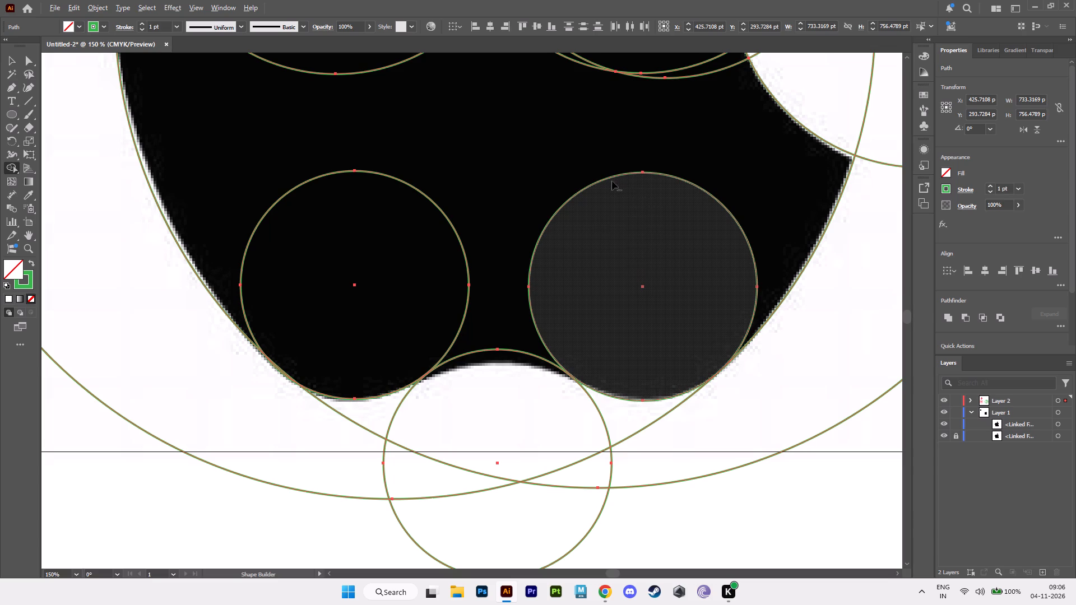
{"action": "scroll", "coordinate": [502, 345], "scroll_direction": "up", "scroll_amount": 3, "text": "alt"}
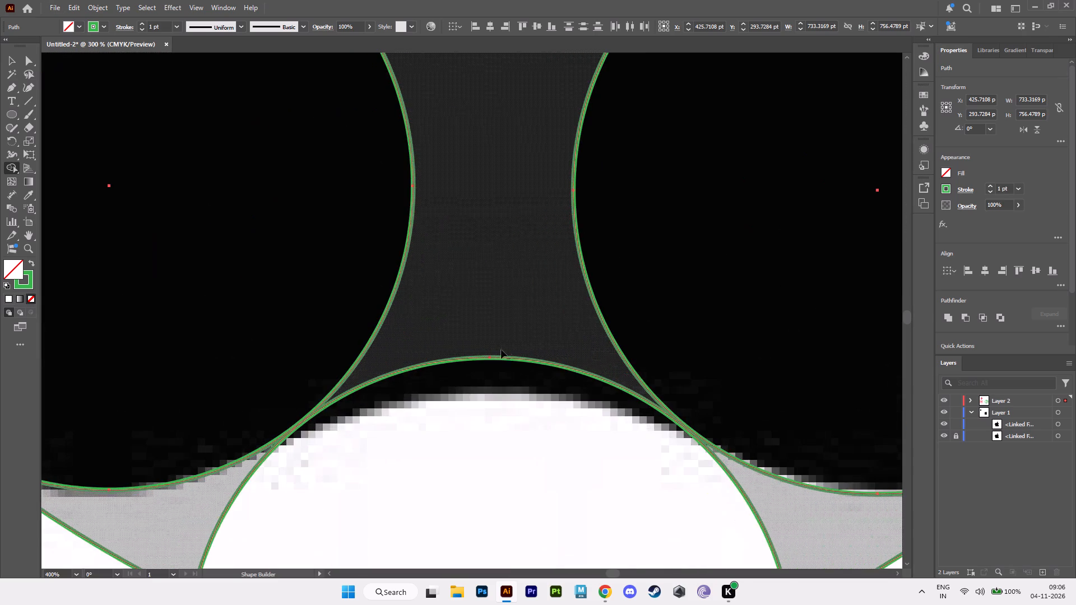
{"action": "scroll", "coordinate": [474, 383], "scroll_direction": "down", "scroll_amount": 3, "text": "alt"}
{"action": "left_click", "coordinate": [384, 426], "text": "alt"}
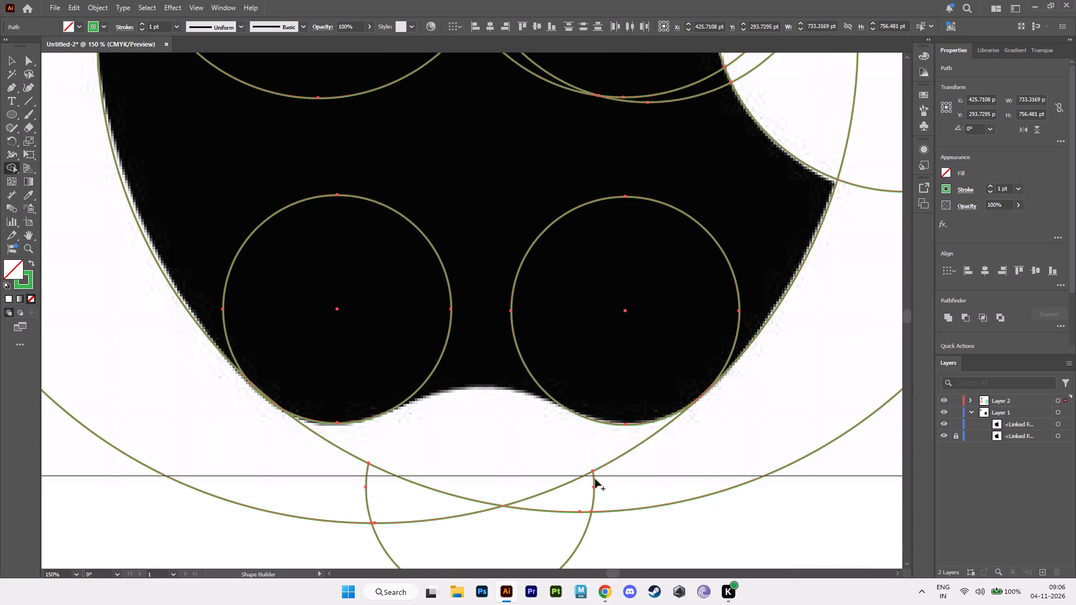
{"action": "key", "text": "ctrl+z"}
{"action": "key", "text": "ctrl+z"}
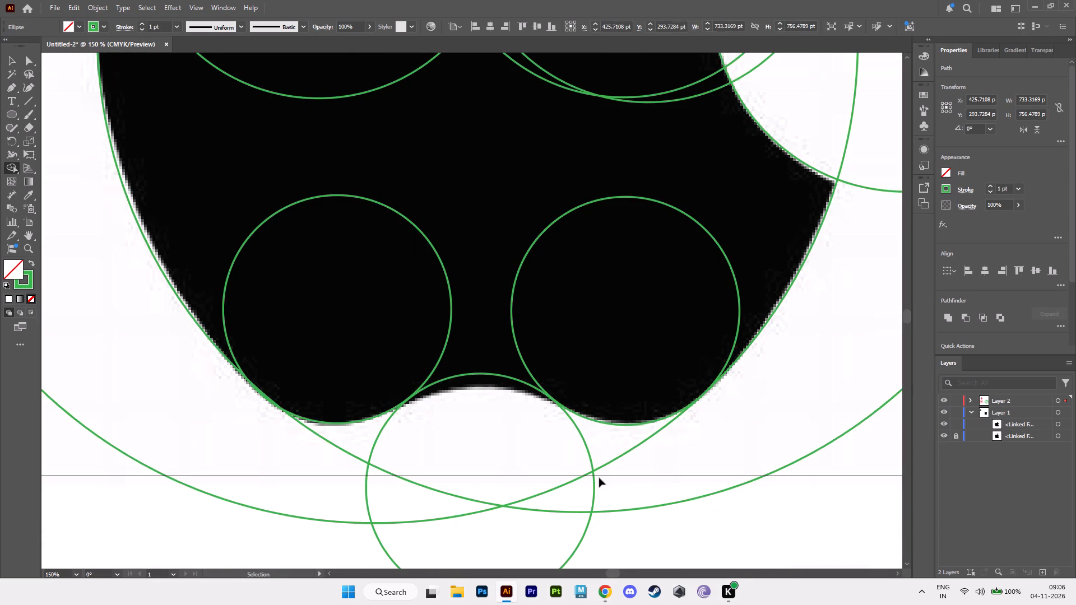
Delete all the green circles over the large Apple logo, leaving its locked image and the rectangle in place.
{"action": "scroll", "coordinate": [572, 368], "scroll_direction": "down", "scroll_amount": 3, "text": "alt"}
{"action": "middle_click_drag", "start_coordinate": [534, 298], "coordinate": [493, 435], "text": "alt"}
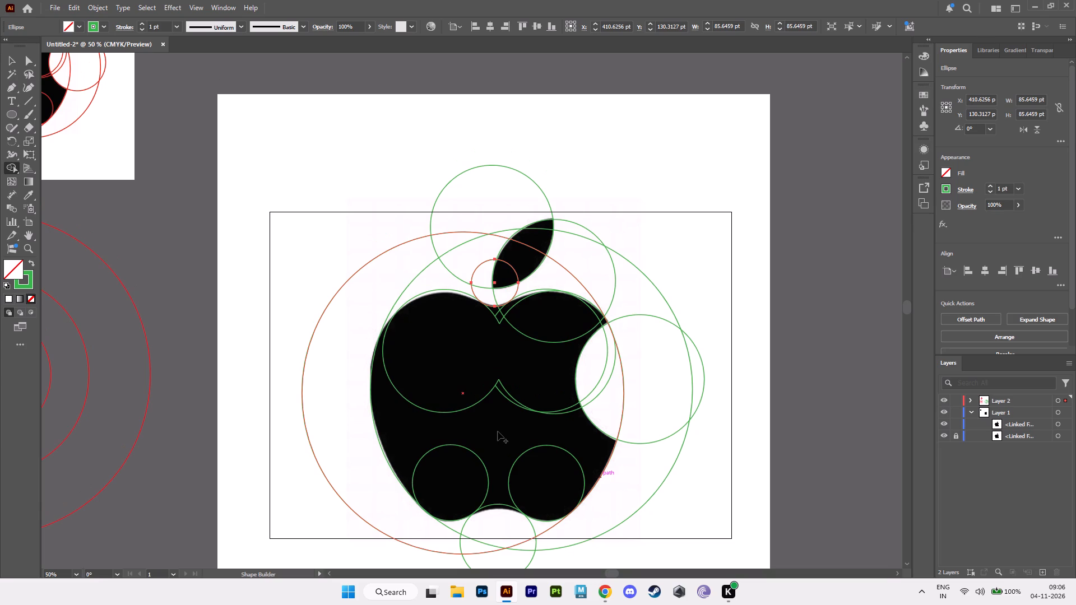
{"action": "key", "text": "v"}
{"action": "left_click", "coordinate": [762, 190]}
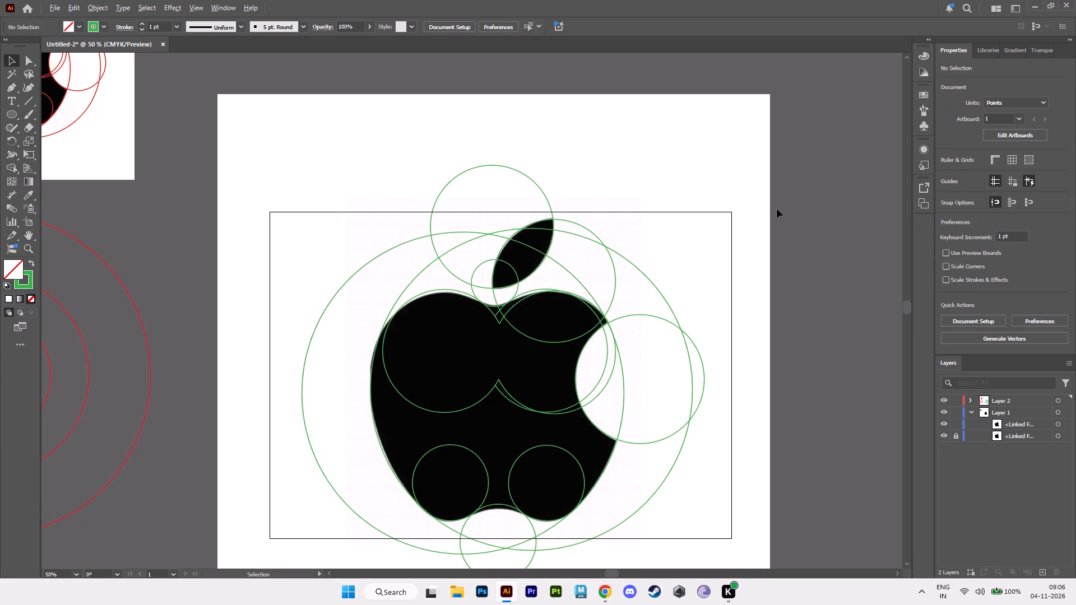
{"action": "scroll", "coordinate": [777, 211], "scroll_direction": "down", "scroll_amount": 3, "text": "alt"}
{"action": "middle_click_drag", "start_coordinate": [776, 280], "coordinate": [627, 346], "text": "alt"}
{"action": "scroll", "coordinate": [629, 346], "scroll_direction": "up", "scroll_amount": 3, "text": "alt"}
{"action": "middle_click_drag", "start_coordinate": [675, 359], "coordinate": [822, 353], "text": "alt"}
{"action": "scroll", "coordinate": [822, 353], "scroll_direction": "down", "scroll_amount": 2, "text": "alt"}
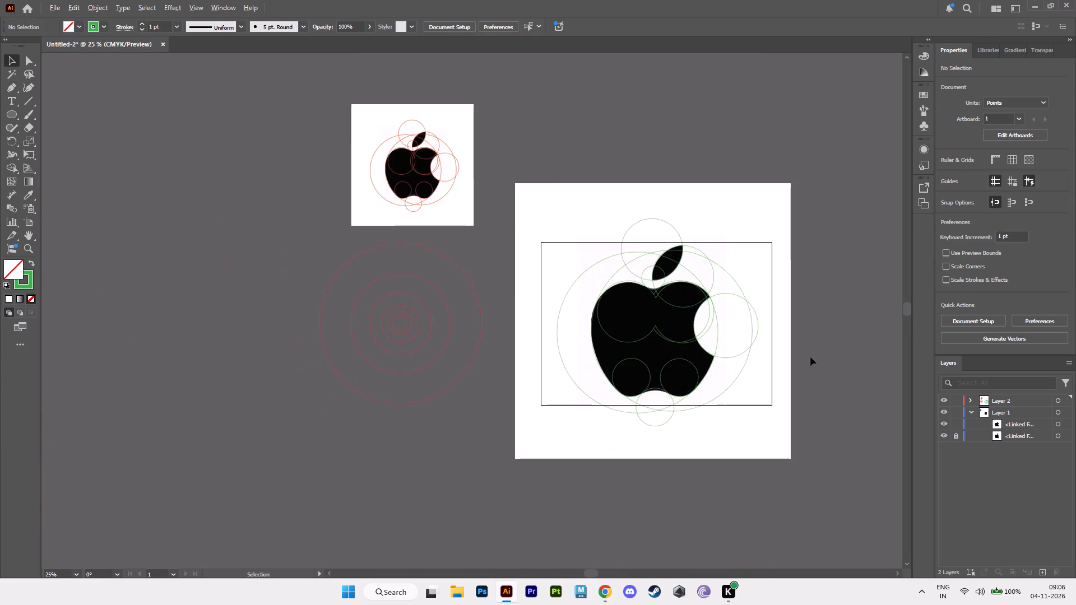
{"action": "scroll", "coordinate": [810, 357], "scroll_direction": "up", "scroll_amount": 2, "text": "alt"}
{"action": "scroll", "coordinate": [805, 360], "scroll_direction": "down", "scroll_amount": 1, "text": "alt"}
{"action": "left_click_drag", "start_coordinate": [445, 133], "coordinate": [821, 553]}
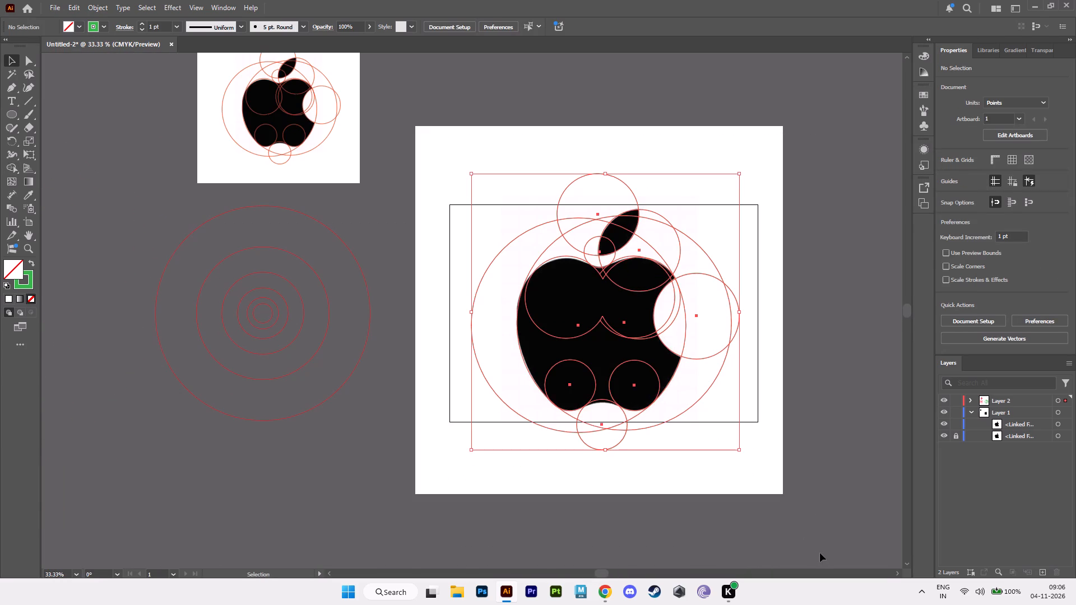
{"action": "key", "text": "Delete"}
Delete the small reference Apple logo beside the artboard together with its red circles.
{"action": "left_click_drag", "start_coordinate": [140, 75], "coordinate": [457, 138]}
{"action": "key", "text": "Delete"}
{"action": "left_click_drag", "start_coordinate": [248, 122], "coordinate": [309, 165]}
{"action": "key", "text": "Delete"}
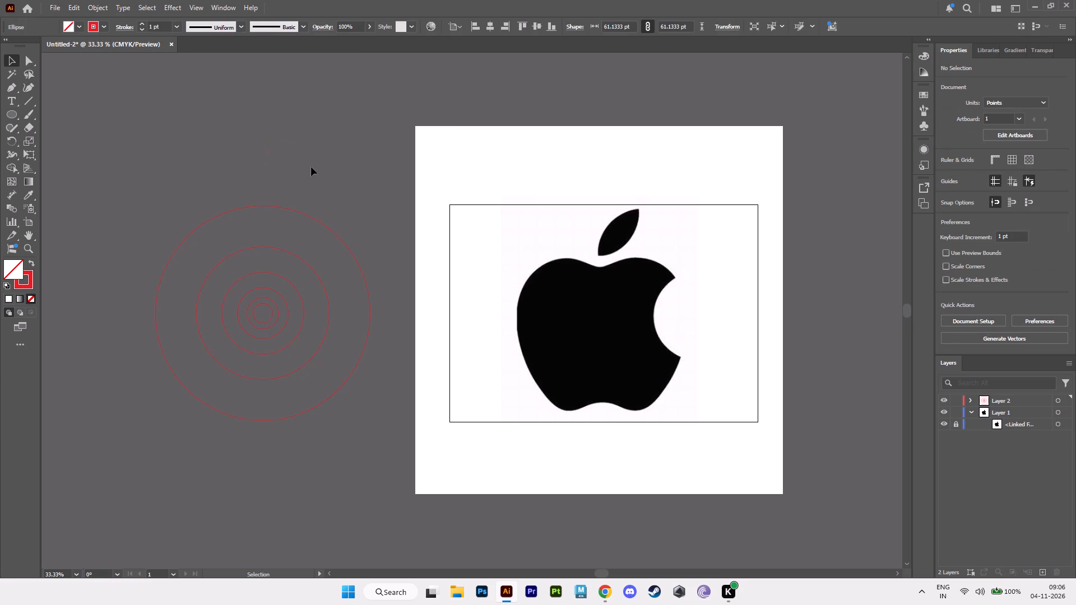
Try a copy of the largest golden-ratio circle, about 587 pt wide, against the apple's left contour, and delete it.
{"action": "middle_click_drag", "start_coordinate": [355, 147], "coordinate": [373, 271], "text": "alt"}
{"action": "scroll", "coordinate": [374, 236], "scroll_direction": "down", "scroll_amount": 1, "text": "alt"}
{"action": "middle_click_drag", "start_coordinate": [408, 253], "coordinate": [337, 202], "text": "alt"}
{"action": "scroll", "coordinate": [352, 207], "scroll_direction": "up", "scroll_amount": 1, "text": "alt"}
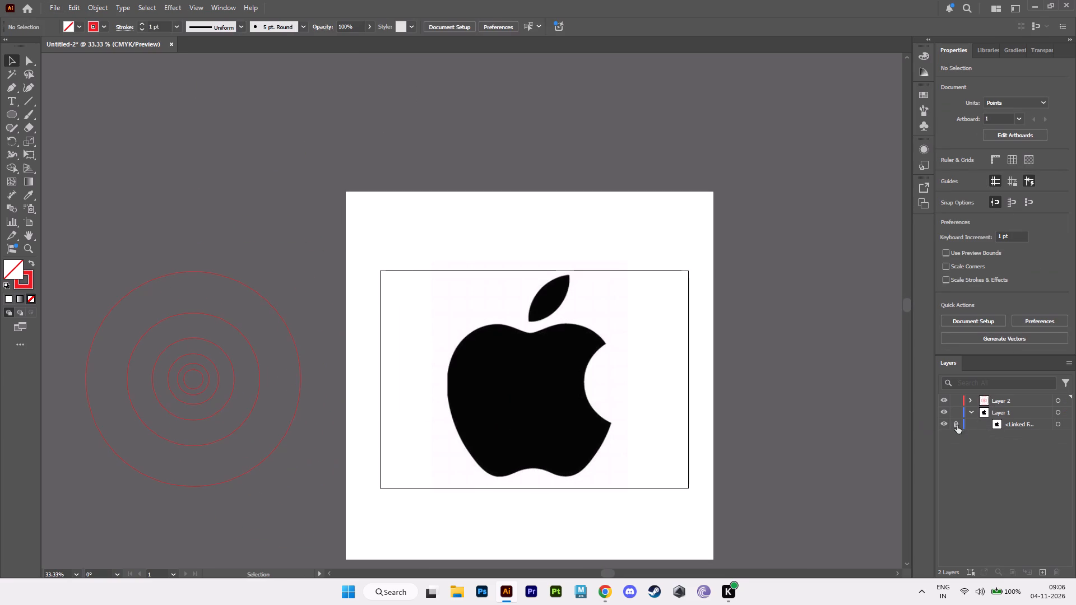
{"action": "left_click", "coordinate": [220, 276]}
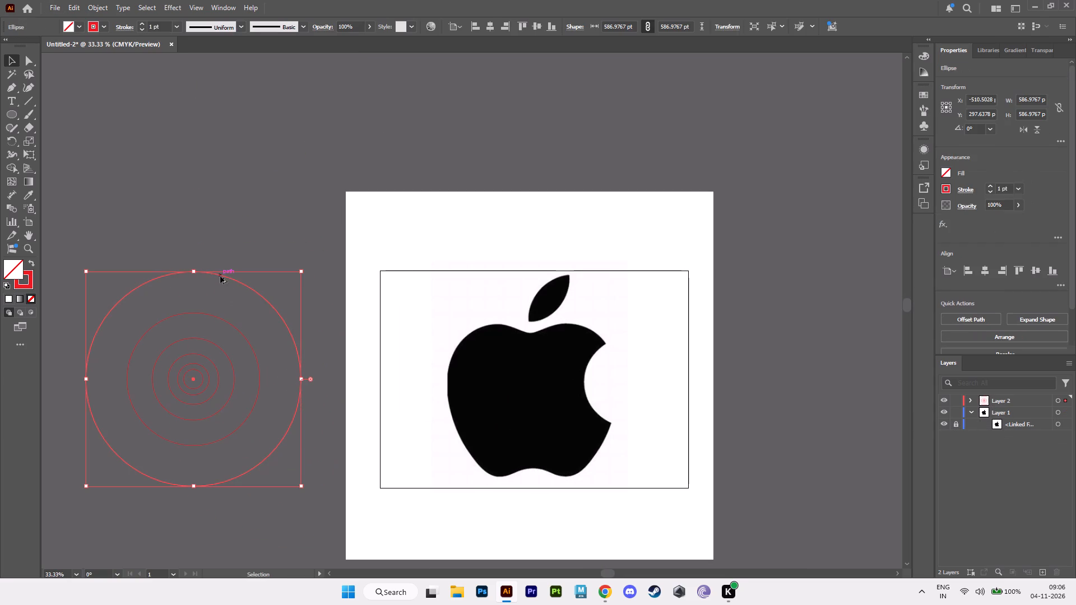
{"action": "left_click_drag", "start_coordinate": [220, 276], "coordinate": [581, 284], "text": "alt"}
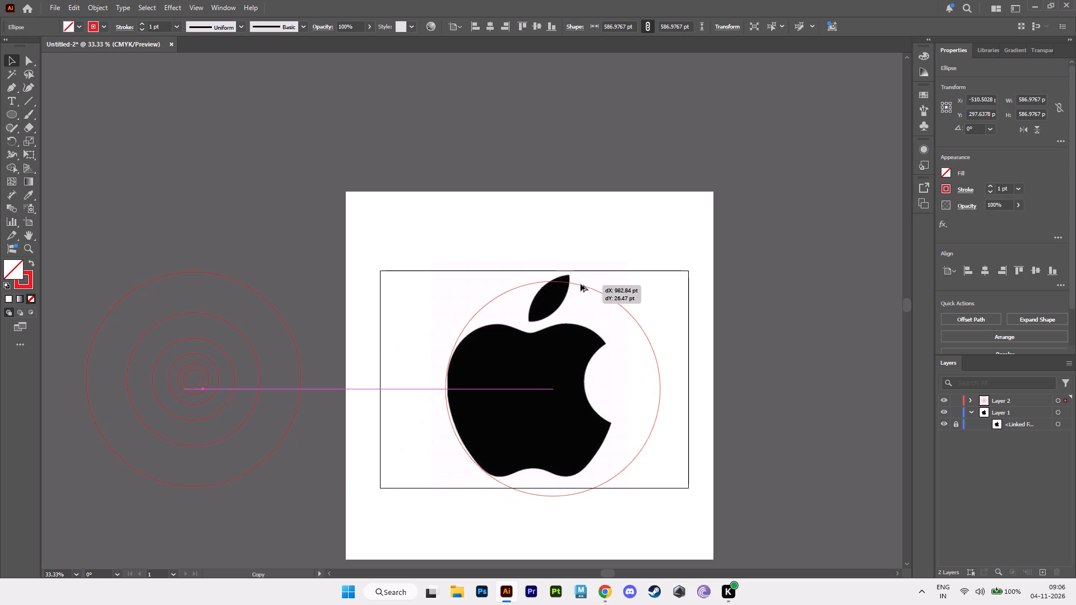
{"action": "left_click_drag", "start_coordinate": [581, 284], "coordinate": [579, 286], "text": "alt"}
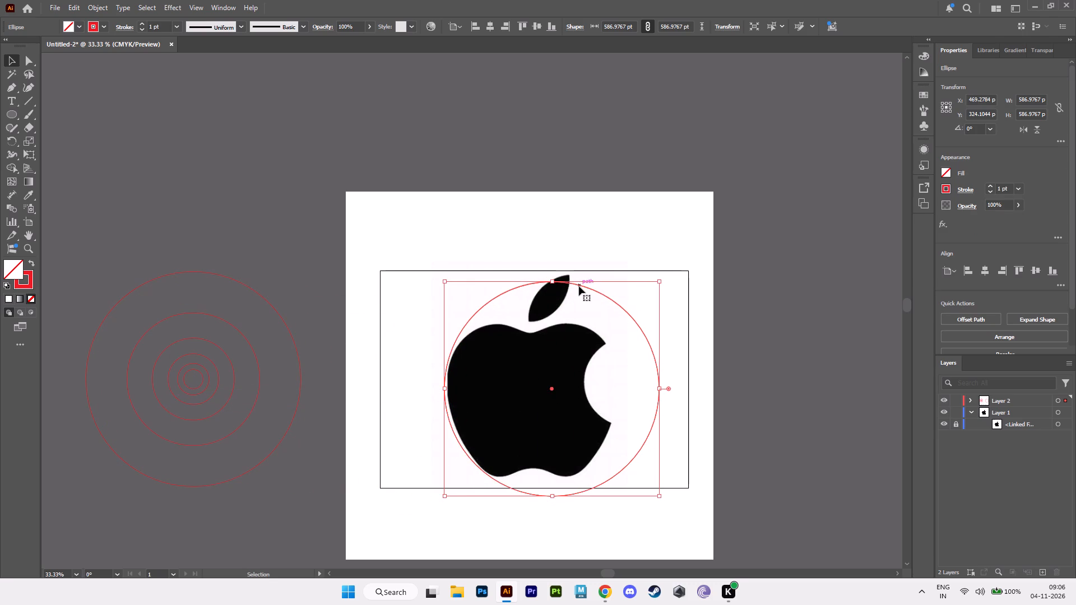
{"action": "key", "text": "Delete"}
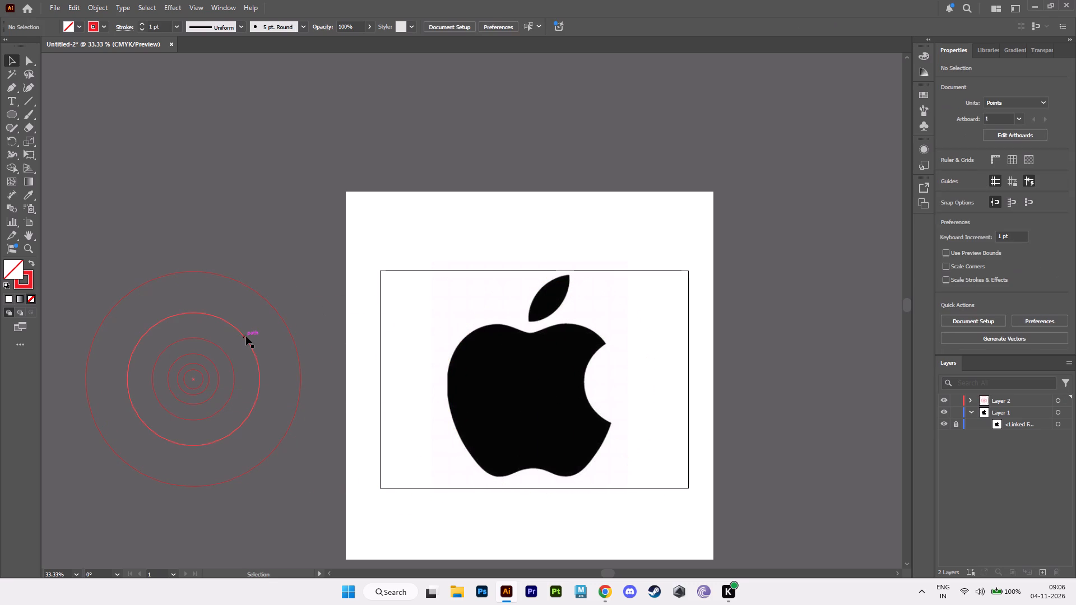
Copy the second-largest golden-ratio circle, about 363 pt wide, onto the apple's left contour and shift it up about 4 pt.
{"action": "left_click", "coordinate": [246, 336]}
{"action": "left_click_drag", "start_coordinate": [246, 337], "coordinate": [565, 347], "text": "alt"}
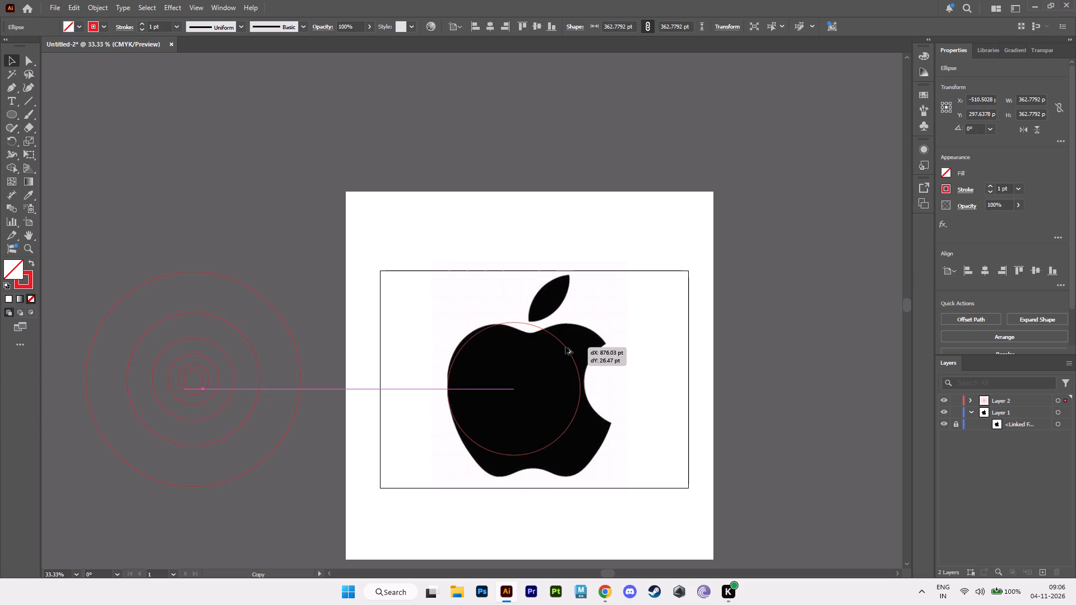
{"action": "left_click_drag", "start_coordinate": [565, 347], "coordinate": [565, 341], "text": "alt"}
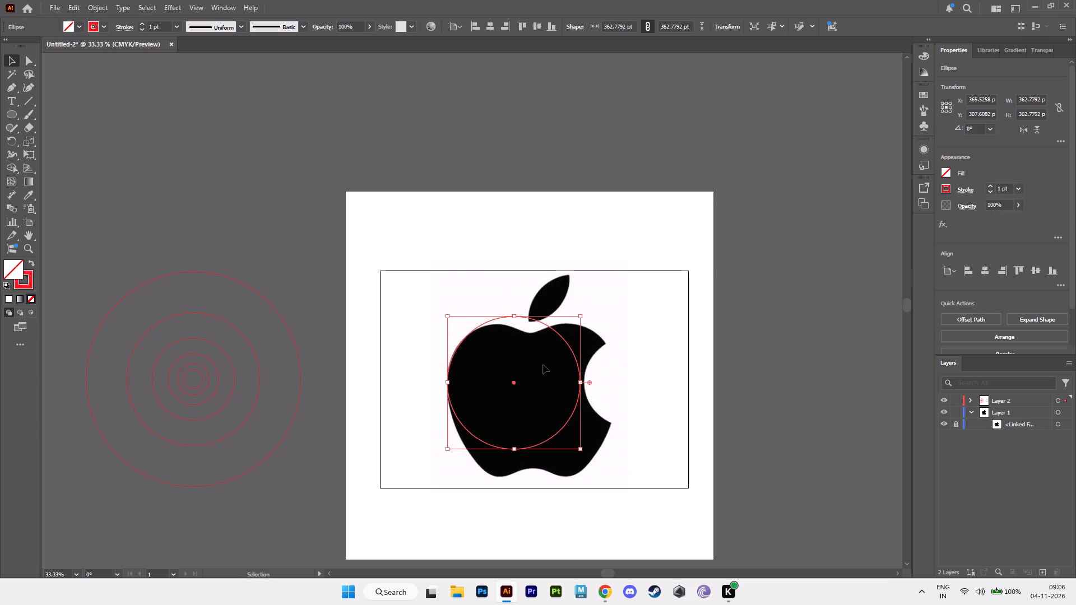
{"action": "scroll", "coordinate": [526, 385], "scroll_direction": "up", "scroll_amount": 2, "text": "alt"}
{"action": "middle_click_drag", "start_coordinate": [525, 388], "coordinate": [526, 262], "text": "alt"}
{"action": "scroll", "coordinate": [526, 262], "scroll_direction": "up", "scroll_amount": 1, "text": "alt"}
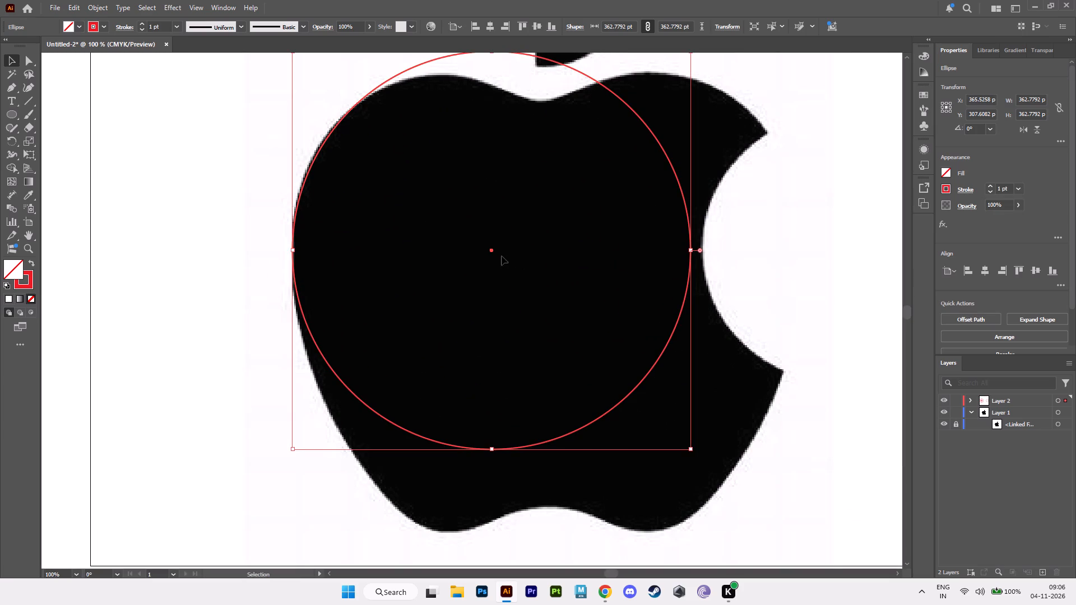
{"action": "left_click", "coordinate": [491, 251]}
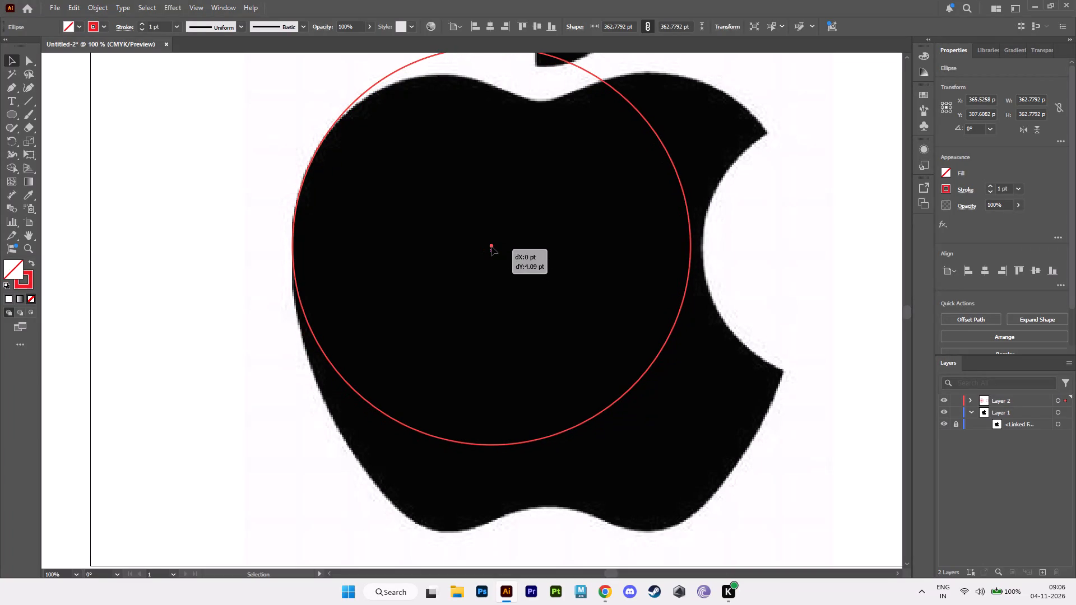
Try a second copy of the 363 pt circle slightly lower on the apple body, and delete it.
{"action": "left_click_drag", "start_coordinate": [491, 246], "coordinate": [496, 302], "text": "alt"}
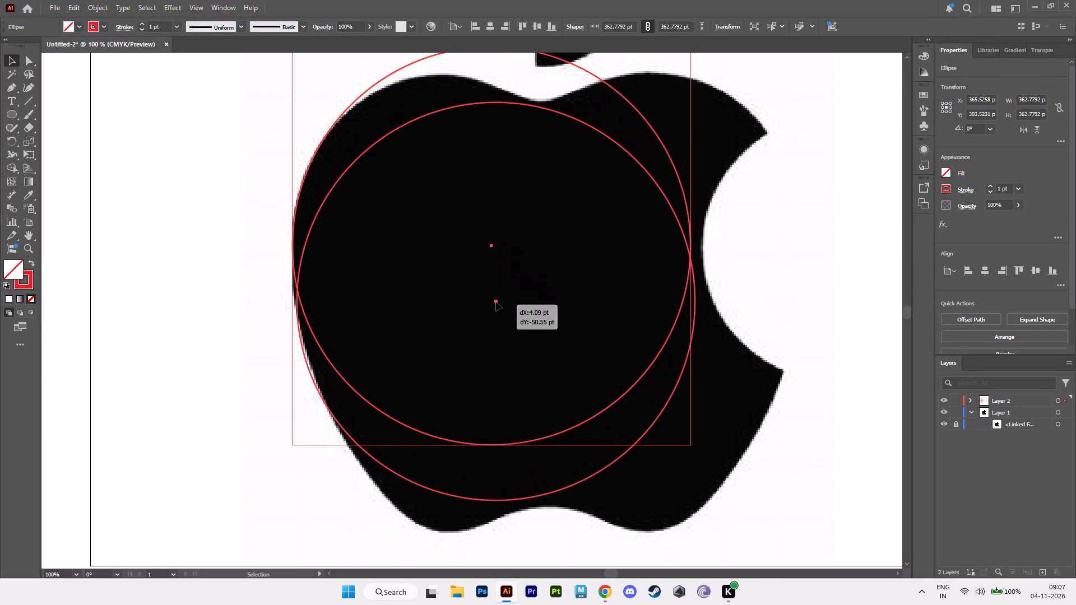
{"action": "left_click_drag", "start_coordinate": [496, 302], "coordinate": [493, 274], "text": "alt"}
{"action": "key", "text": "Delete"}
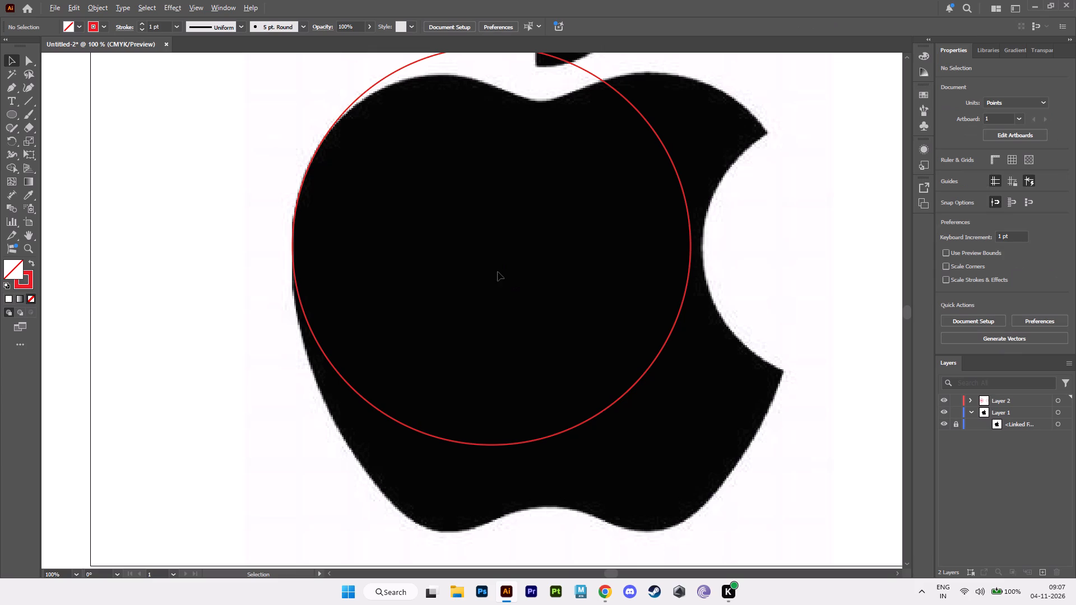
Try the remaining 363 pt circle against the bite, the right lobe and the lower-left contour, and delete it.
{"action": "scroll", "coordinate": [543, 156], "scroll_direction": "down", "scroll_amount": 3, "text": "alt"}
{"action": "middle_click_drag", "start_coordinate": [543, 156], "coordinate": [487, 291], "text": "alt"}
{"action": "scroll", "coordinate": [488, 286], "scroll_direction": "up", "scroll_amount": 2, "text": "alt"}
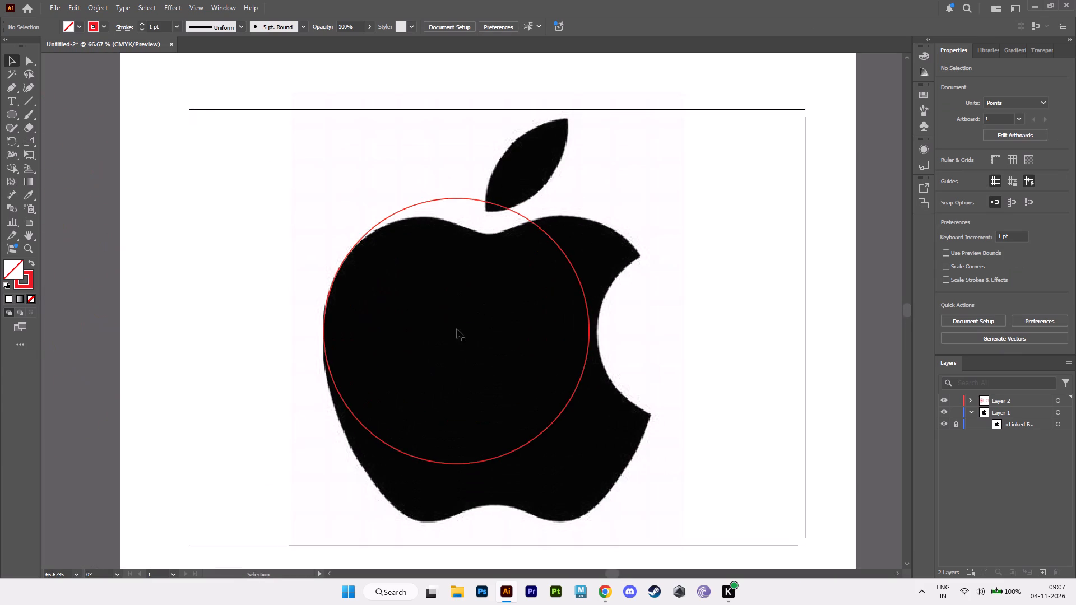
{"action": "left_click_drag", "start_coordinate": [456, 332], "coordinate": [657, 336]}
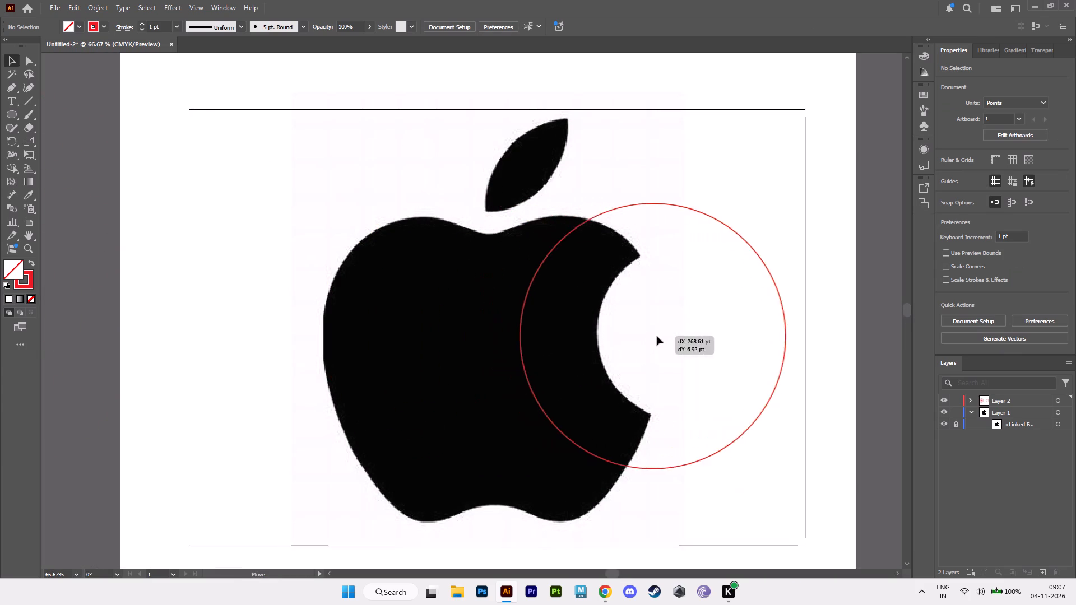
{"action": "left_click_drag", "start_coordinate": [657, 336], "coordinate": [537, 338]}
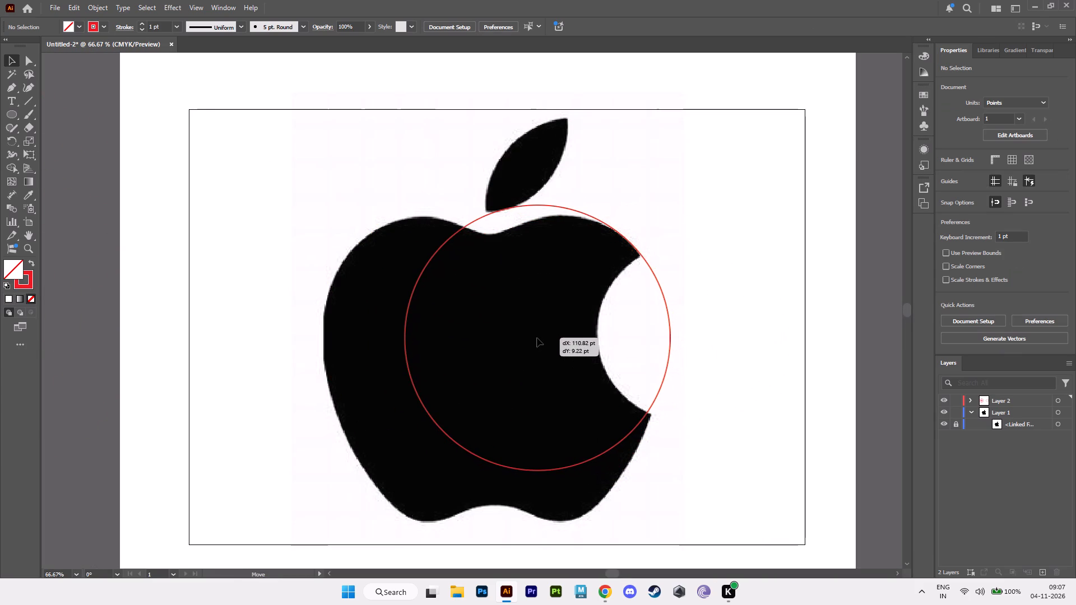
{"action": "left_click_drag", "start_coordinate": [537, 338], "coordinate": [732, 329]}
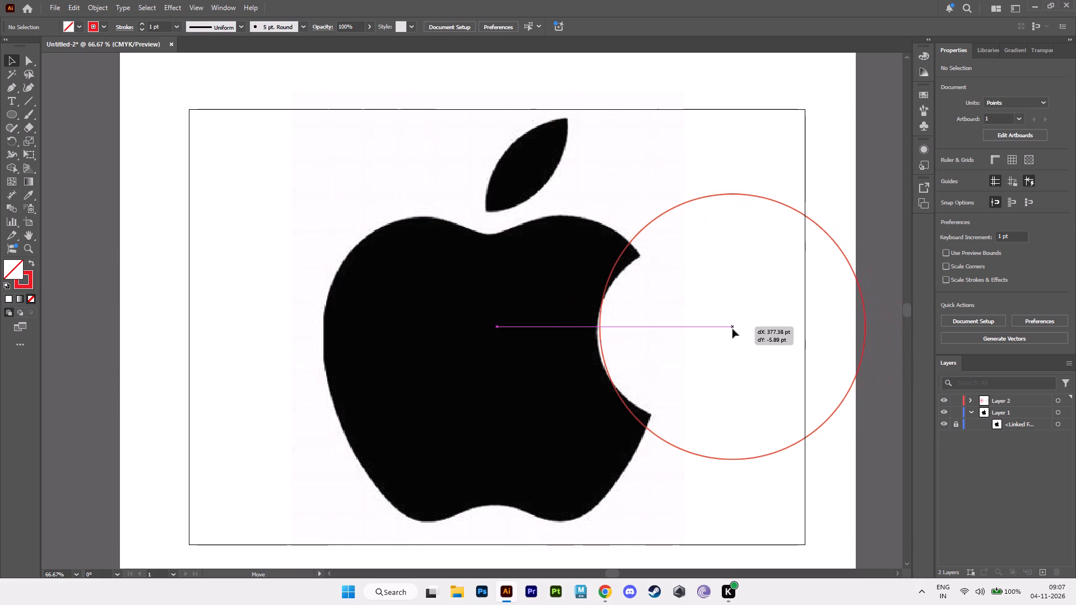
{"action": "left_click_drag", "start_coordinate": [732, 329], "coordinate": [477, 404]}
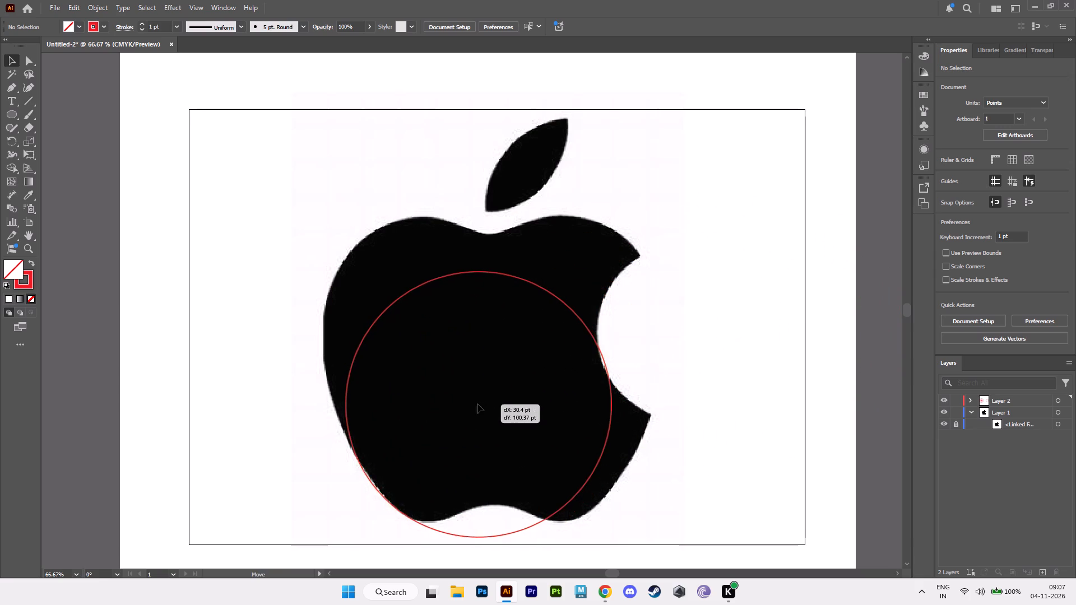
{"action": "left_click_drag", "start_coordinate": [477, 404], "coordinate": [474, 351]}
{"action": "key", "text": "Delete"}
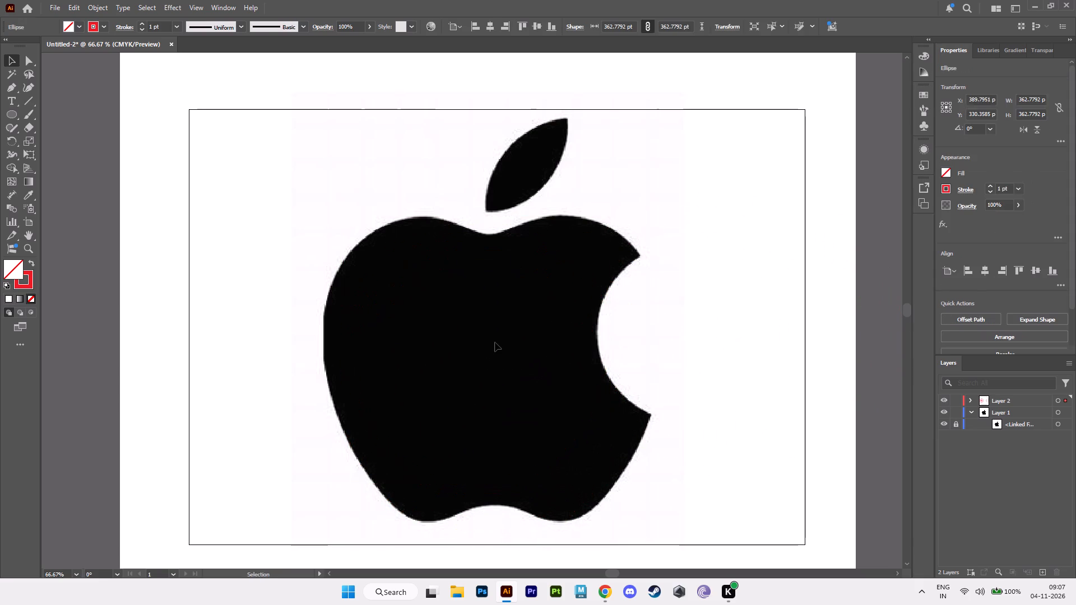
Copy the largest golden-ratio circle, about 587 pt wide, from the concentric set onto the apple's left contour.
{"action": "scroll", "coordinate": [603, 399], "scroll_direction": "down", "scroll_amount": 5, "text": "alt"}
{"action": "scroll", "coordinate": [590, 362], "scroll_direction": "up", "scroll_amount": 3, "text": "alt"}
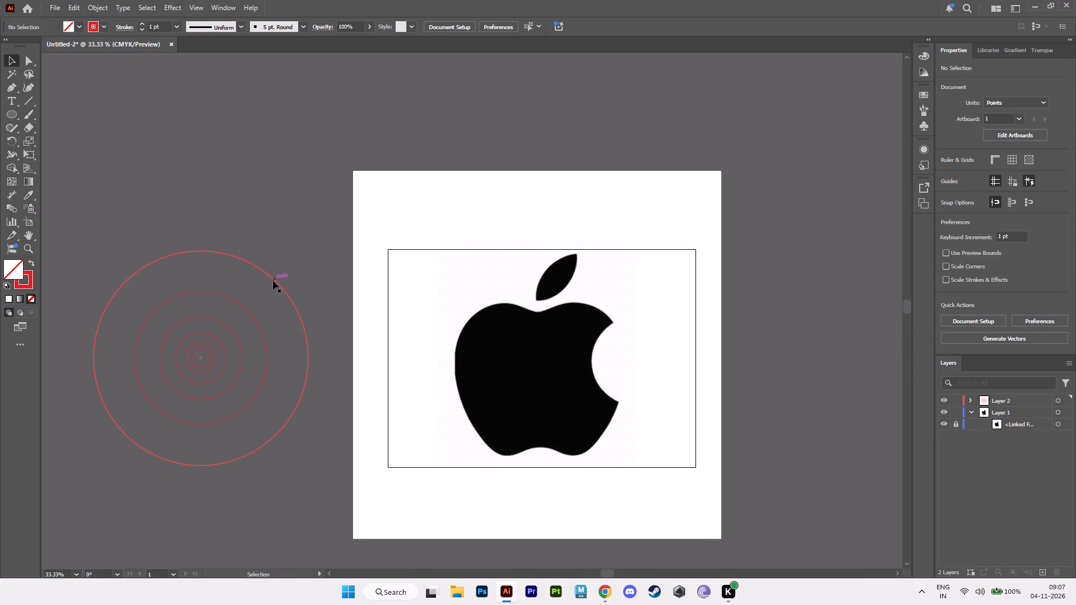
{"action": "left_click", "coordinate": [273, 281]}
{"action": "left_click_drag", "start_coordinate": [274, 281], "coordinate": [637, 286], "text": "alt"}
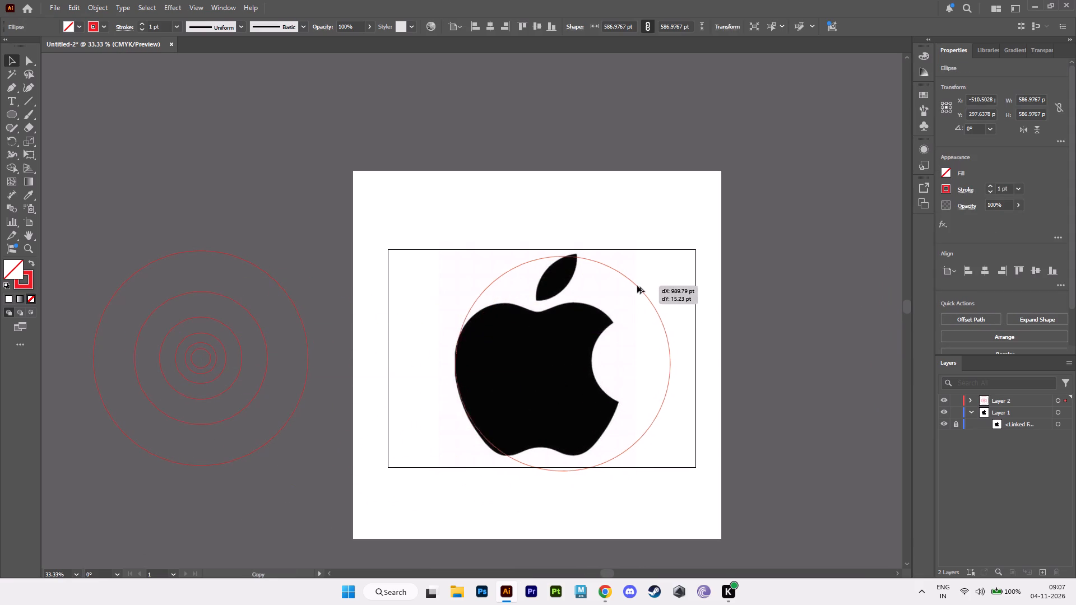
{"action": "left_click_drag", "start_coordinate": [637, 286], "coordinate": [631, 286], "text": "alt"}
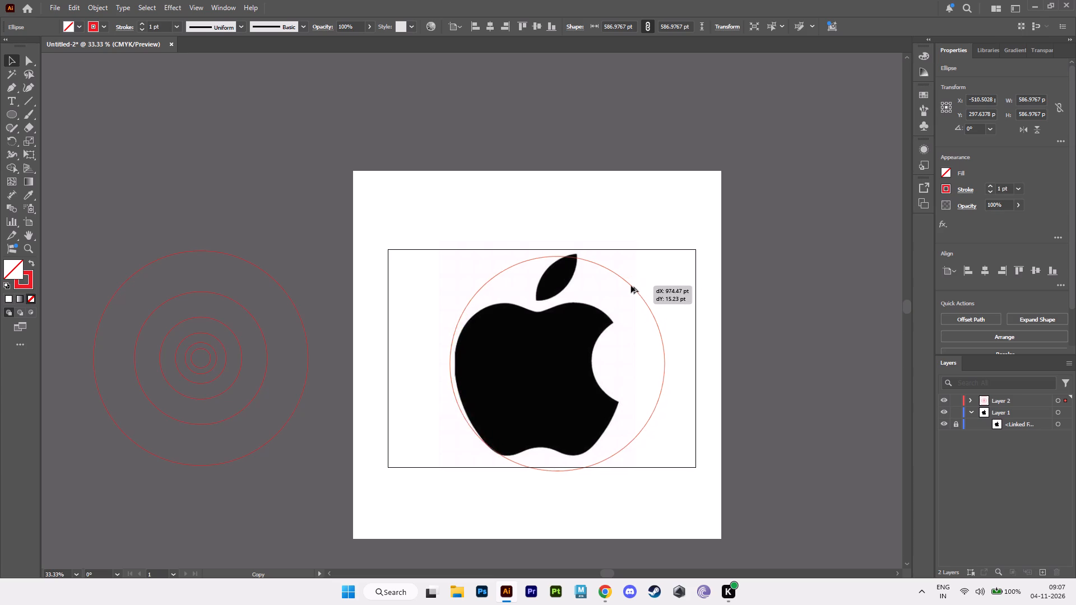
{"action": "left_click_drag", "start_coordinate": [631, 286], "coordinate": [632, 292], "text": "alt"}
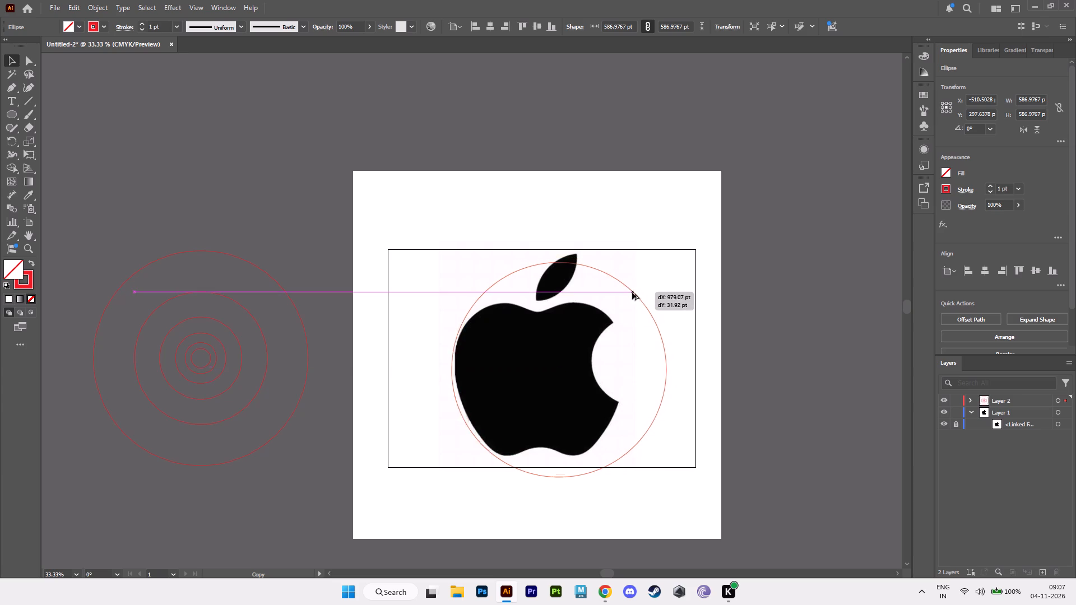
{"action": "left_click_drag", "start_coordinate": [632, 292], "coordinate": [633, 284], "text": "alt"}
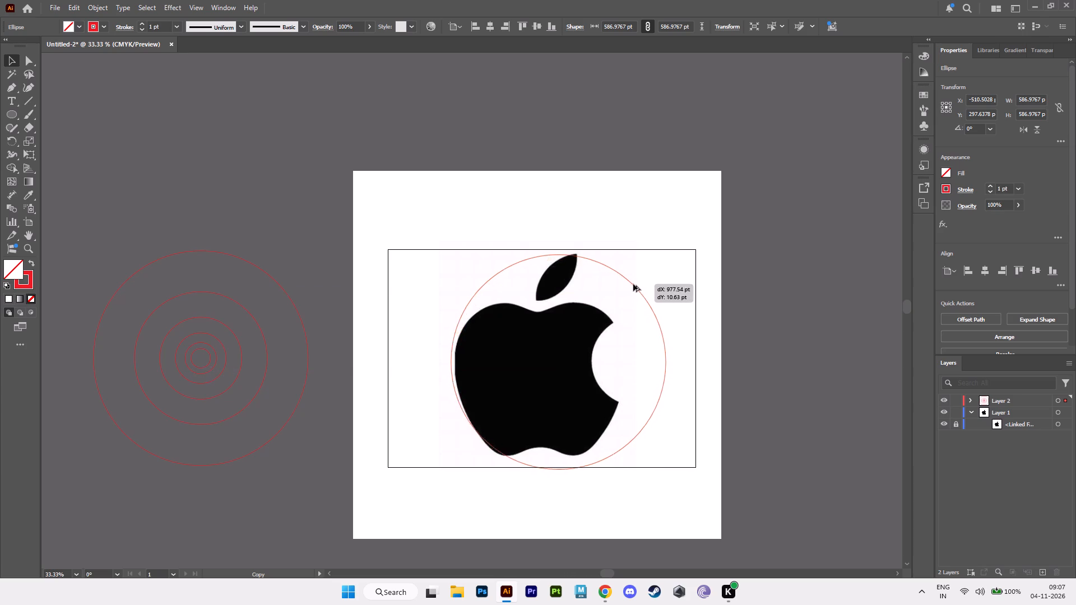
{"action": "left_click_drag", "start_coordinate": [633, 284], "coordinate": [630, 290], "text": "alt"}
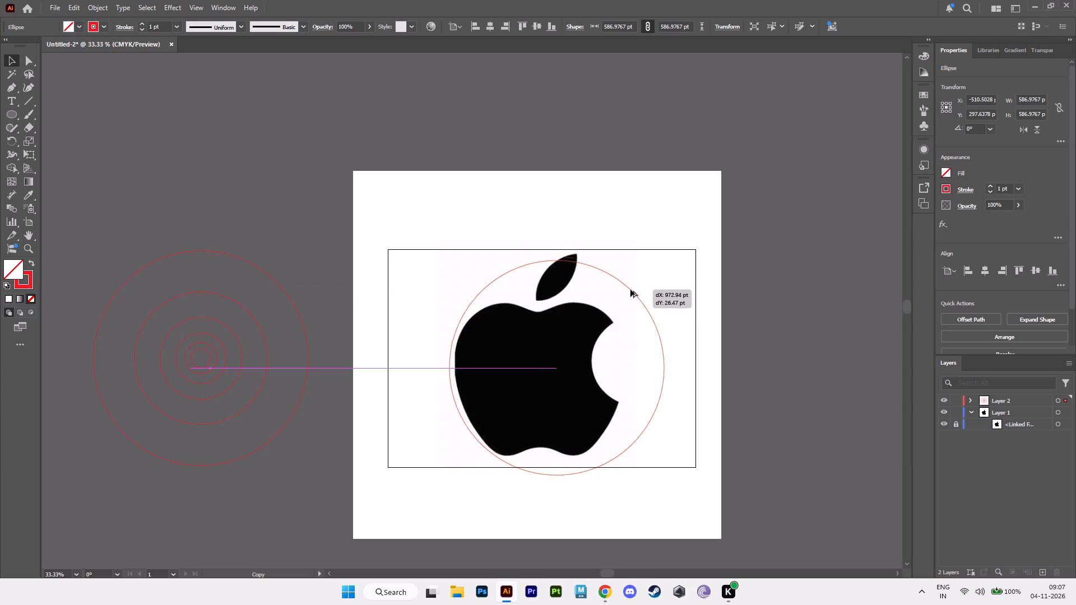
{"action": "left_click_drag", "start_coordinate": [630, 290], "coordinate": [636, 288], "text": "alt"}
{"action": "left_click", "coordinate": [667, 274]}
Fine-tune the 587 pt circle on the apple's left contour, shifting it 1 pt left and 1 pt up overall.
{"action": "scroll", "coordinate": [563, 382], "scroll_direction": "up", "scroll_amount": 4, "text": "alt"}
{"action": "middle_click_drag", "start_coordinate": [527, 386], "coordinate": [637, 308], "text": "alt"}
{"action": "scroll", "coordinate": [625, 311], "scroll_direction": "down", "scroll_amount": 2, "text": "alt"}
{"action": "scroll", "coordinate": [613, 317], "scroll_direction": "up", "scroll_amount": 1, "text": "alt"}
{"action": "middle_click_drag", "start_coordinate": [613, 317], "coordinate": [604, 319], "text": "alt"}
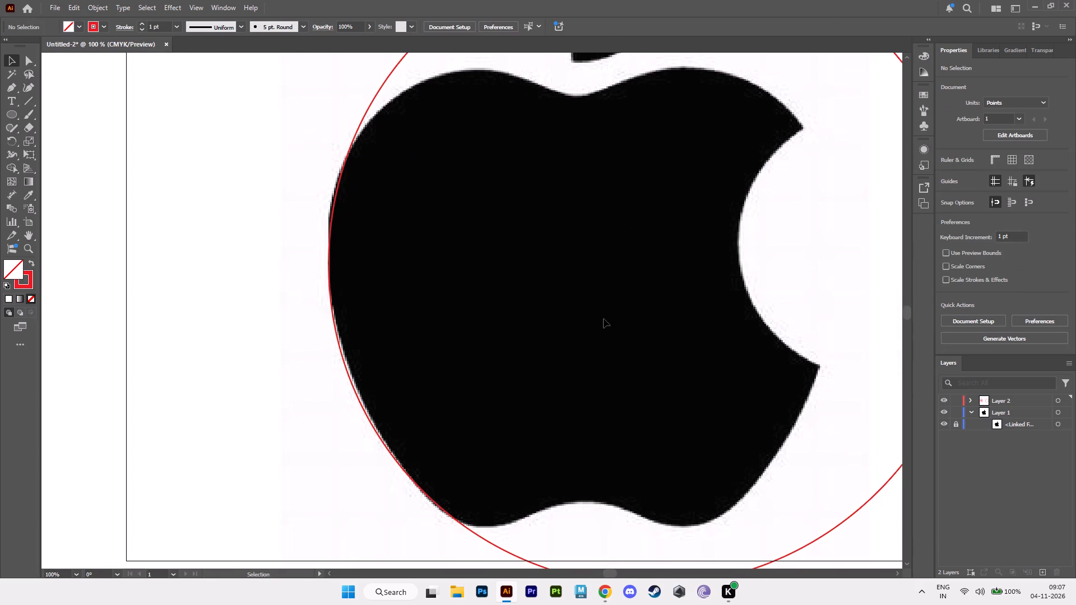
{"action": "key", "text": "Left"}
{"action": "key", "text": "Left"}
{"action": "left_click_drag", "start_coordinate": [548, 466], "coordinate": [512, 354]}
{"action": "left_click_drag", "start_coordinate": [525, 539], "coordinate": [476, 542]}
{"action": "left_click_drag", "start_coordinate": [476, 542], "coordinate": [455, 544]}
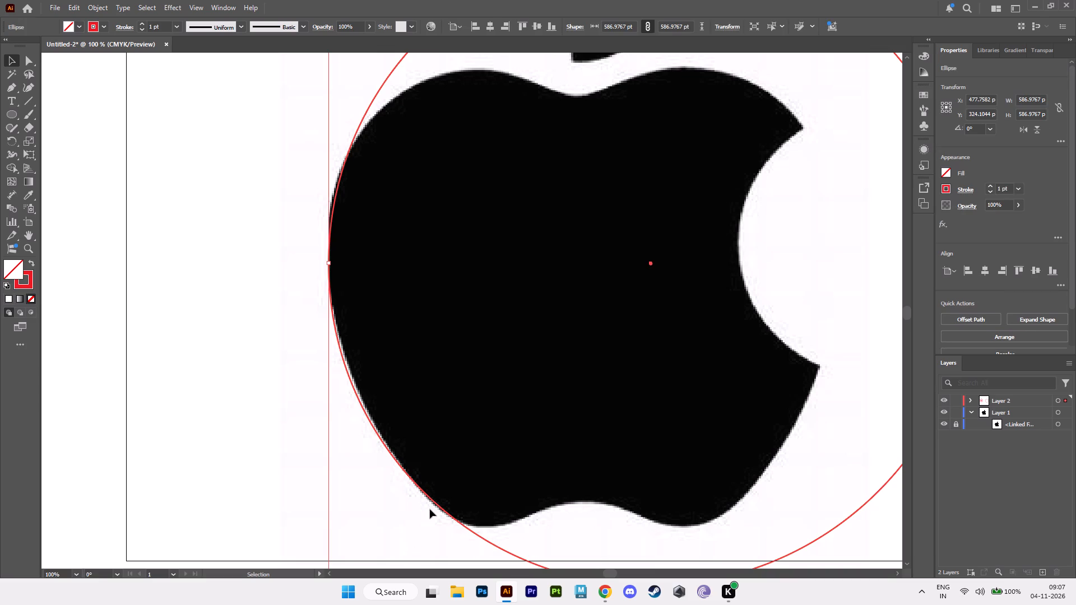
{"action": "key", "text": "Left"}
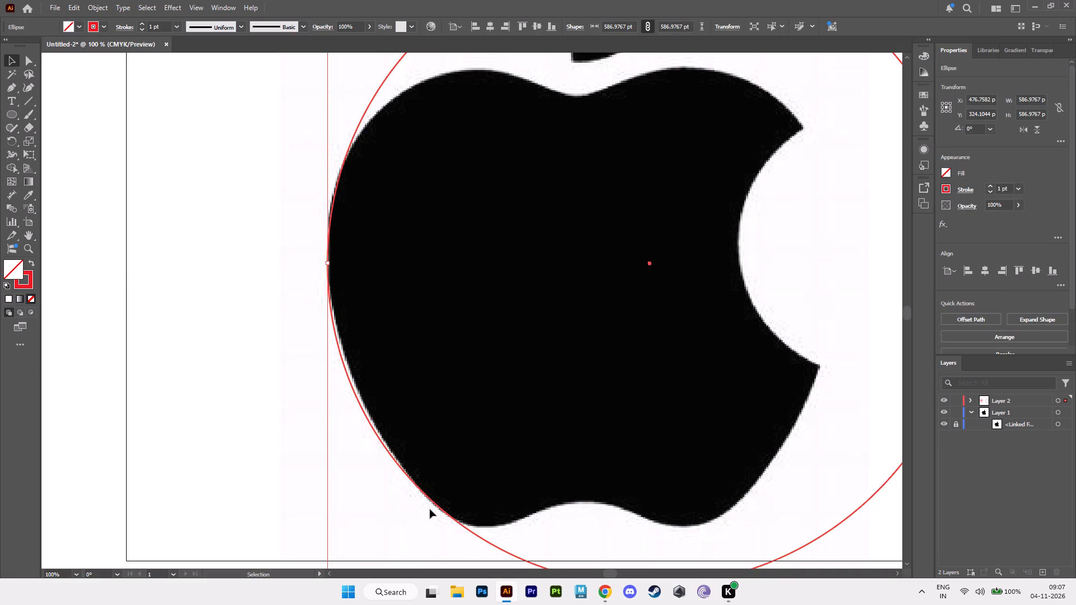
{"action": "key", "text": "Up"}
{"action": "key", "text": "Right"}
{"action": "key", "text": "Right"}
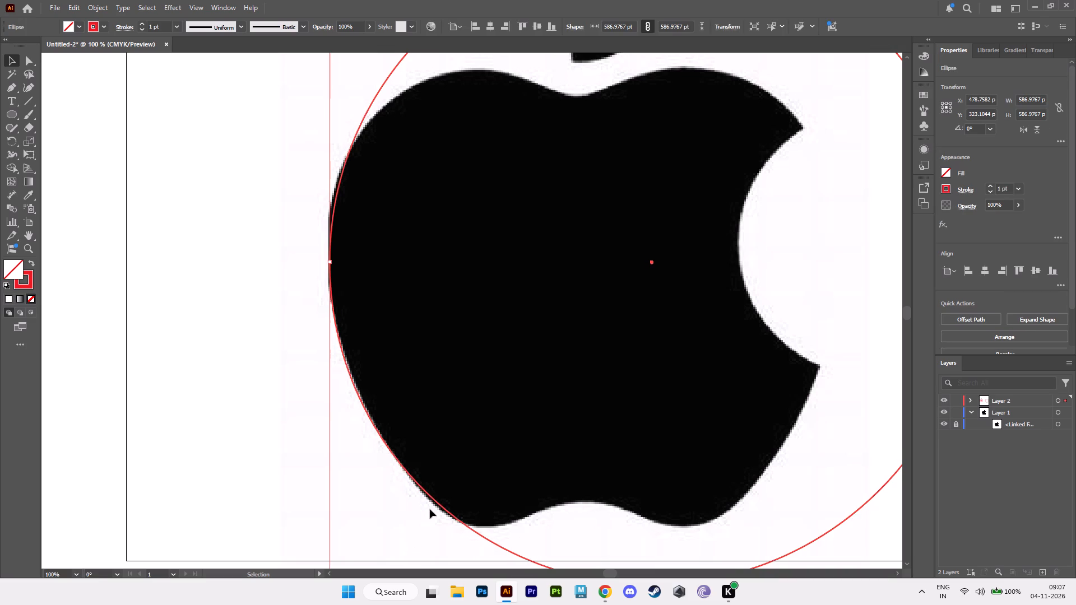
{"action": "key", "text": "Left"}
{"action": "key", "text": "Left"}
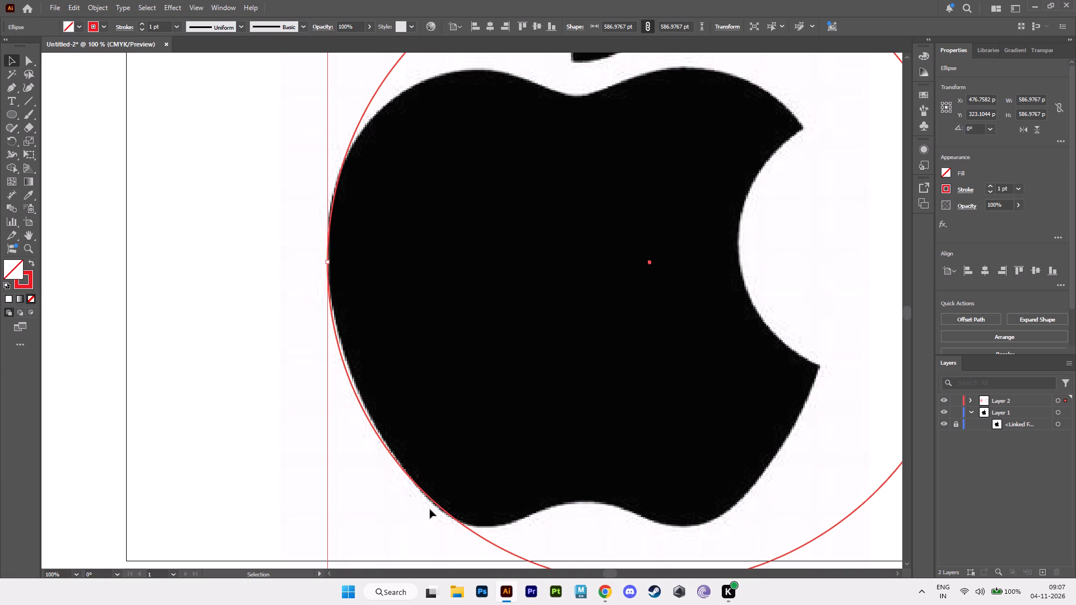
{"action": "key", "text": "Left"}
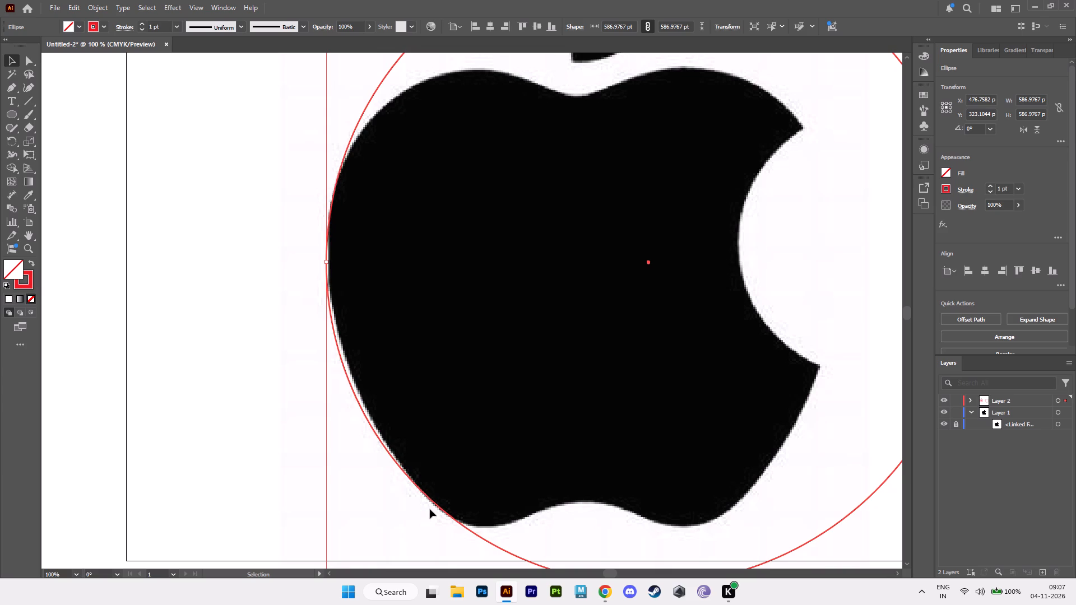
{"action": "key", "text": "Right"}
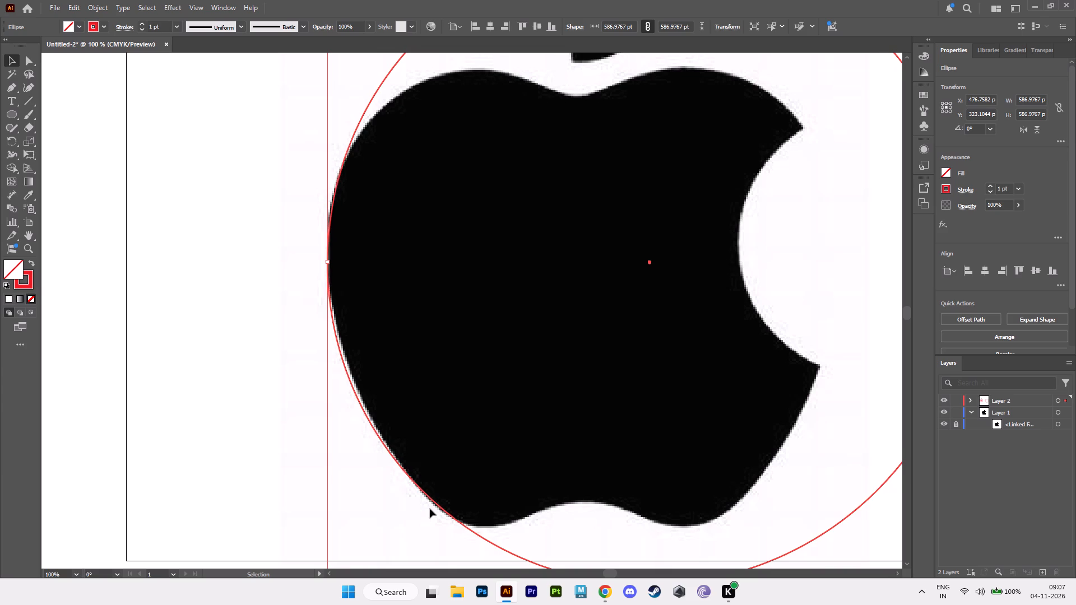
{"action": "scroll", "coordinate": [601, 554], "scroll_direction": "down", "scroll_amount": 3, "text": "alt"}
{"action": "middle_click_drag", "start_coordinate": [568, 438], "coordinate": [467, 446], "text": "alt"}
{"action": "left_click", "coordinate": [751, 343]}
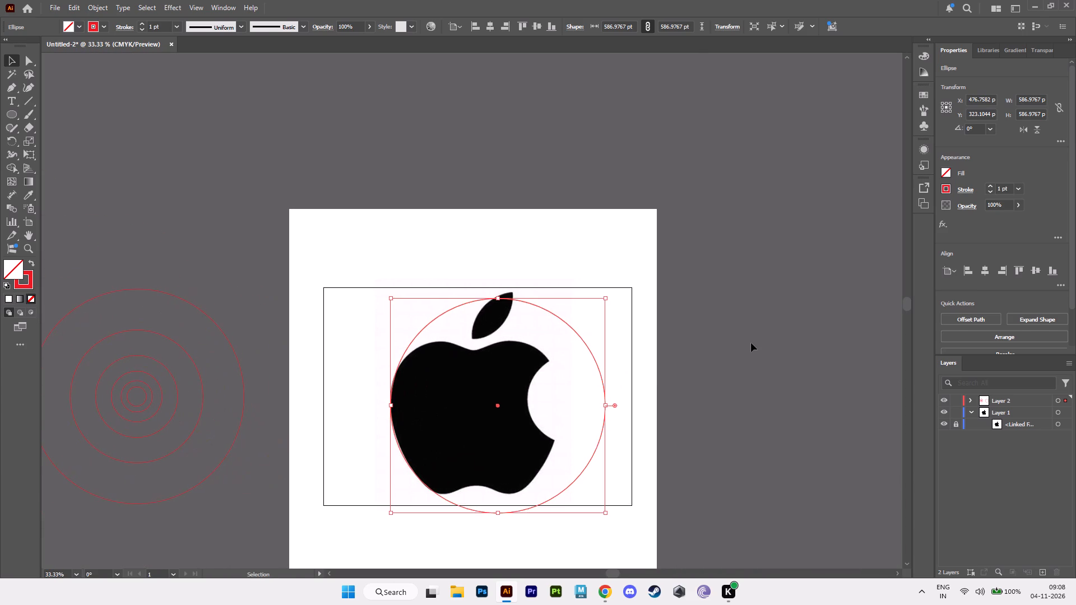
Duplicate the 587 pt circle onto the apple's lower-right contour, about 127 pt left and 11 pt down from the first.
{"action": "scroll", "coordinate": [493, 445], "scroll_direction": "down", "scroll_amount": 2, "text": "alt"}
{"action": "scroll", "coordinate": [493, 445], "scroll_direction": "up", "scroll_amount": 5, "text": "alt"}
{"action": "middle_click_drag", "start_coordinate": [497, 449], "coordinate": [528, 279], "text": "alt"}
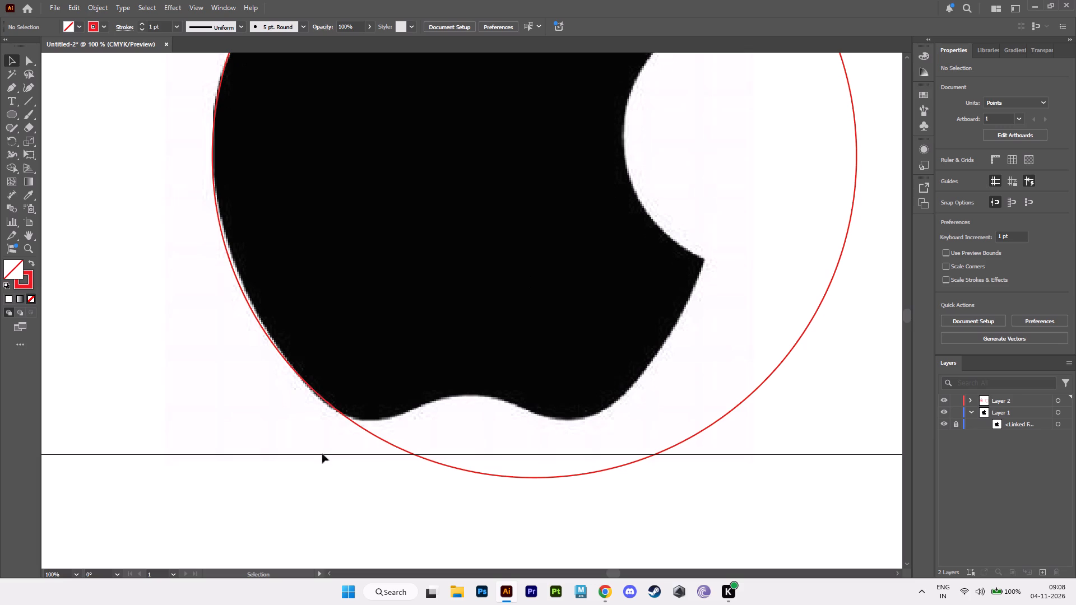
{"action": "scroll", "coordinate": [521, 371], "scroll_direction": "down", "scroll_amount": 2, "text": "alt"}
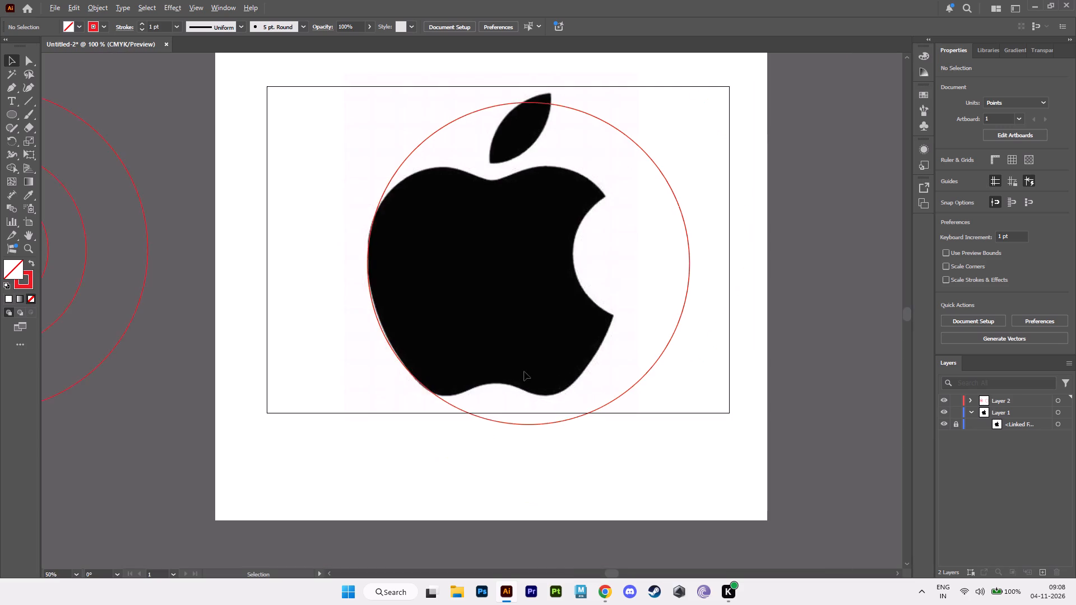
{"action": "middle_click_drag", "start_coordinate": [562, 379], "coordinate": [486, 435], "text": "alt"}
{"action": "left_click", "coordinate": [613, 294]}
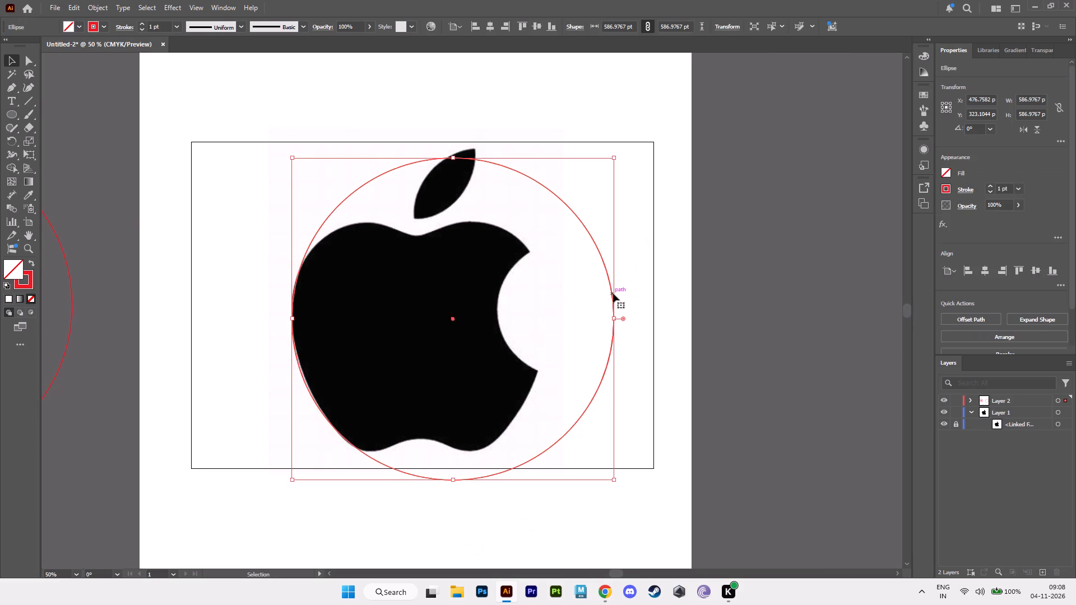
{"action": "left_click_drag", "start_coordinate": [613, 294], "coordinate": [547, 301], "text": "alt"}
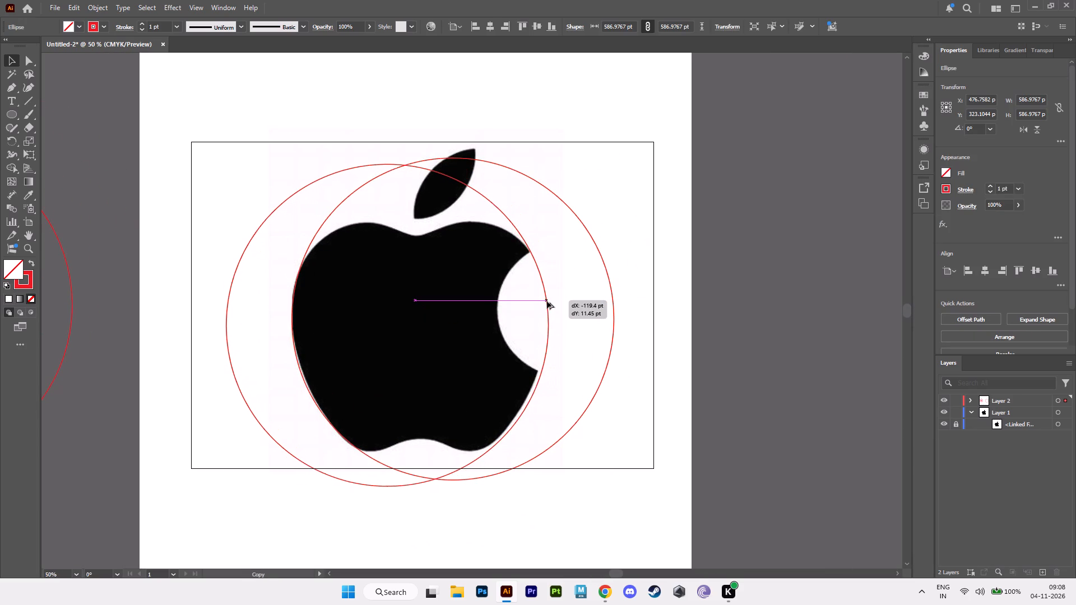
{"action": "left_click_drag", "start_coordinate": [547, 301], "coordinate": [542, 302], "text": "alt"}
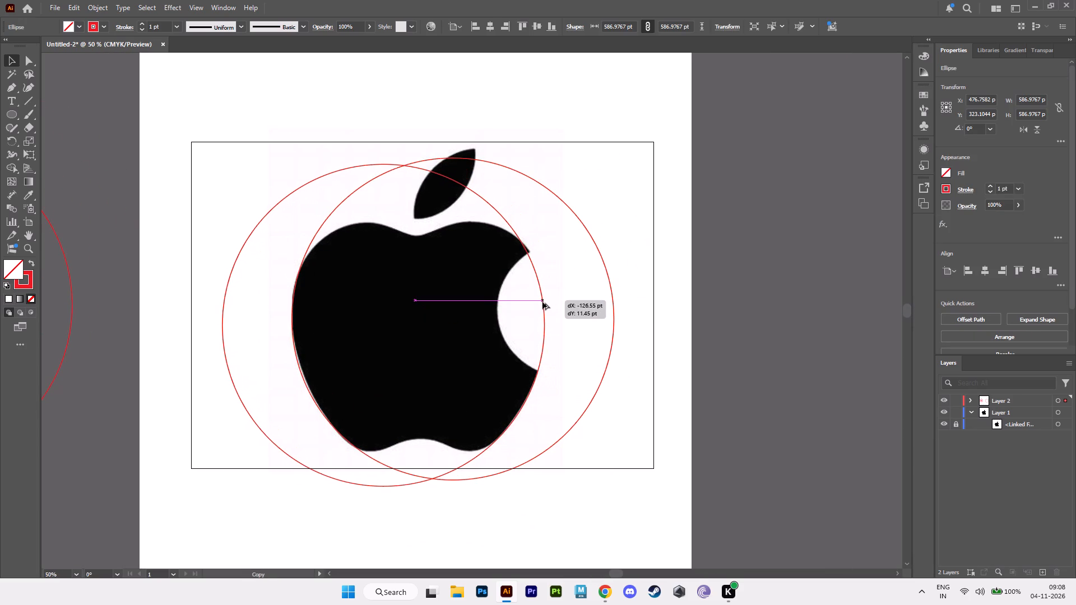
{"action": "left_click_drag", "start_coordinate": [542, 302], "coordinate": [546, 302], "text": "alt"}
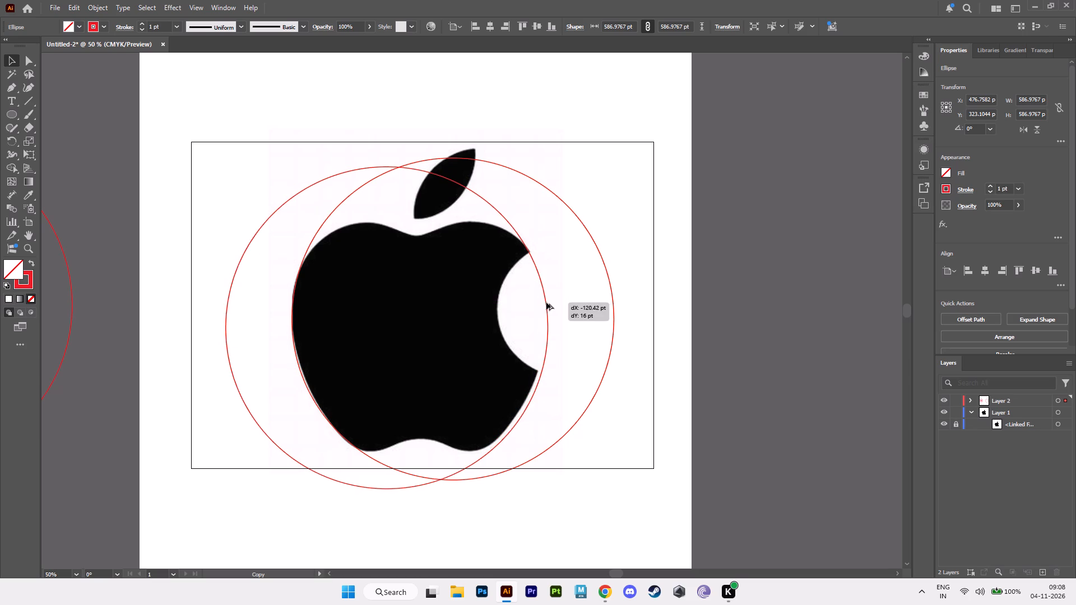
{"action": "left_click_drag", "start_coordinate": [546, 302], "coordinate": [542, 300], "text": "alt"}
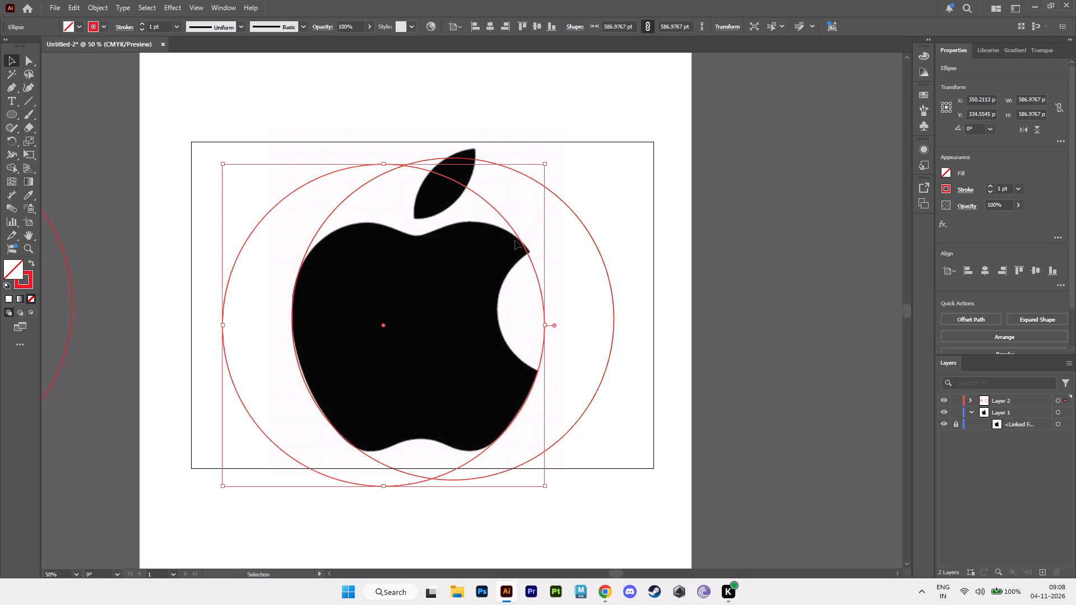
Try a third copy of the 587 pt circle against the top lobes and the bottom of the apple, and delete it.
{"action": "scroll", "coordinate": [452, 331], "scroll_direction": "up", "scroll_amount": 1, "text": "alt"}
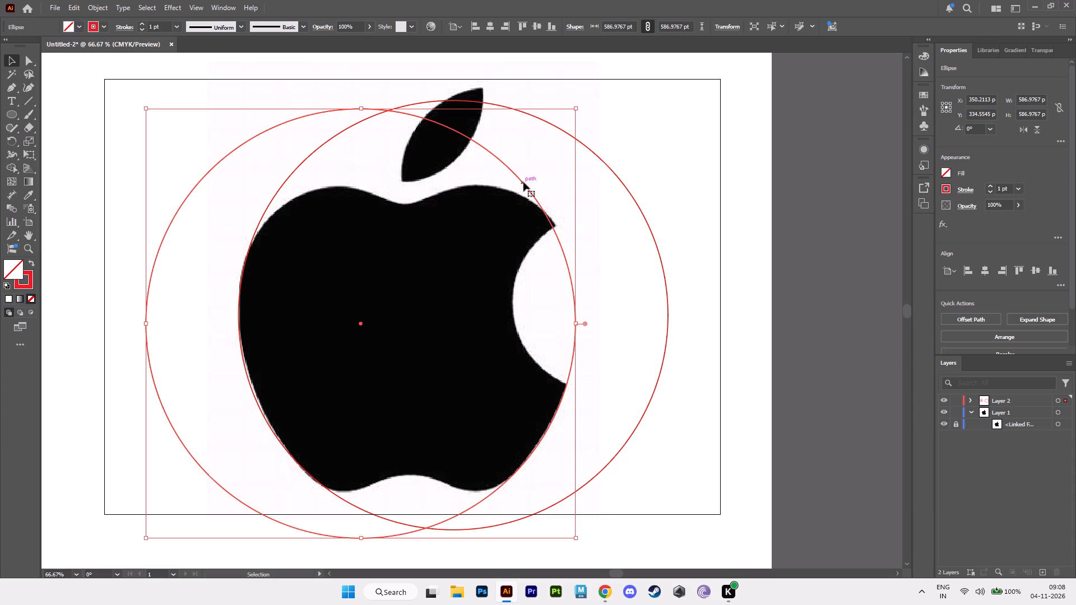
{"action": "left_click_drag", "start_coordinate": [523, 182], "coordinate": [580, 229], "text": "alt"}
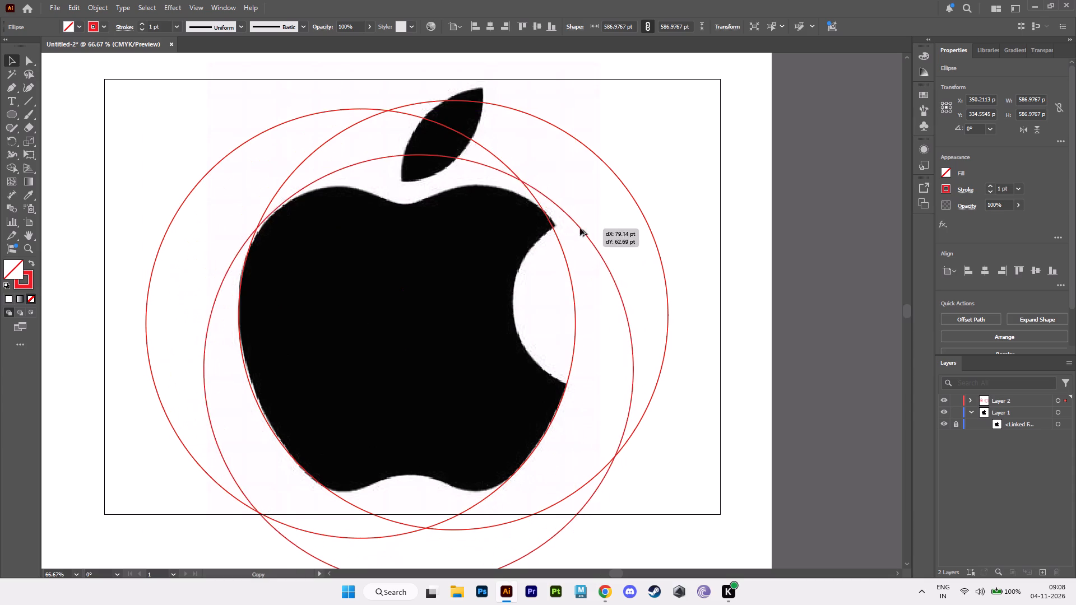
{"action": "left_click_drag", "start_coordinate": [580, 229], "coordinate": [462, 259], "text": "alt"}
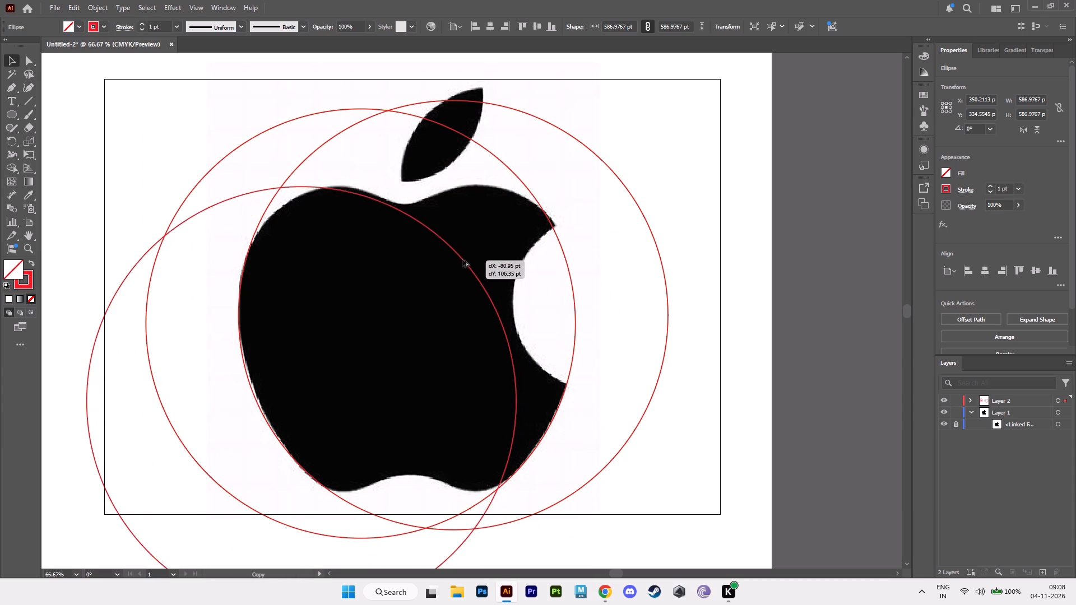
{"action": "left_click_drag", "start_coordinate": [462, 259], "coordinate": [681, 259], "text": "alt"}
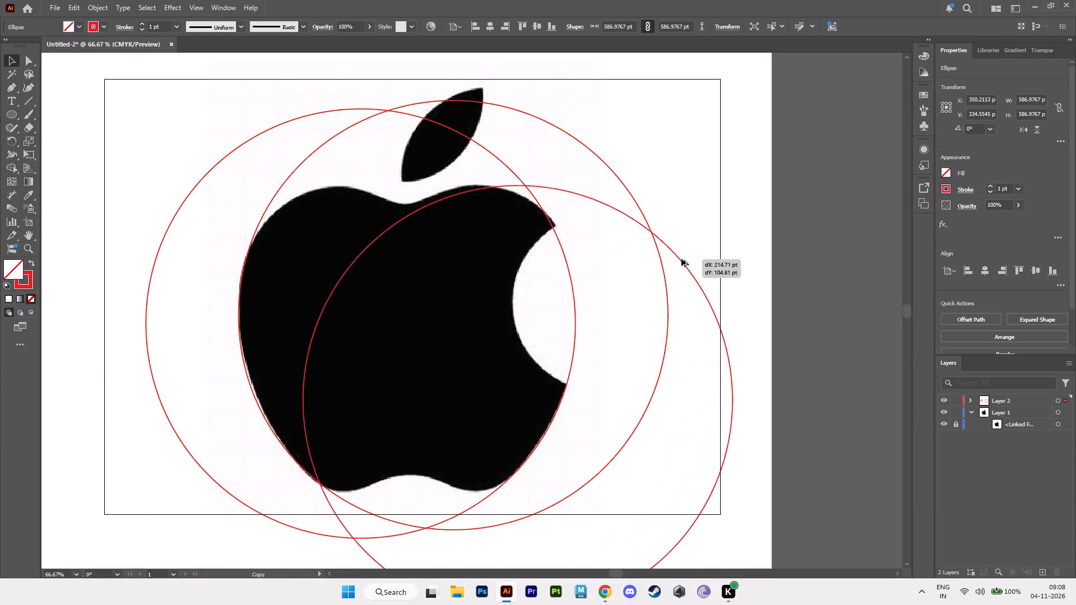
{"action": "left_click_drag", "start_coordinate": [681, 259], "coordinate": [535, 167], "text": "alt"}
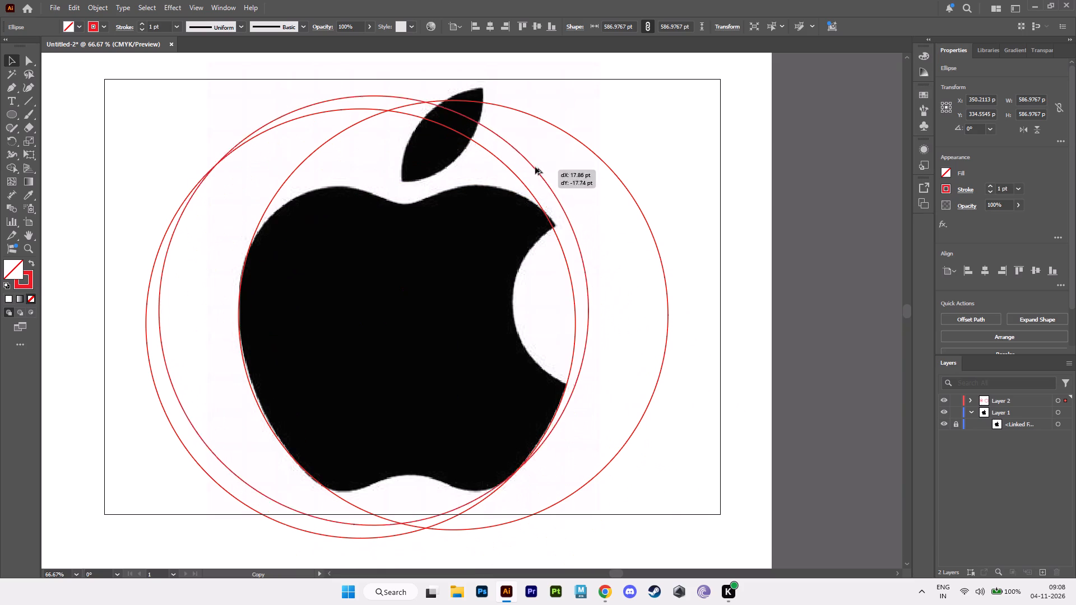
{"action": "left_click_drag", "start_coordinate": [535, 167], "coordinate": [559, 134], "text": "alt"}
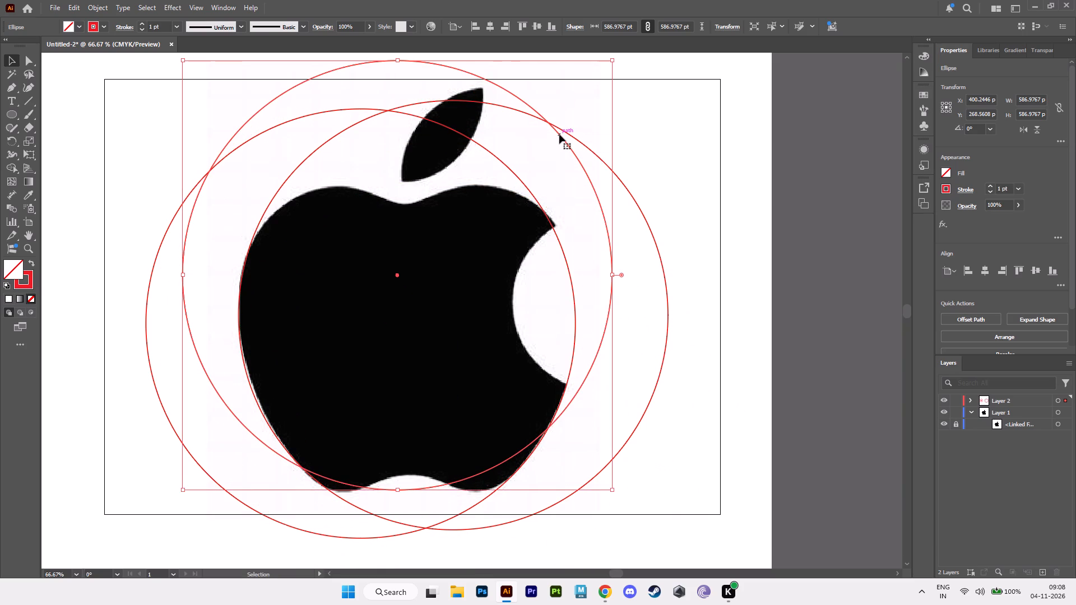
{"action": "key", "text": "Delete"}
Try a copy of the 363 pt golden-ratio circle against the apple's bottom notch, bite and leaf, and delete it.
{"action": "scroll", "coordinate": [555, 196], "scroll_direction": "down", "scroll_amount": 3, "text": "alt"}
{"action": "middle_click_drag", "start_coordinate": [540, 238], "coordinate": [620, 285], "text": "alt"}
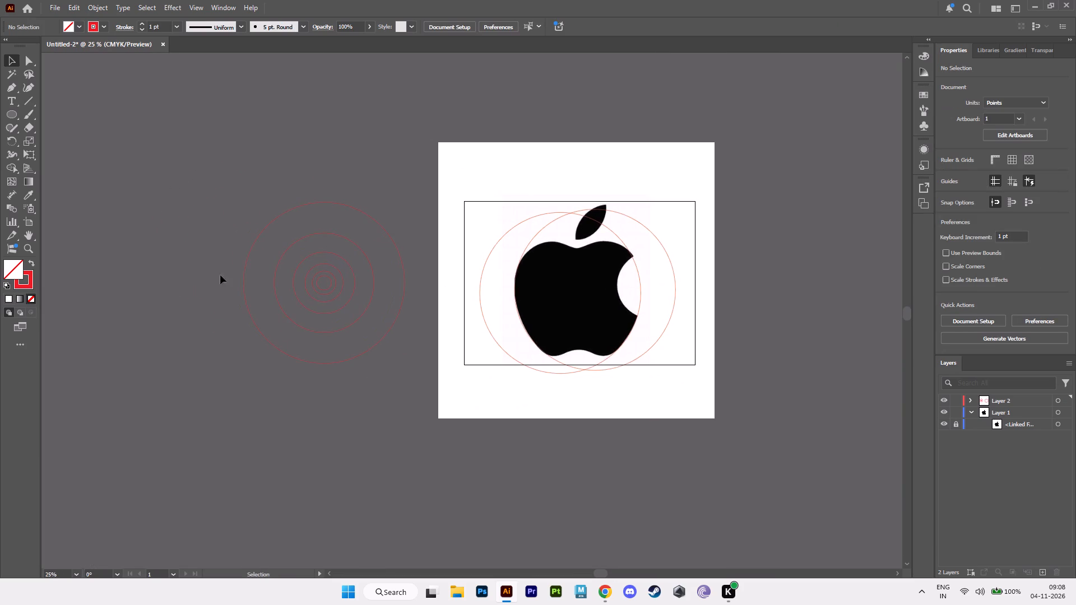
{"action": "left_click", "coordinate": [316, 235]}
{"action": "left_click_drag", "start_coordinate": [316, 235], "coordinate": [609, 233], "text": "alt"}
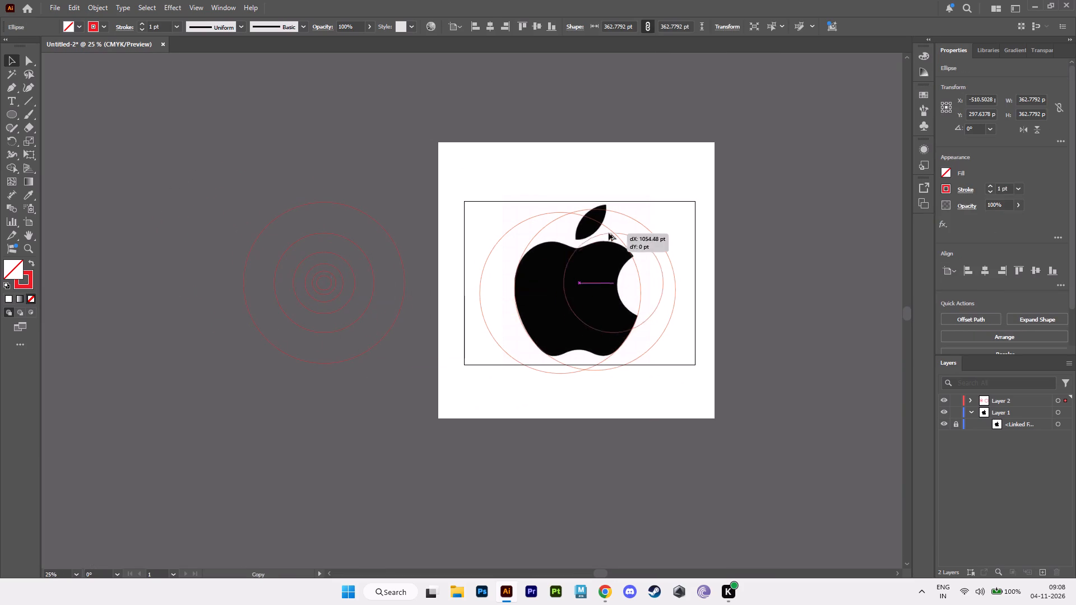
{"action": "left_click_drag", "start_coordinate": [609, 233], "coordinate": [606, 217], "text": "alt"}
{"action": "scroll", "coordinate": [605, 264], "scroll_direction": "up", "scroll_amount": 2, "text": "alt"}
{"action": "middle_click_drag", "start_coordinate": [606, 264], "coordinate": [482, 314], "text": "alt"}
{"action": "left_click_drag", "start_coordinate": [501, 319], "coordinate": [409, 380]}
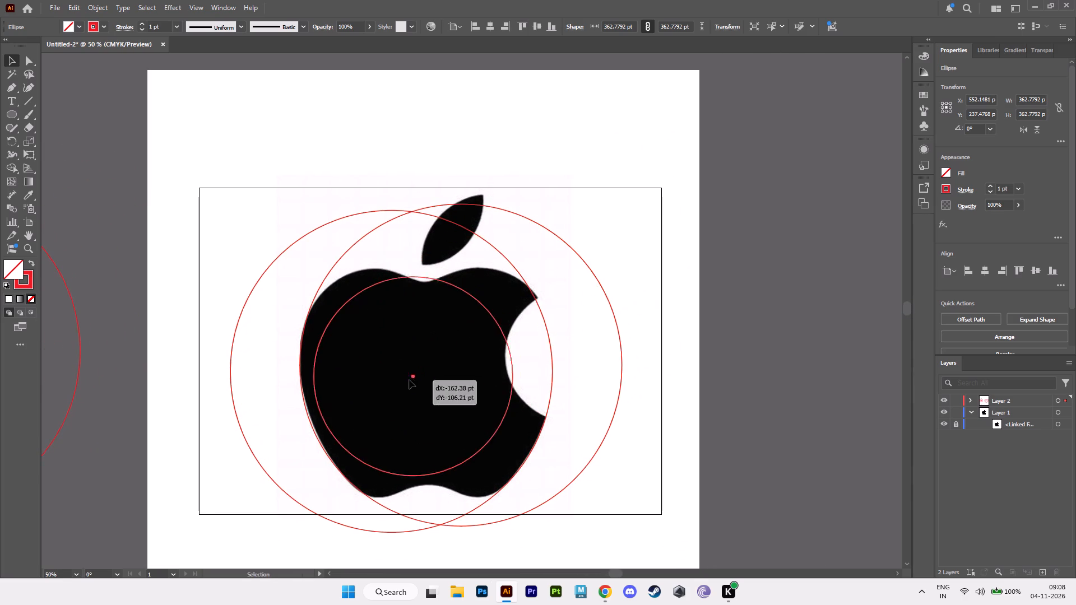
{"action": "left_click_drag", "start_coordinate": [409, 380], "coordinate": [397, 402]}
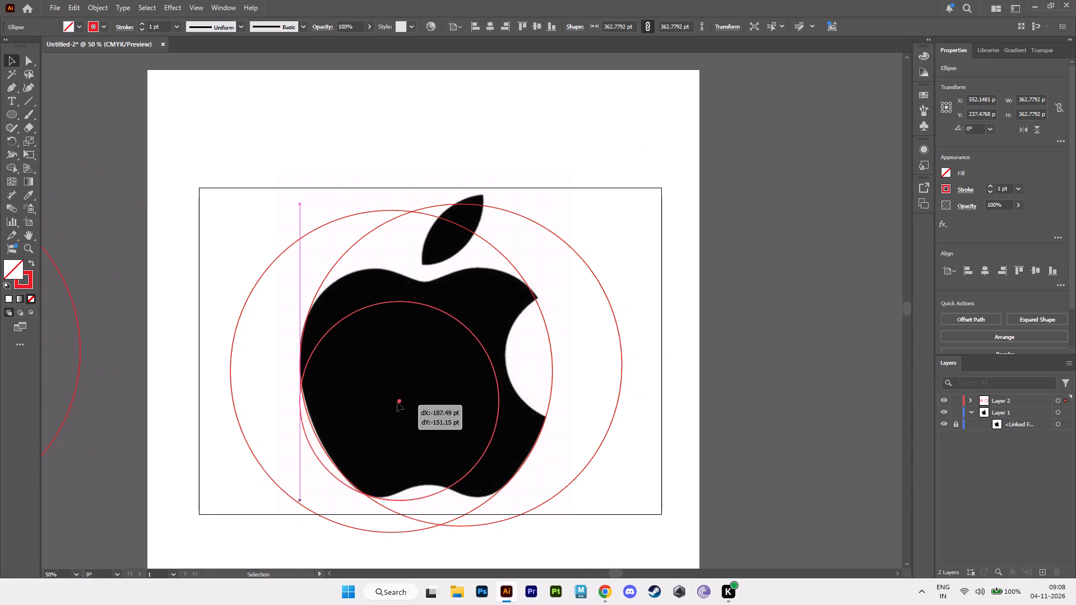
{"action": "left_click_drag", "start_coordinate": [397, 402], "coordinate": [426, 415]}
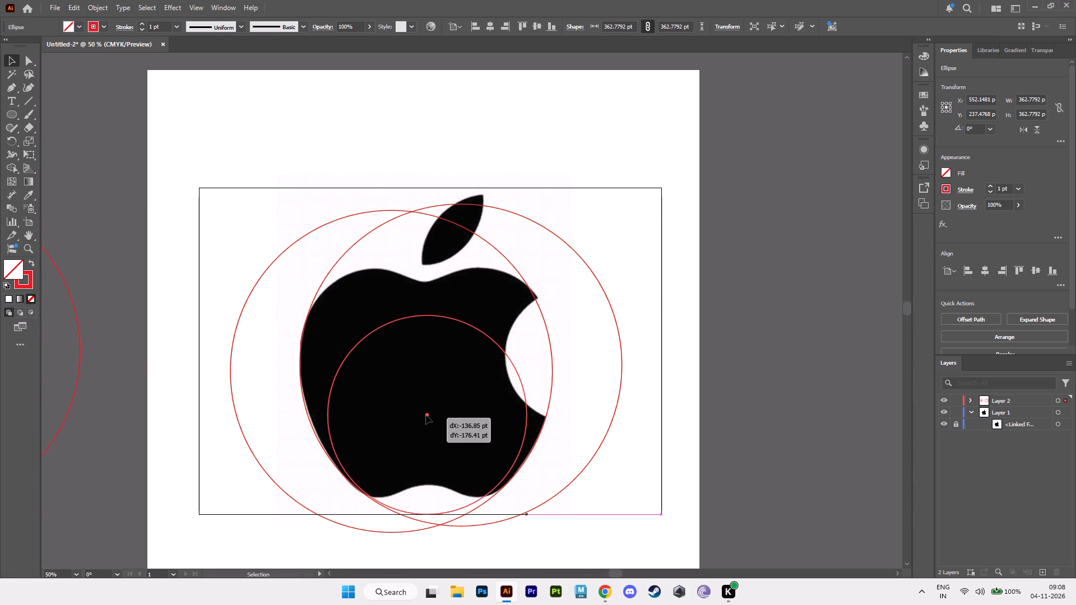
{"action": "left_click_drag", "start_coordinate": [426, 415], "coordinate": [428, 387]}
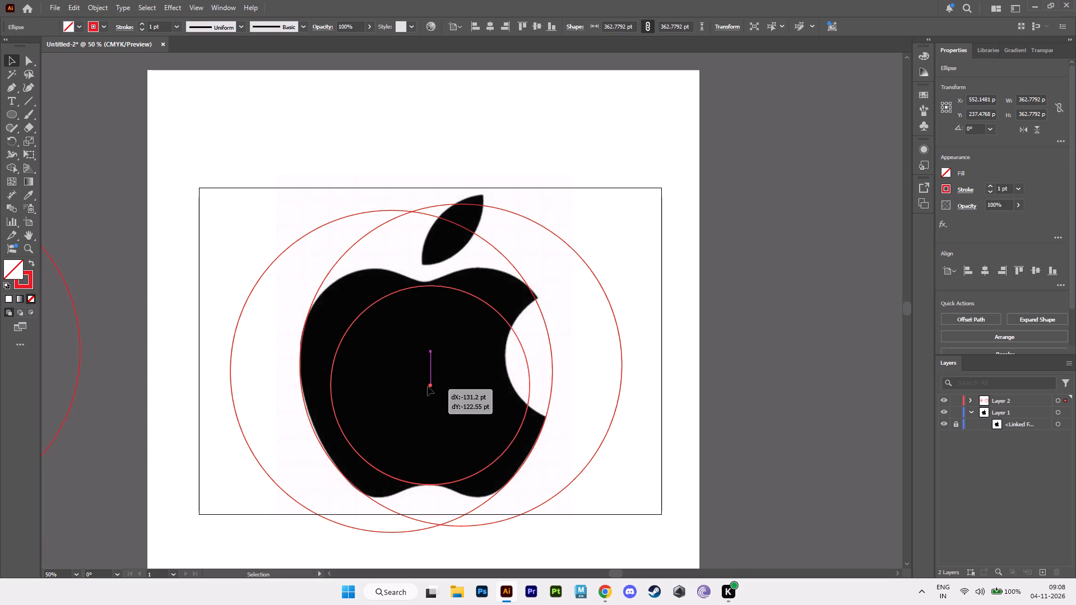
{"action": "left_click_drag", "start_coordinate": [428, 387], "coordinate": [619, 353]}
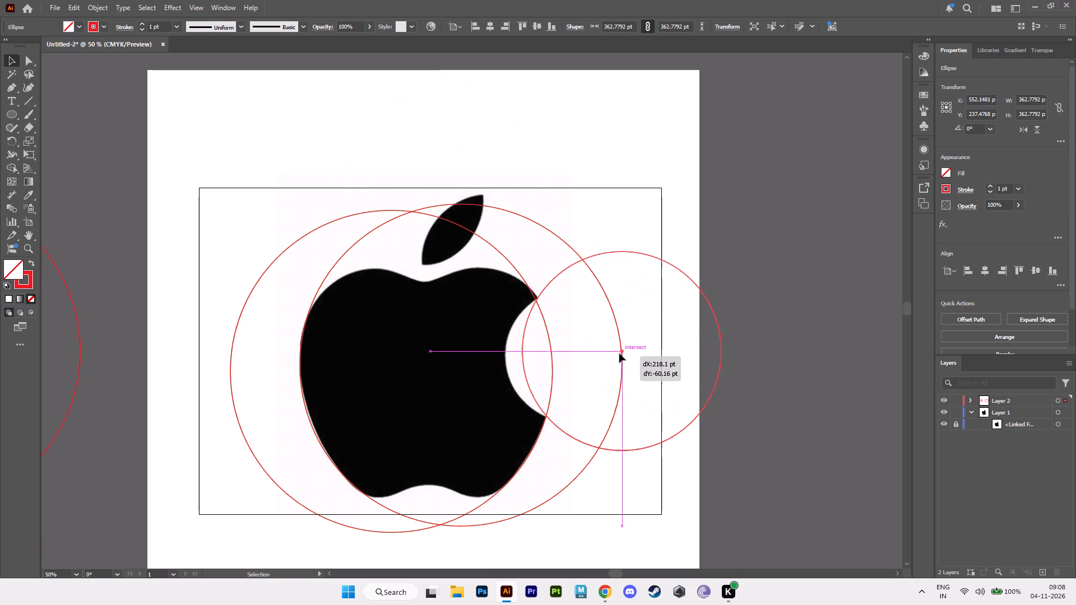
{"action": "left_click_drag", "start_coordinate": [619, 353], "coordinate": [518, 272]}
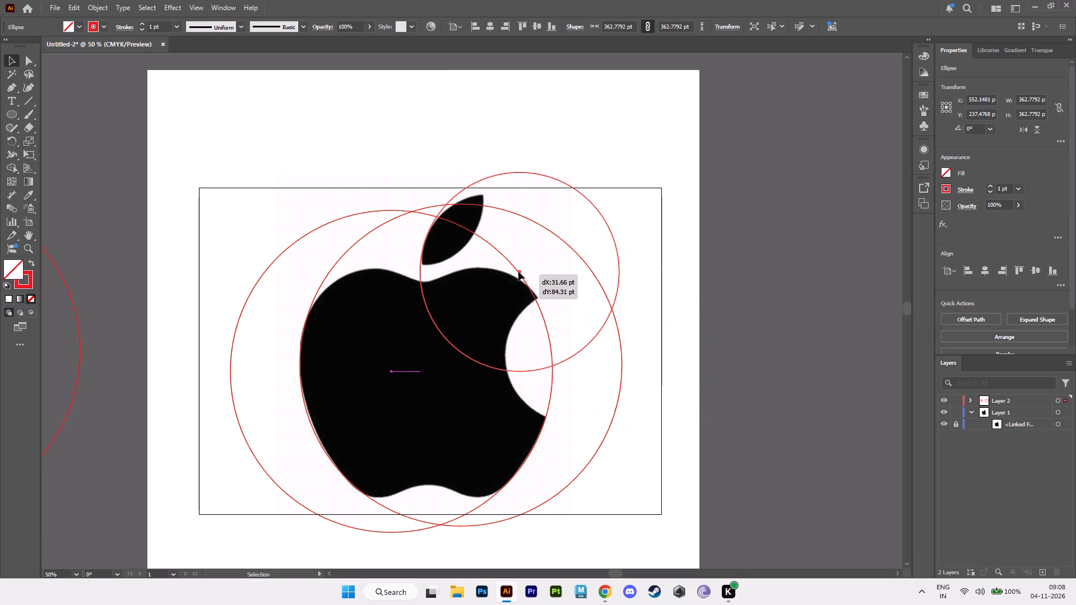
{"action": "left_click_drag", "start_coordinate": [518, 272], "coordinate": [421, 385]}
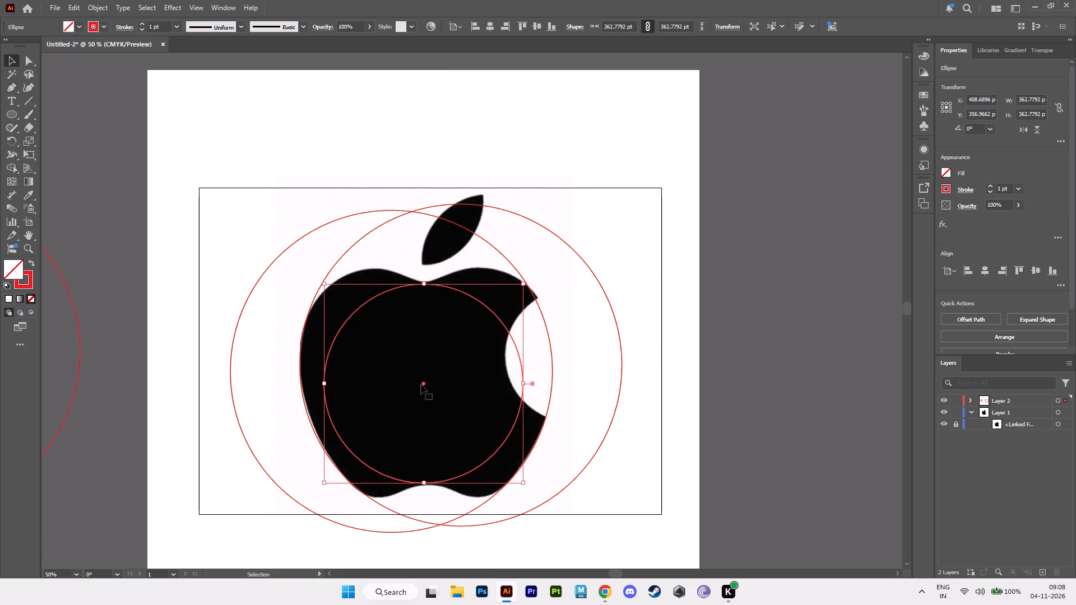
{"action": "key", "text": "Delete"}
Copy the 224 pt circle from the concentric set onto the upper-left edge of the apple's leaf.
{"action": "scroll", "coordinate": [444, 364], "scroll_direction": "down", "scroll_amount": 1, "text": "alt"}
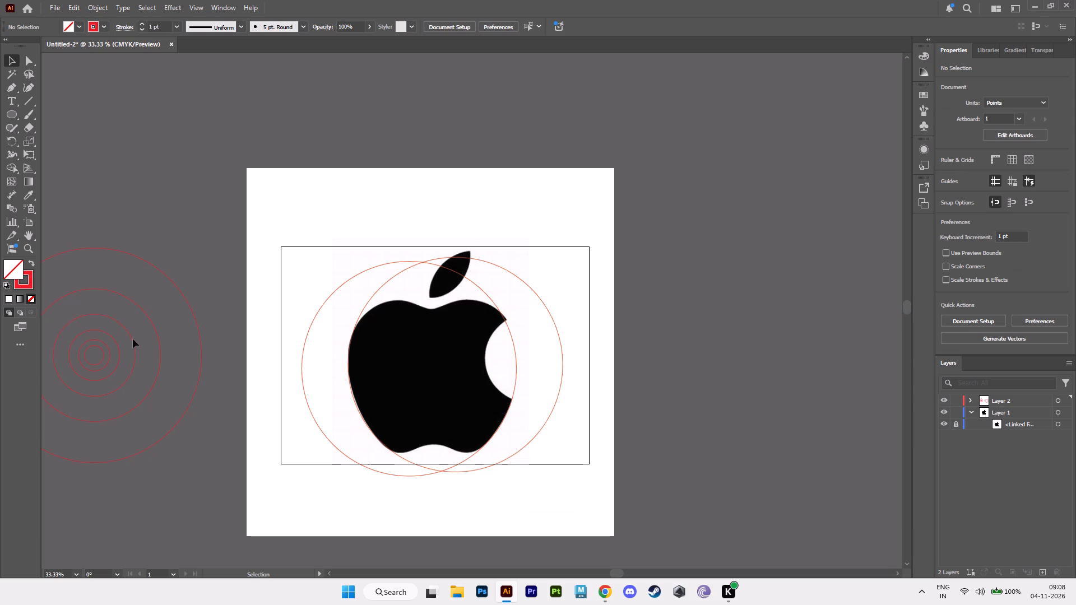
{"action": "left_click", "coordinate": [129, 339]}
{"action": "left_click_drag", "start_coordinate": [129, 339], "coordinate": [459, 356], "text": "alt"}
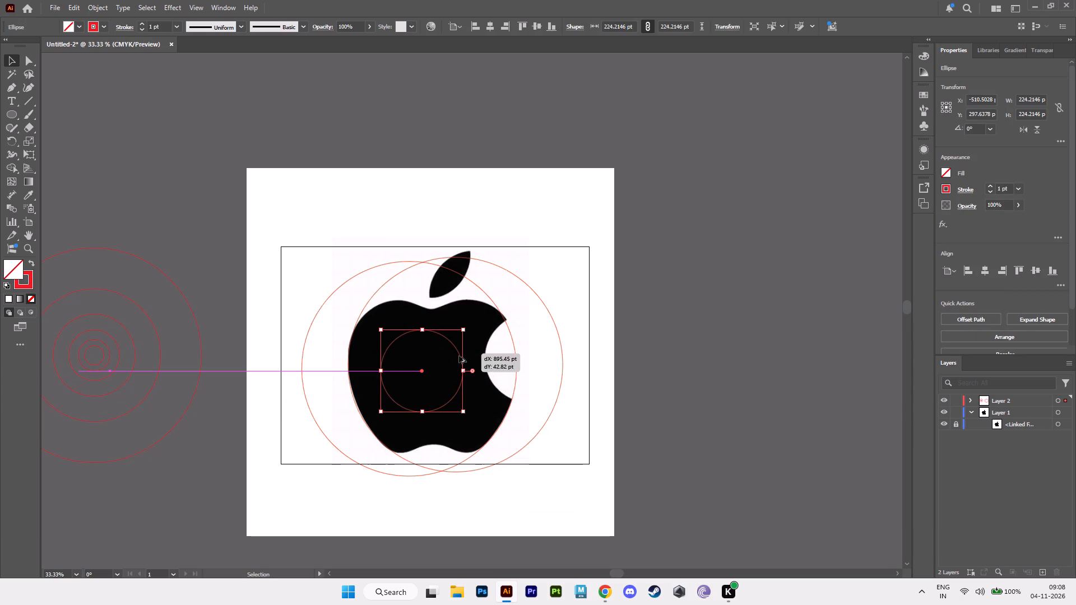
{"action": "scroll", "coordinate": [425, 400], "scroll_direction": "up", "scroll_amount": 2}
{"action": "scroll", "coordinate": [425, 401], "scroll_direction": "up", "scroll_amount": 2, "text": "alt"}
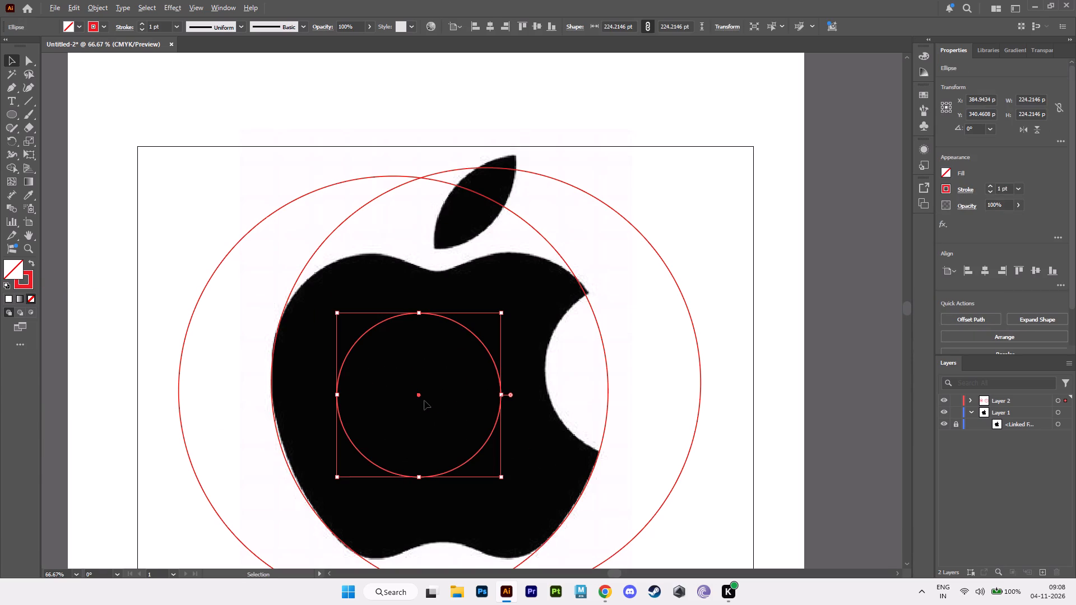
{"action": "left_click_drag", "start_coordinate": [419, 395], "coordinate": [514, 238]}
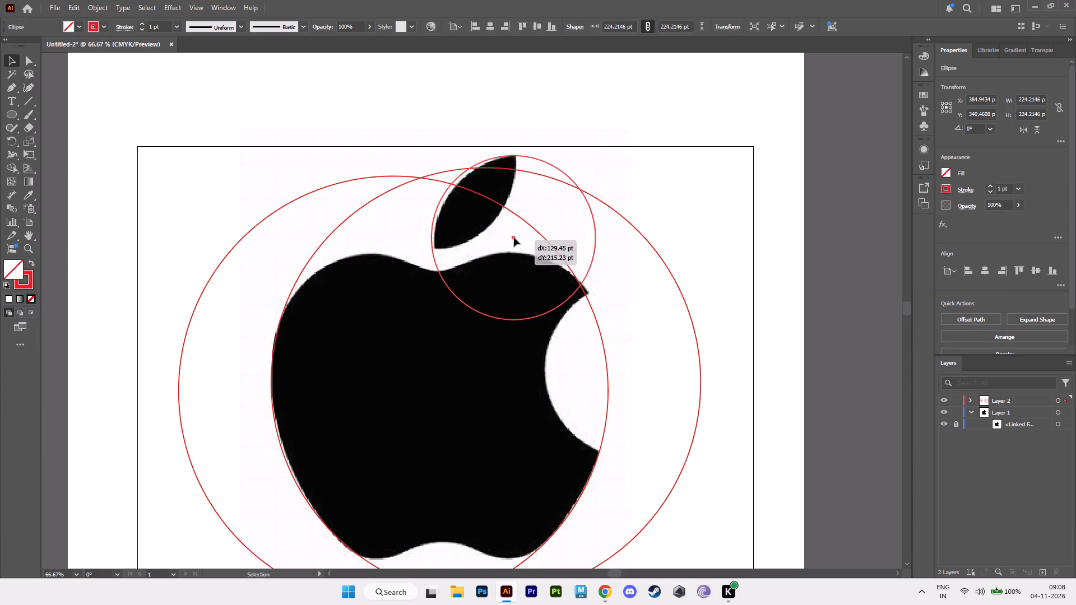
{"action": "left_click_drag", "start_coordinate": [514, 238], "coordinate": [516, 238]}
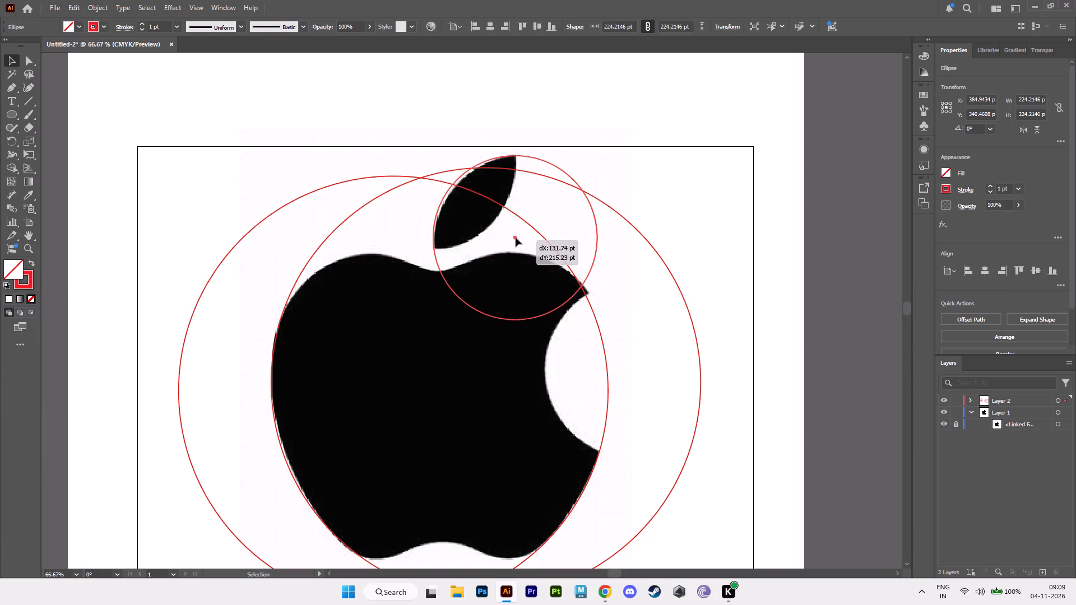
{"action": "left_click_drag", "start_coordinate": [516, 238], "coordinate": [514, 236]}
Fine-tune the 224 pt circle on the leaf's upper-left edge, shifting it 4 pt right and 2 pt down overall.
{"action": "scroll", "coordinate": [514, 236], "scroll_direction": "up", "scroll_amount": 2, "text": "alt"}
{"action": "middle_click_drag", "start_coordinate": [511, 235], "coordinate": [530, 303], "text": "alt"}
{"action": "key", "text": "Up"}
{"action": "key", "text": "Left"}
{"action": "key", "text": "Down"}
{"action": "key", "text": "Down"}
{"action": "key", "text": "Down"}
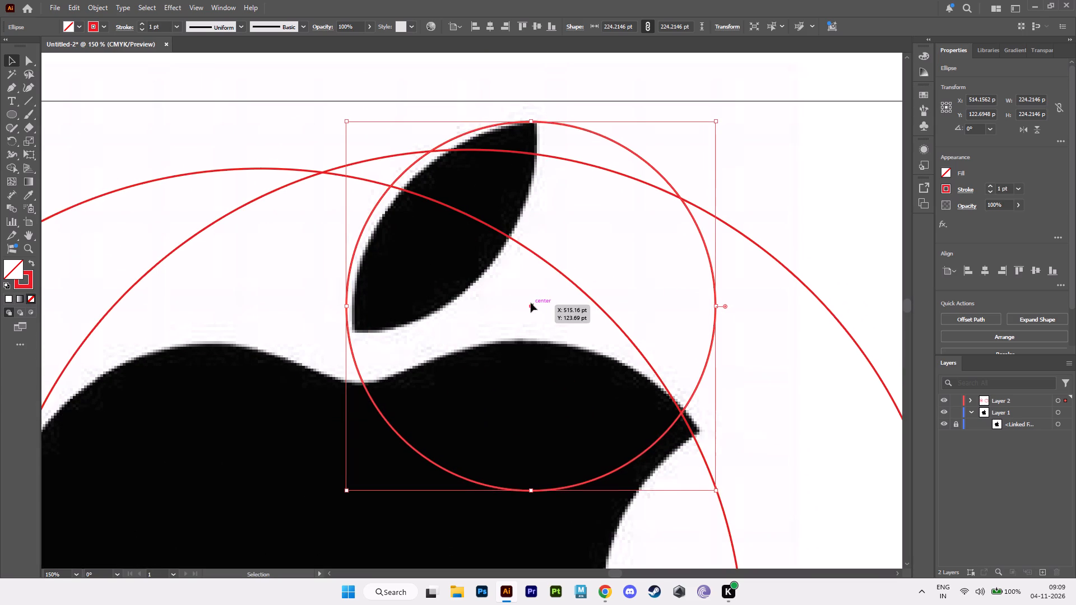
{"action": "key", "text": "Right"}
{"action": "key", "text": "Right"}
{"action": "key", "text": "Right"}
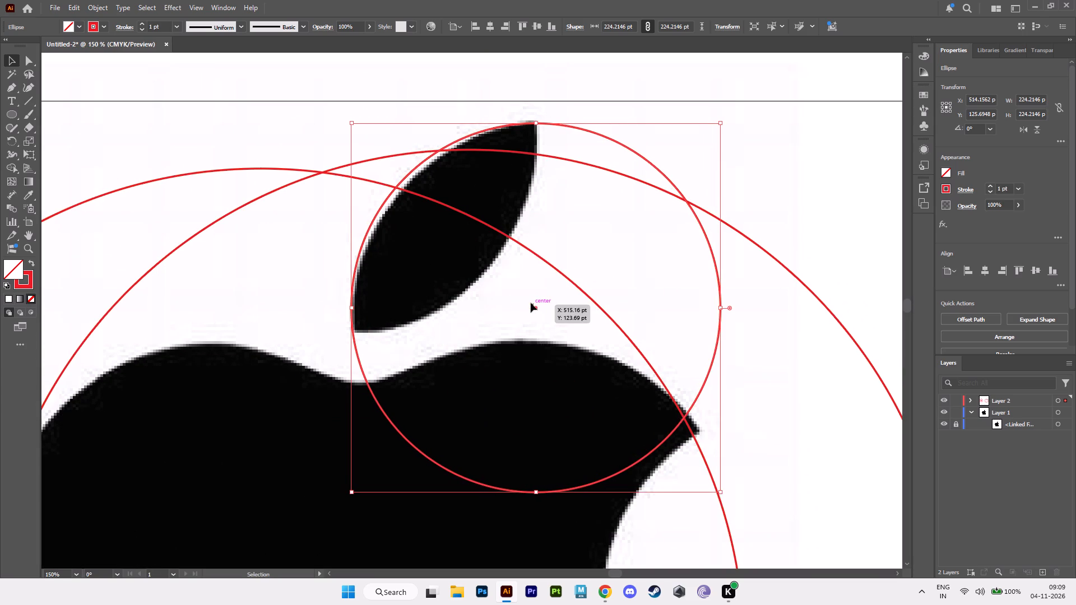
{"action": "key", "text": "Right"}
{"action": "key", "text": "Right"}
{"action": "key", "text": "Down"}
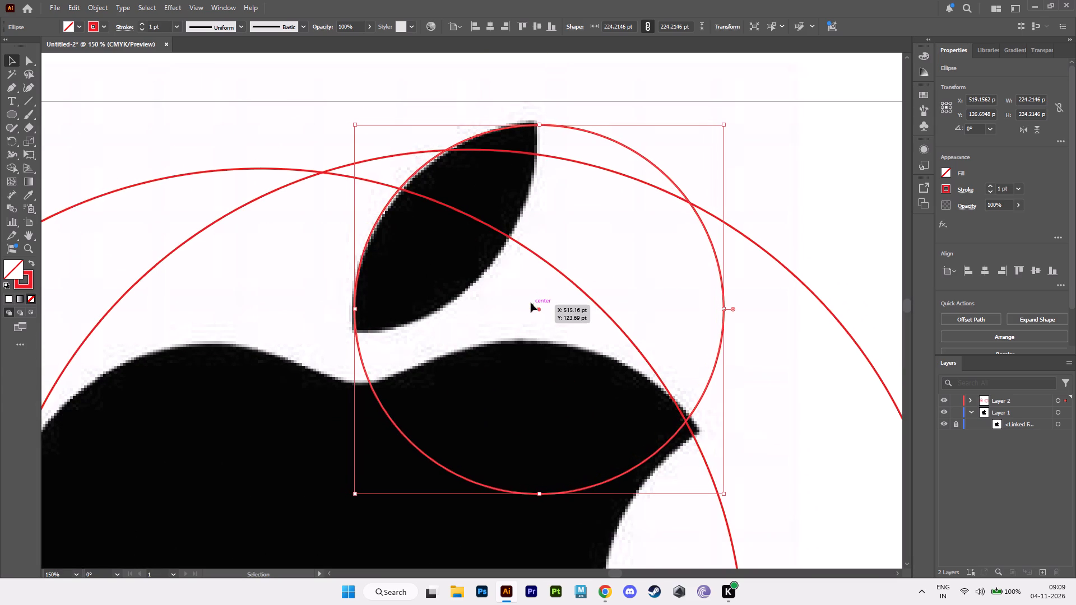
{"action": "key", "text": "Right"}
{"action": "key", "text": "Up"}
{"action": "key", "text": "Left"}
{"action": "key", "text": "Left"}
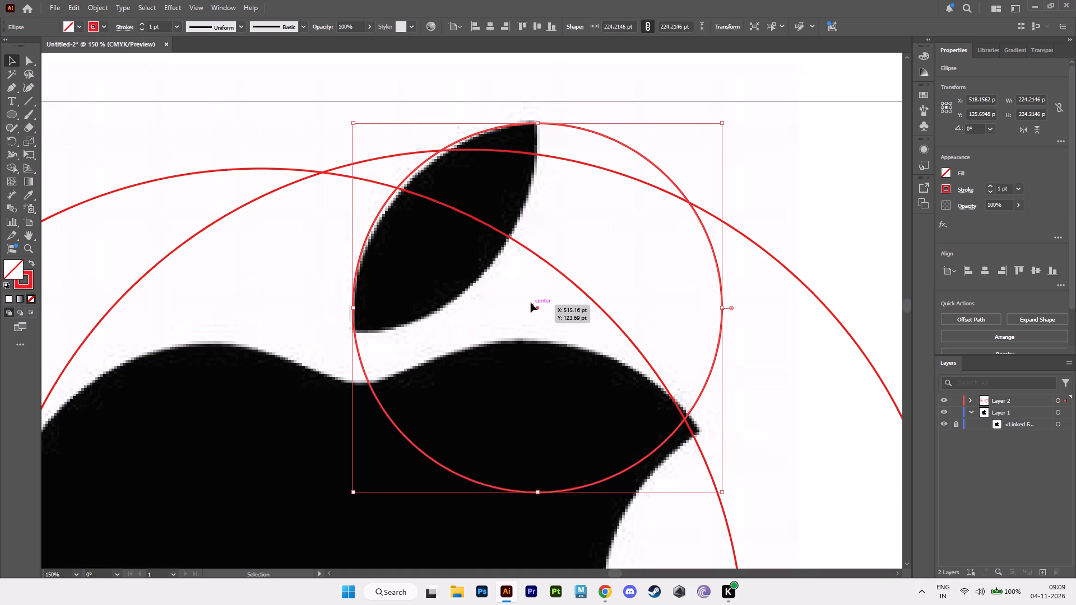
{"action": "key", "text": "Up"}
{"action": "key", "text": "Left"}
{"action": "key", "text": "Down"}
{"action": "key", "text": "Right"}
{"action": "key", "text": "Right"}
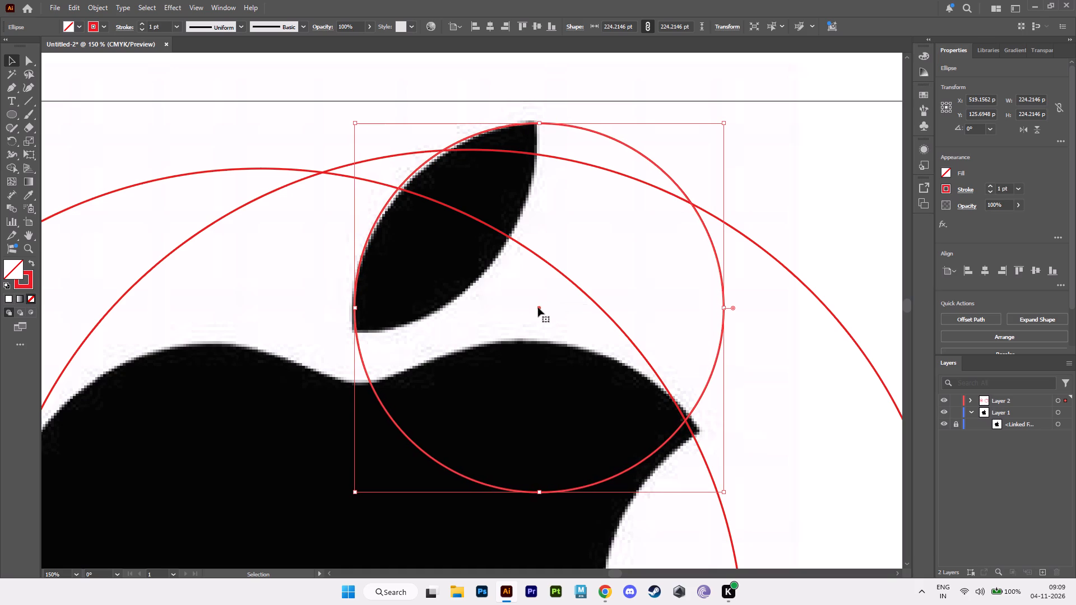
Duplicate the 224 pt circle onto the leaf's lower-right edge, about 114 pt left and 97 pt up from the first.
{"action": "left_click_drag", "start_coordinate": [539, 308], "coordinate": [356, 159], "text": "alt"}
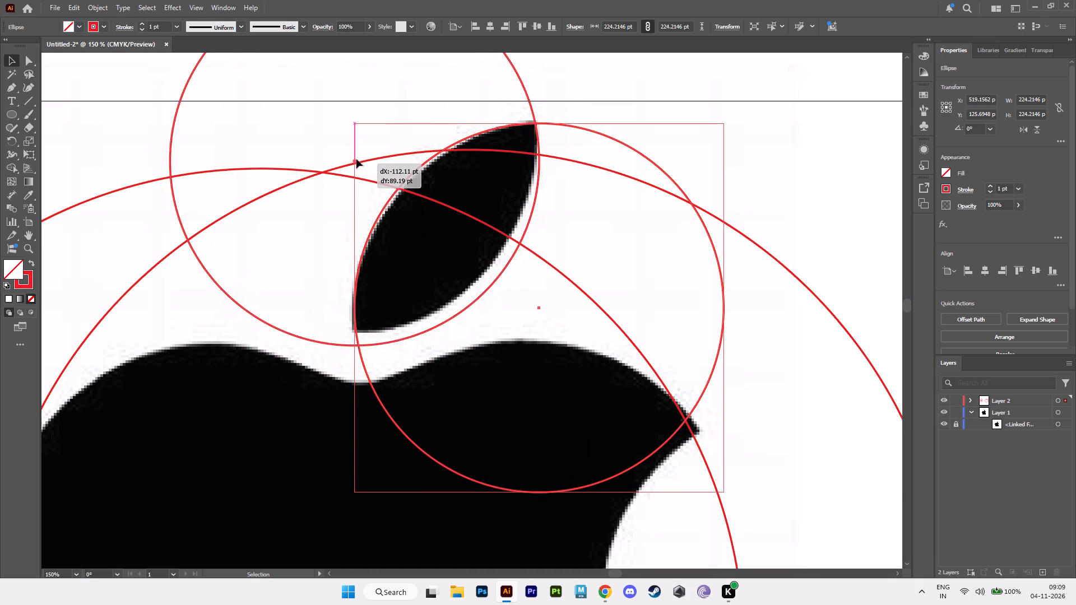
{"action": "left_click_drag", "start_coordinate": [356, 159], "coordinate": [351, 148], "text": "alt"}
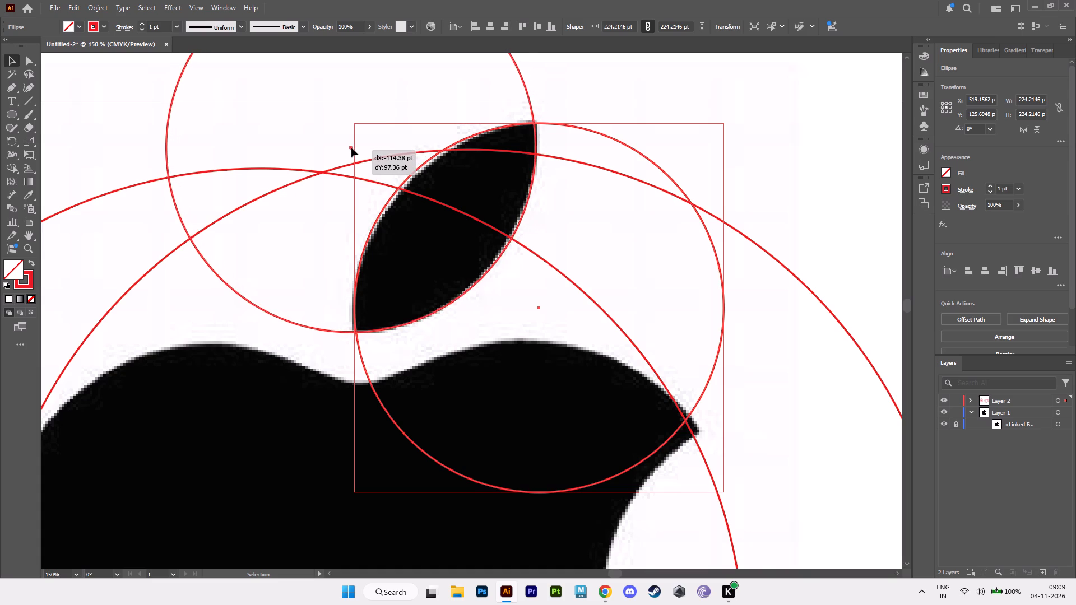
{"action": "left_click_drag", "start_coordinate": [351, 148], "coordinate": [353, 149], "text": "alt"}
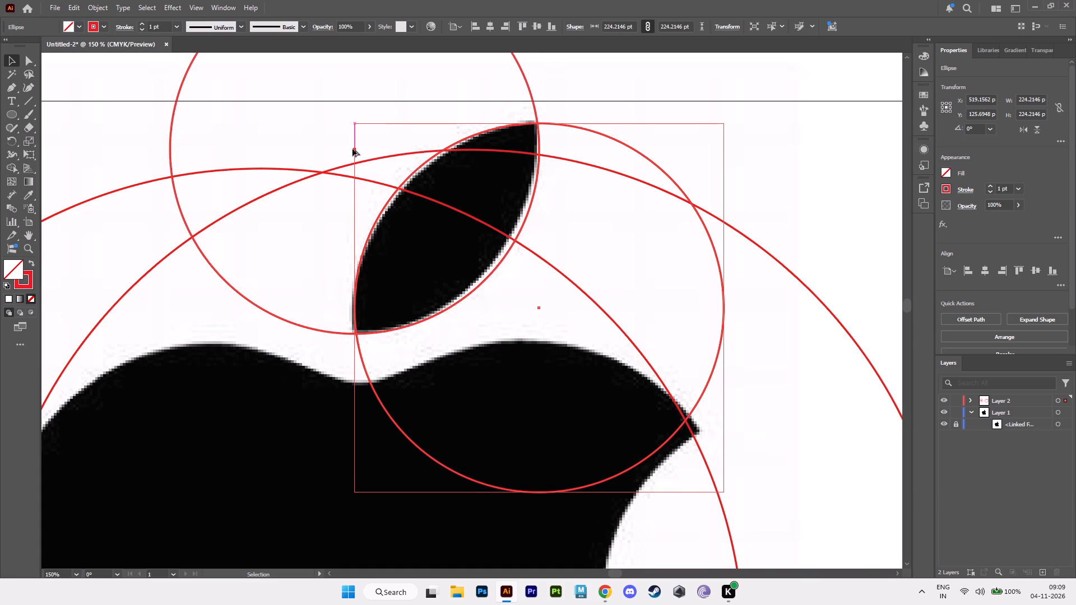
{"action": "scroll", "coordinate": [465, 247], "scroll_direction": "down", "scroll_amount": 2, "text": "alt"}
{"action": "left_click", "coordinate": [584, 208]}
{"action": "scroll", "coordinate": [606, 259], "scroll_direction": "down", "scroll_amount": 1, "text": "alt"}
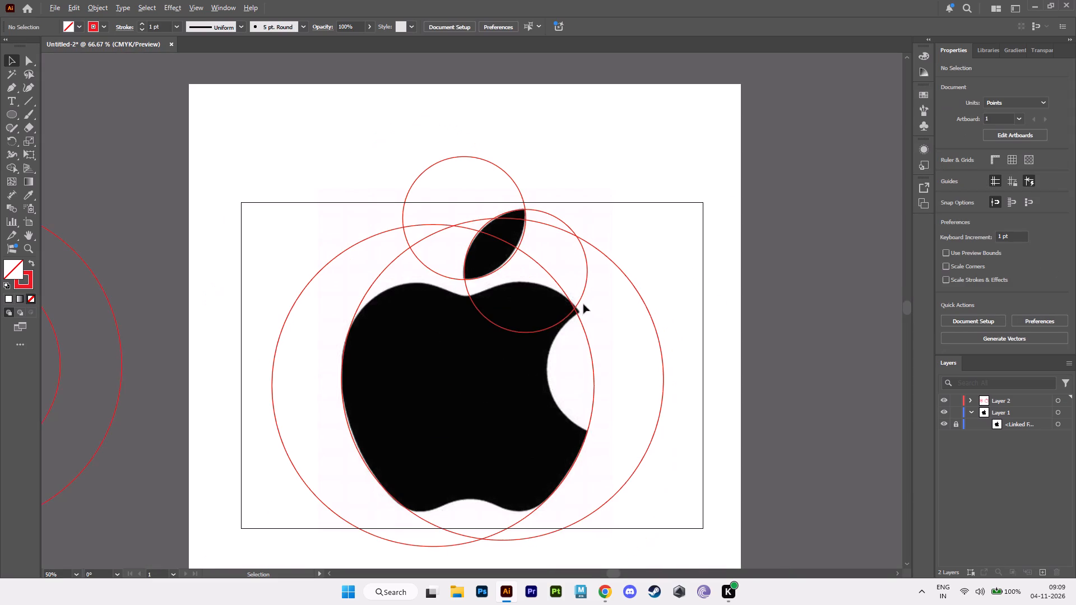
{"action": "middle_click_drag", "start_coordinate": [582, 308], "coordinate": [577, 281], "text": "alt"}
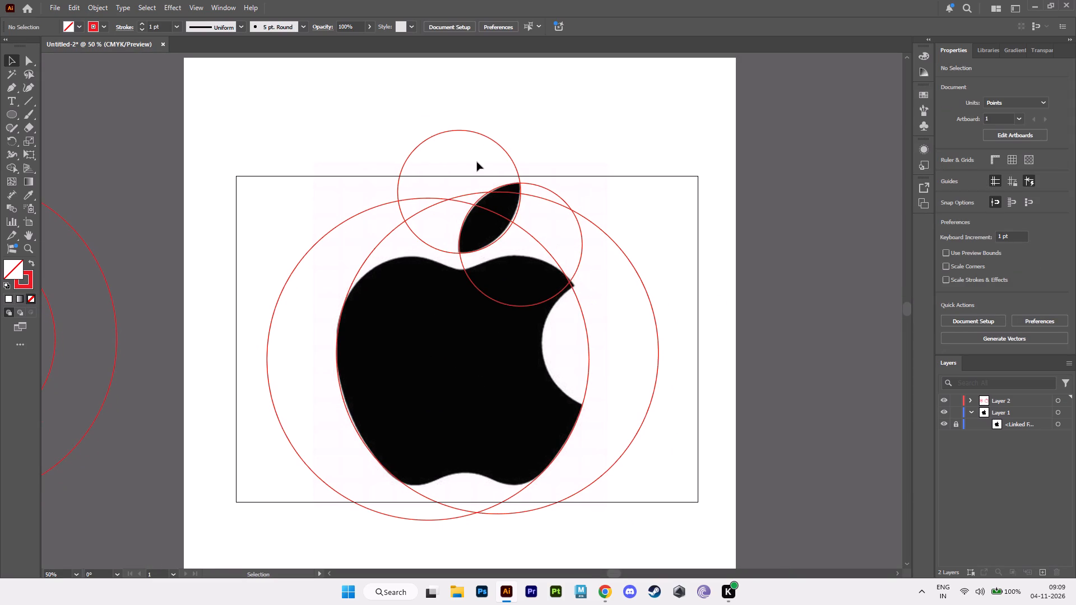
{"action": "left_click_drag", "start_coordinate": [498, 128], "coordinate": [481, 139]}
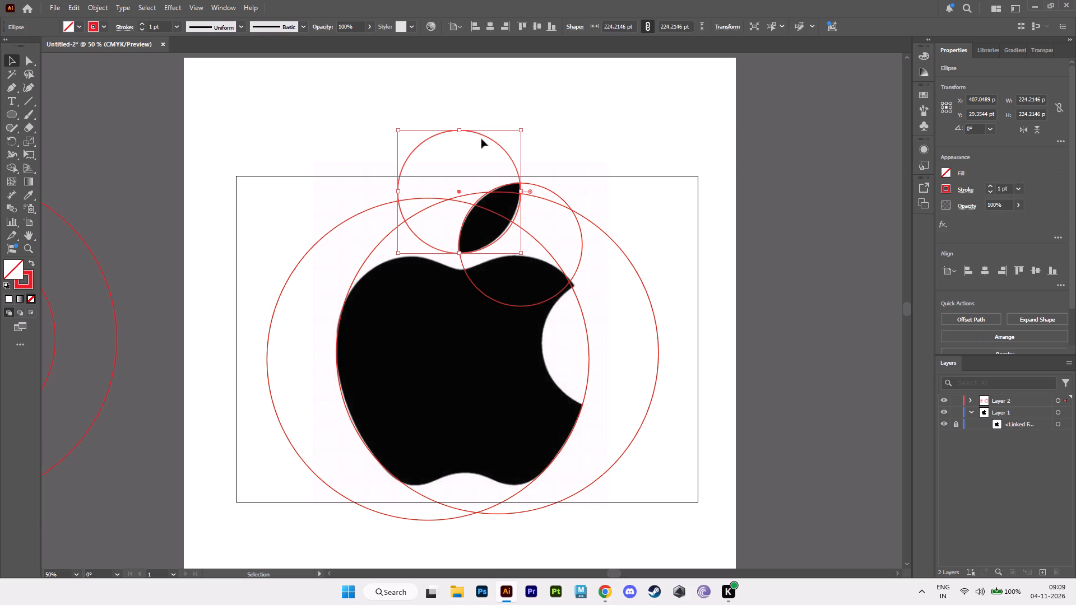
{"action": "key", "text": "Left"}
{"action": "key", "text": "Up"}
{"action": "key", "text": "Left"}
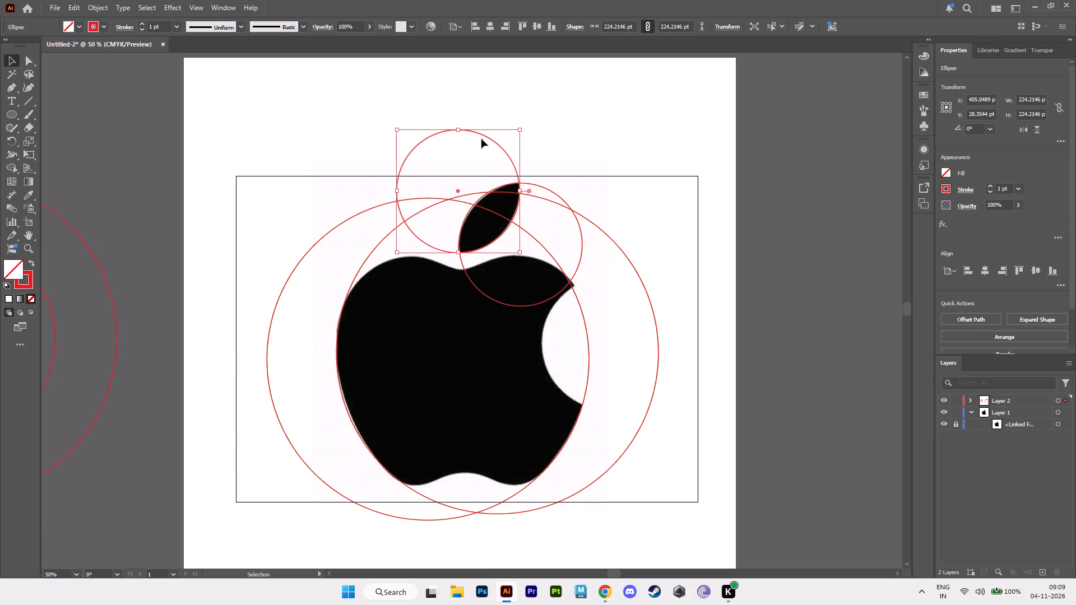
{"action": "left_click", "coordinate": [550, 127]}
Copy the leaf's upper-left-centred 224 pt circle onto the bite contour, centred at about X 673 pt, Y 300 pt.
{"action": "scroll", "coordinate": [550, 250], "scroll_direction": "up", "scroll_amount": 2, "text": "alt"}
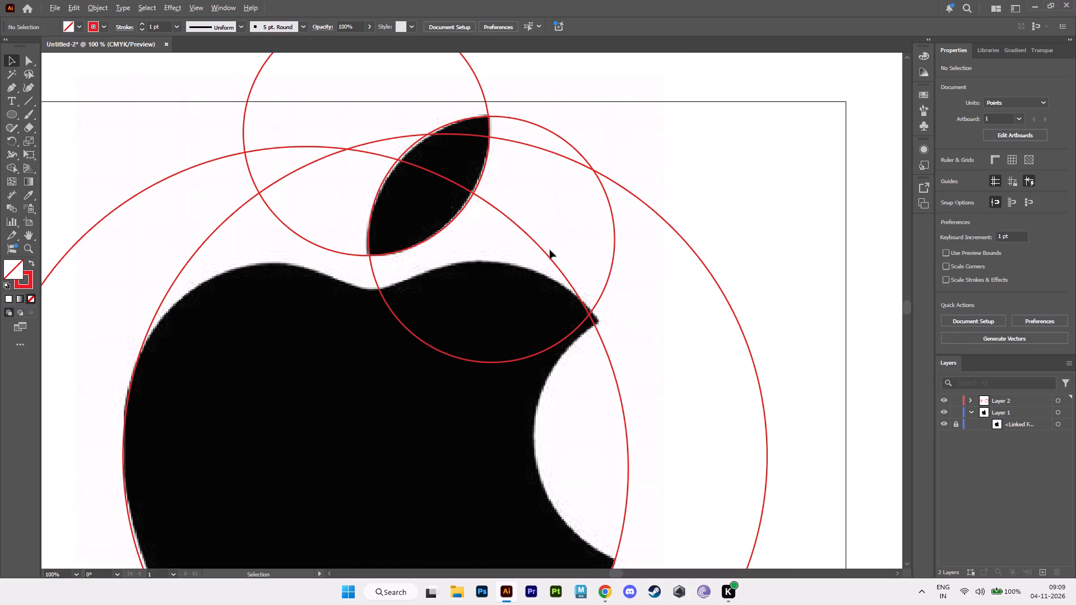
{"action": "scroll", "coordinate": [550, 250], "scroll_direction": "down", "scroll_amount": 2, "text": "alt"}
{"action": "middle_click_drag", "start_coordinate": [569, 280], "coordinate": [574, 241], "text": "alt"}
{"action": "scroll", "coordinate": [563, 274], "scroll_direction": "up", "scroll_amount": 2, "text": "alt"}
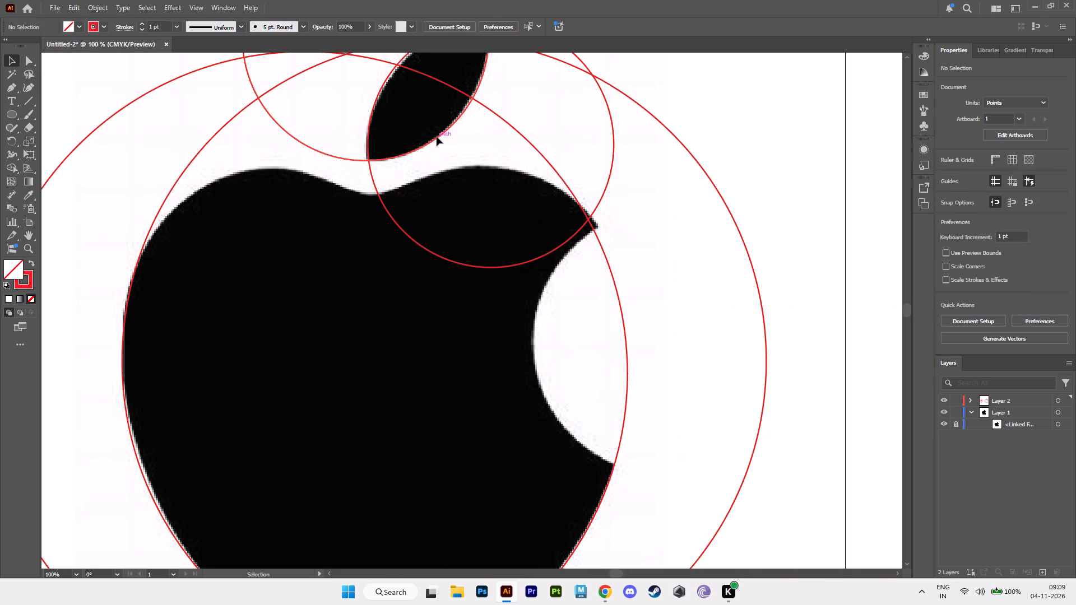
{"action": "left_click", "coordinate": [437, 137]}
{"action": "left_click_drag", "start_coordinate": [437, 137], "coordinate": [729, 438], "text": "alt"}
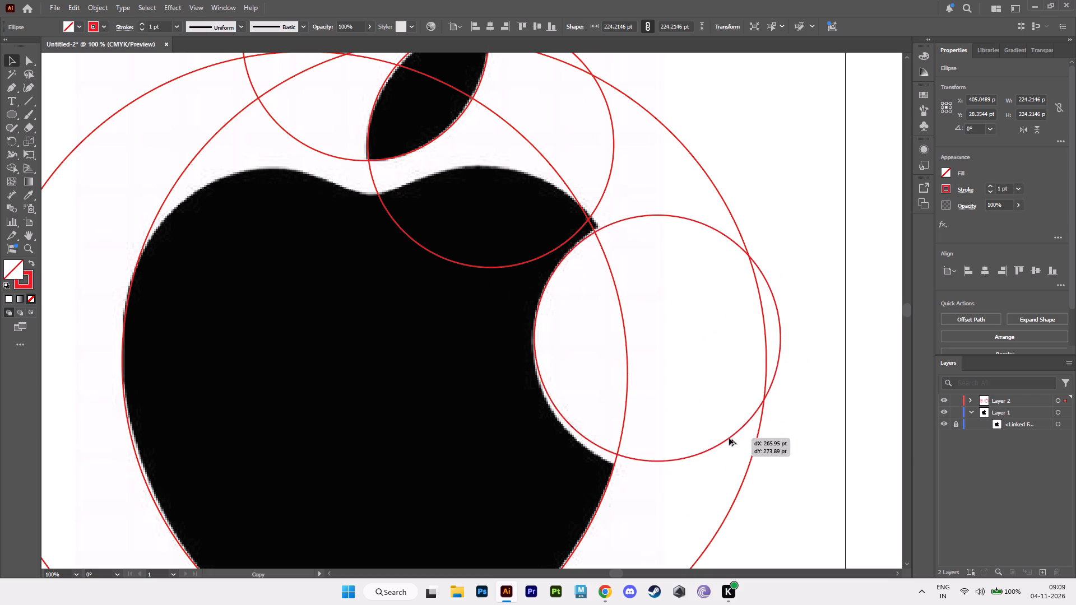
{"action": "left_click_drag", "start_coordinate": [729, 438], "coordinate": [731, 435], "text": "alt"}
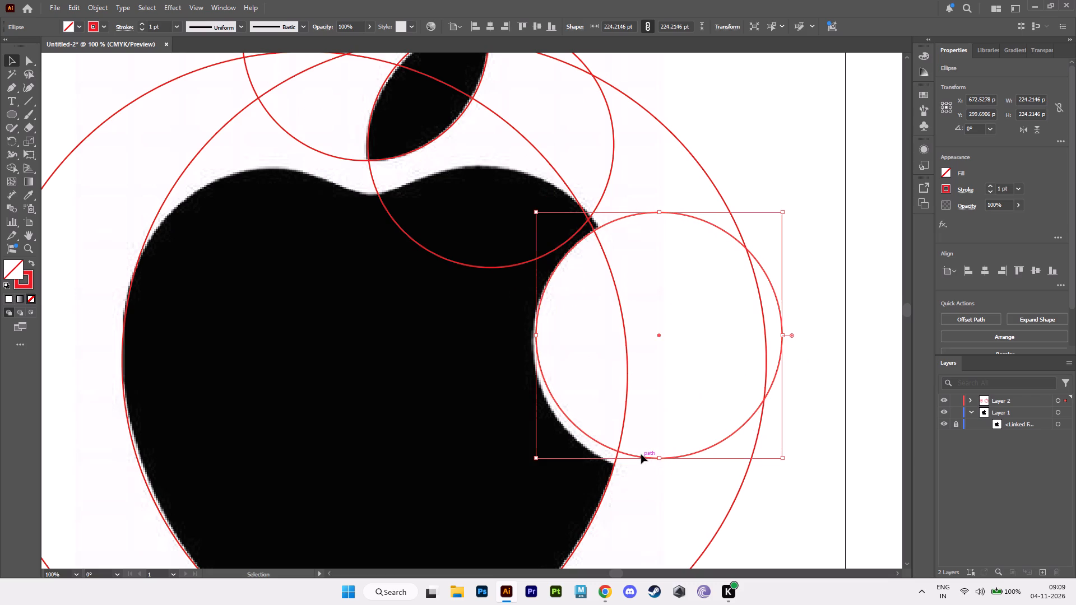
{"action": "scroll", "coordinate": [632, 350], "scroll_direction": "up", "scroll_amount": 1, "text": "alt"}
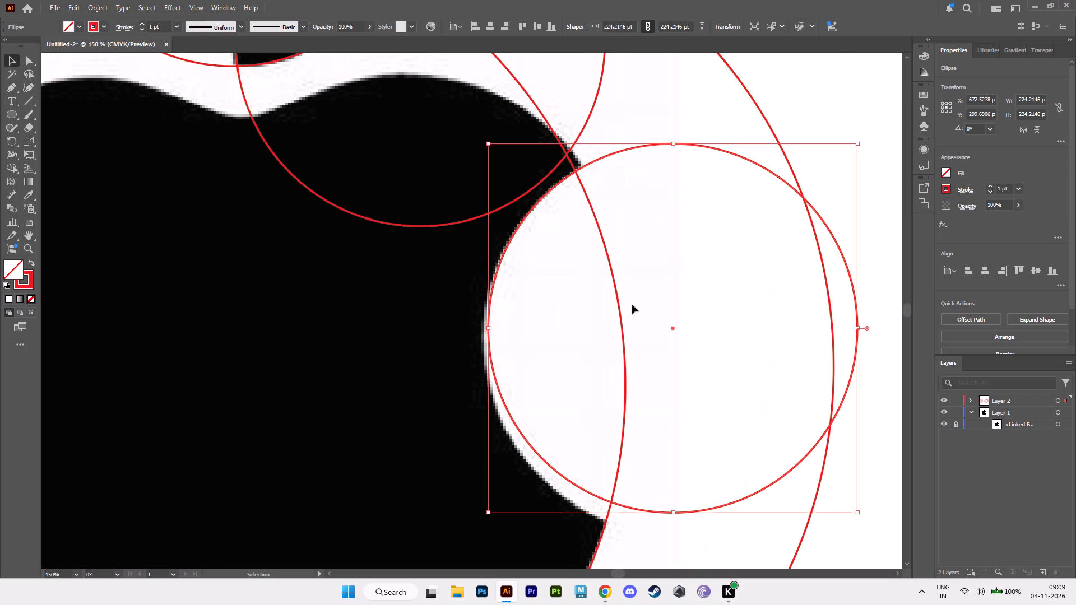
{"action": "scroll", "coordinate": [636, 263], "scroll_direction": "down", "scroll_amount": 2, "text": "alt"}
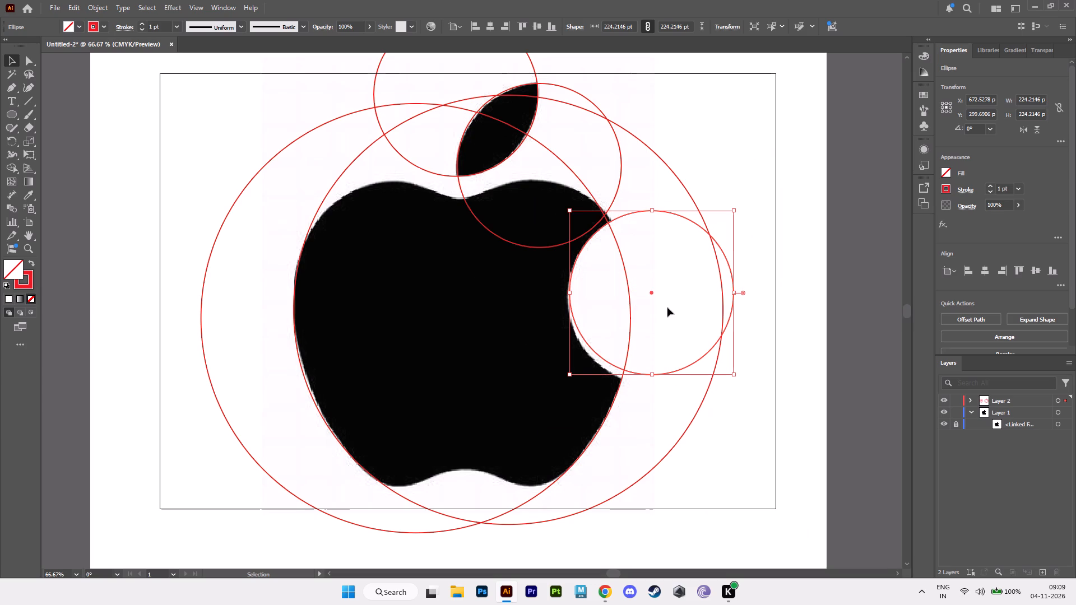
Move the 224 pt circle from the bite to the apple's top-right lobe, centred at about X 519 pt, Y 257 pt.
{"action": "left_click_drag", "start_coordinate": [651, 292], "coordinate": [537, 260]}
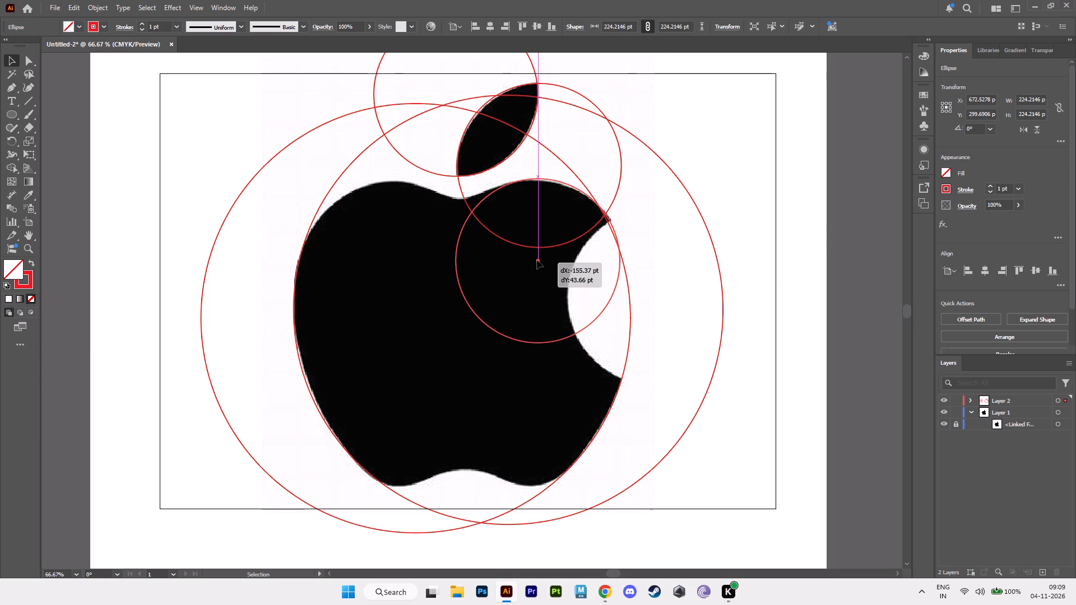
{"action": "left_click_drag", "start_coordinate": [537, 260], "coordinate": [539, 260]}
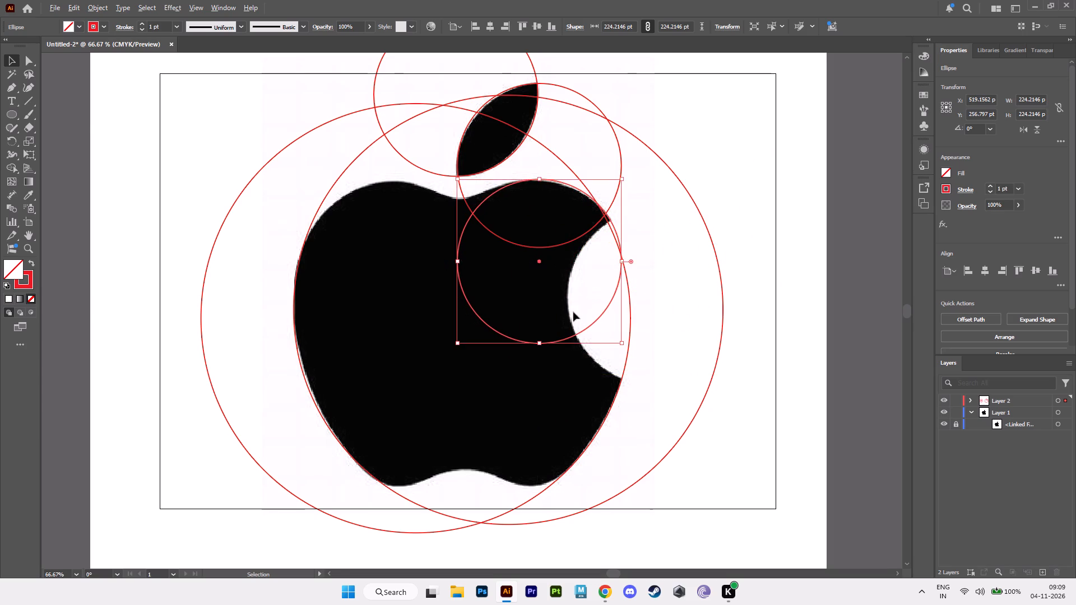
Fine-tune the 224 pt circle on the apple's top-right lobe, moving its centre to about X 521 pt, Y 259 pt.
{"action": "scroll", "coordinate": [576, 314], "scroll_direction": "up", "scroll_amount": 2, "text": "alt"}
{"action": "middle_click_drag", "start_coordinate": [602, 260], "coordinate": [594, 408], "text": "alt"}
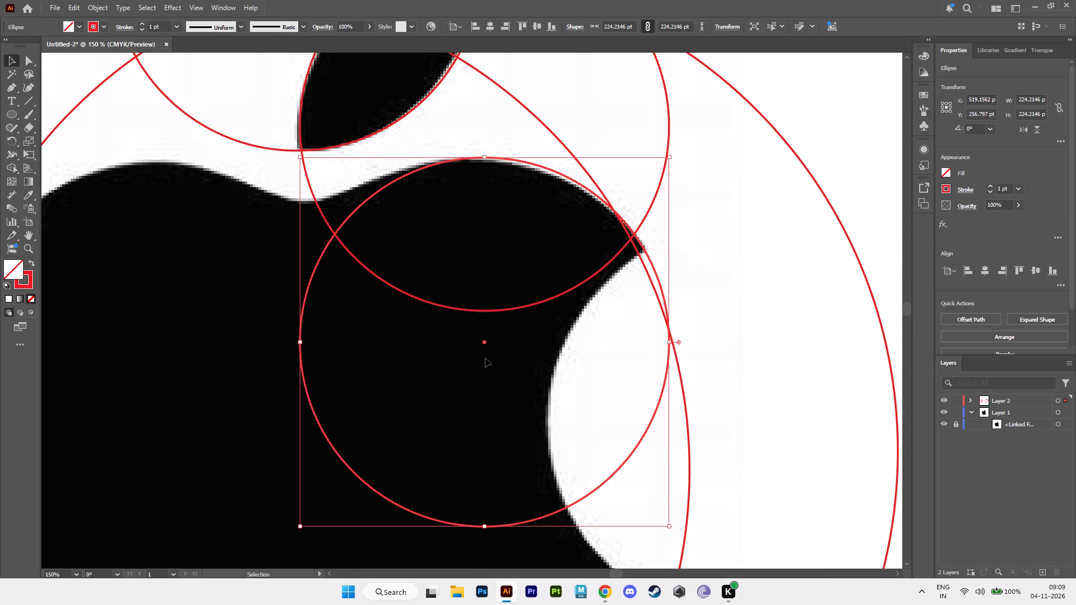
{"action": "left_click", "coordinate": [484, 343]}
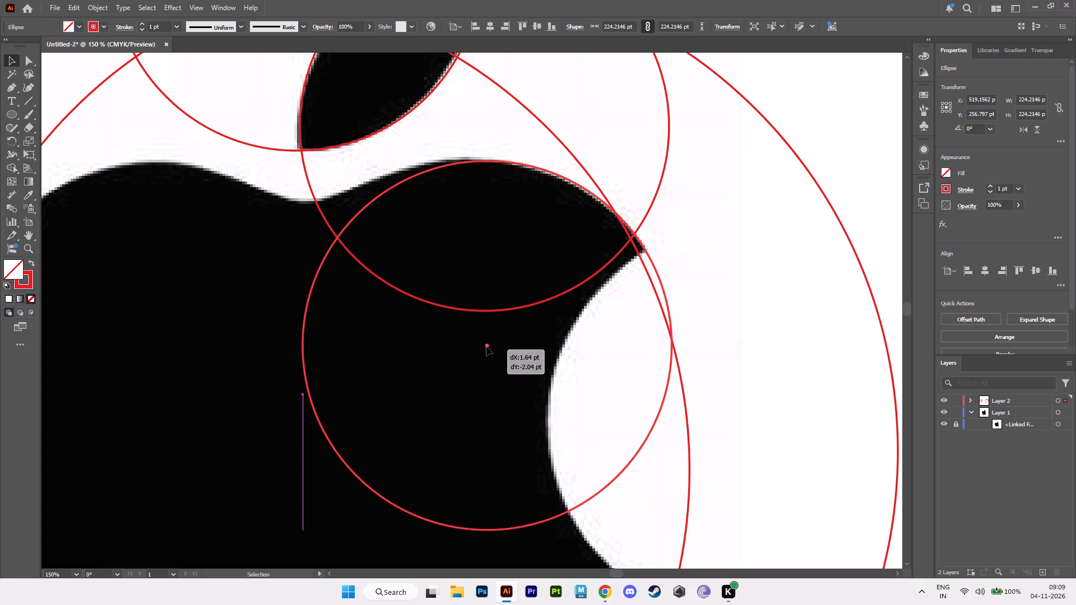
{"action": "scroll", "coordinate": [502, 353], "scroll_direction": "down", "scroll_amount": 2, "text": "alt"}
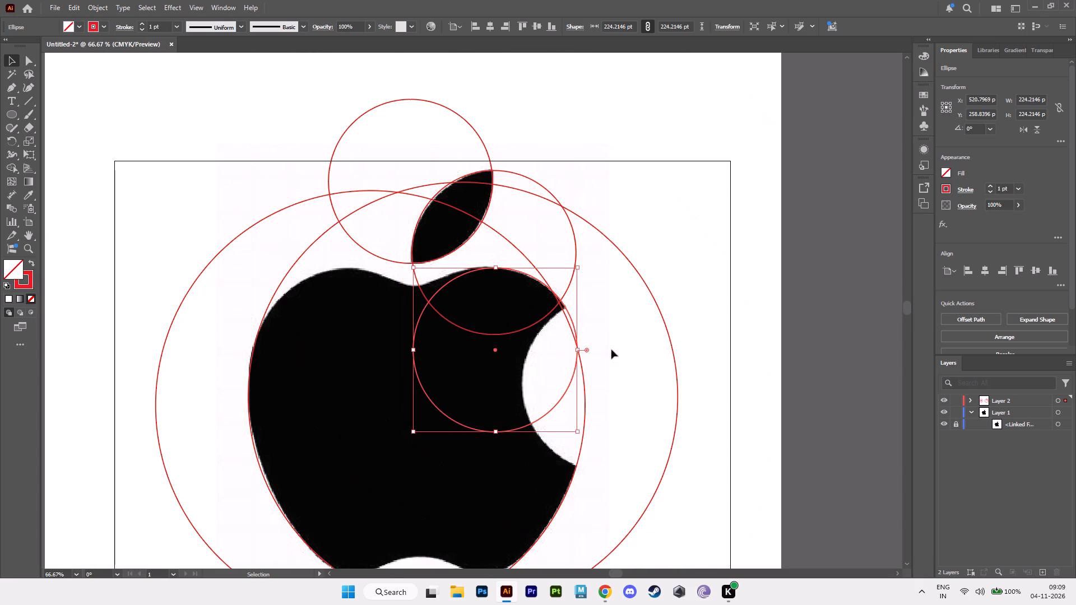
{"action": "left_click", "coordinate": [619, 317]}
Copy the top-right lobe's 224 pt circle horizontally onto the apple's top-left lobe, centred at about X 319 pt, Y 259 pt.
{"action": "scroll", "coordinate": [618, 317], "scroll_direction": "down", "scroll_amount": 1, "text": "alt"}
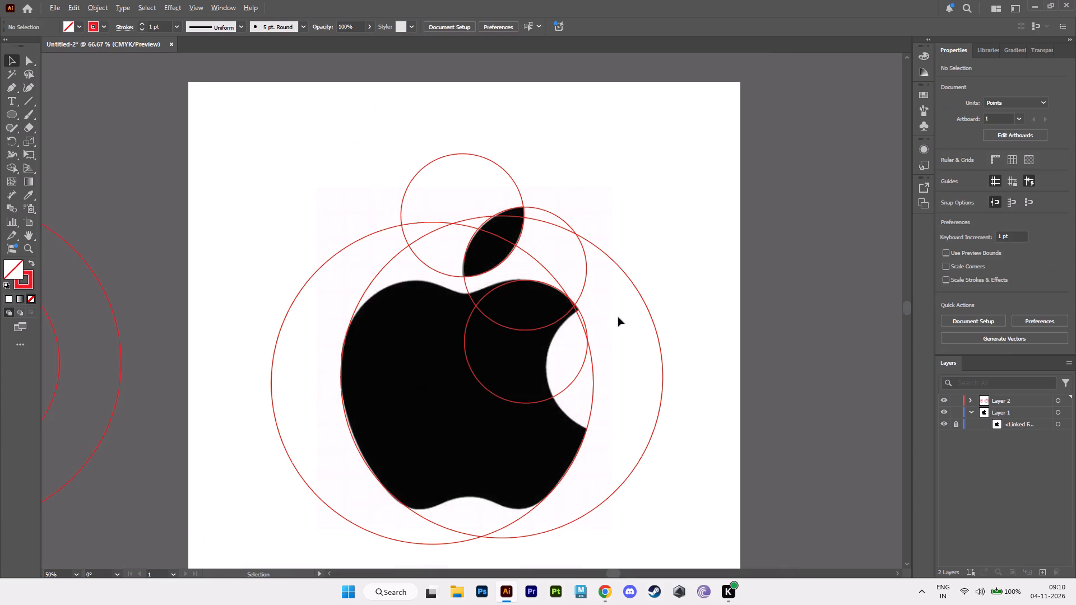
{"action": "middle_click_drag", "start_coordinate": [609, 352], "coordinate": [594, 326], "text": "alt"}
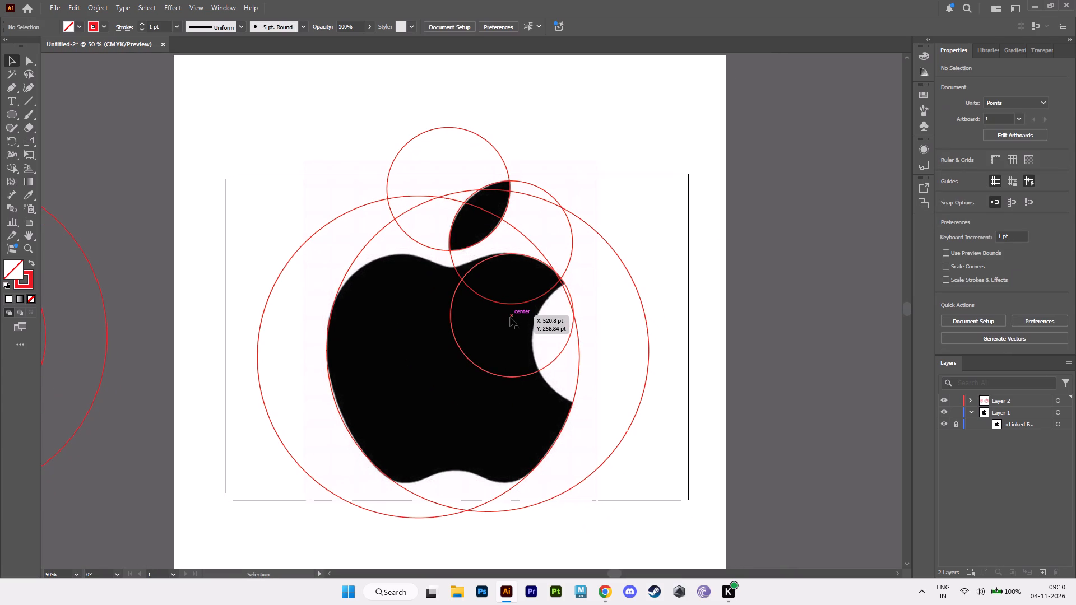
{"action": "left_click_drag", "start_coordinate": [511, 317], "coordinate": [401, 317], "text": "alt"}
{"action": "scroll", "coordinate": [399, 328], "scroll_direction": "up", "scroll_amount": 2, "text": "alt"}
{"action": "middle_click_drag", "start_coordinate": [415, 336], "coordinate": [523, 371], "text": "alt"}
{"action": "scroll", "coordinate": [523, 371], "scroll_direction": "up", "scroll_amount": 1, "text": "alt"}
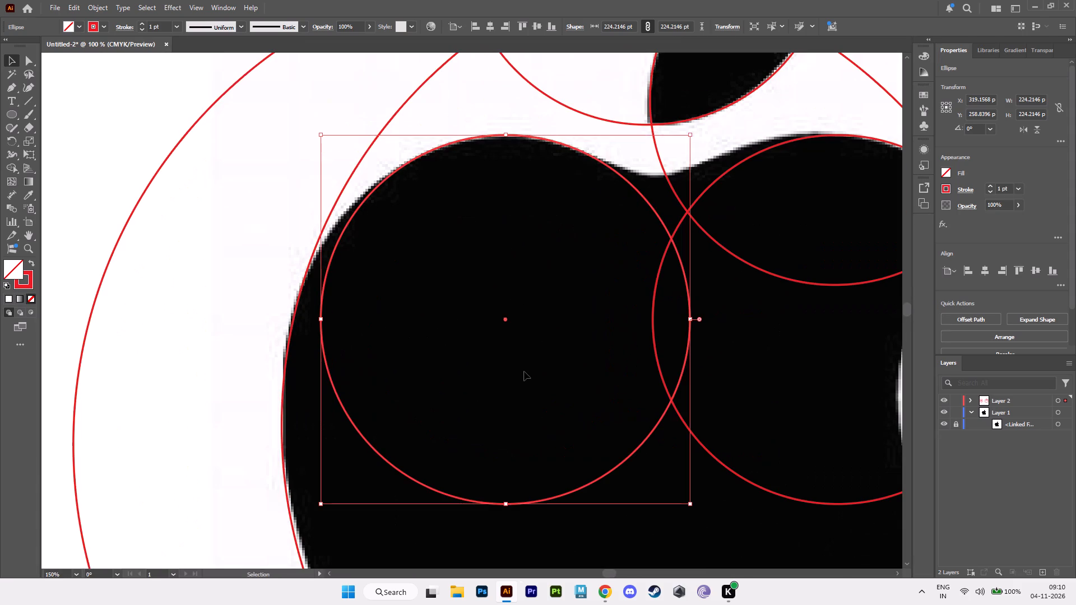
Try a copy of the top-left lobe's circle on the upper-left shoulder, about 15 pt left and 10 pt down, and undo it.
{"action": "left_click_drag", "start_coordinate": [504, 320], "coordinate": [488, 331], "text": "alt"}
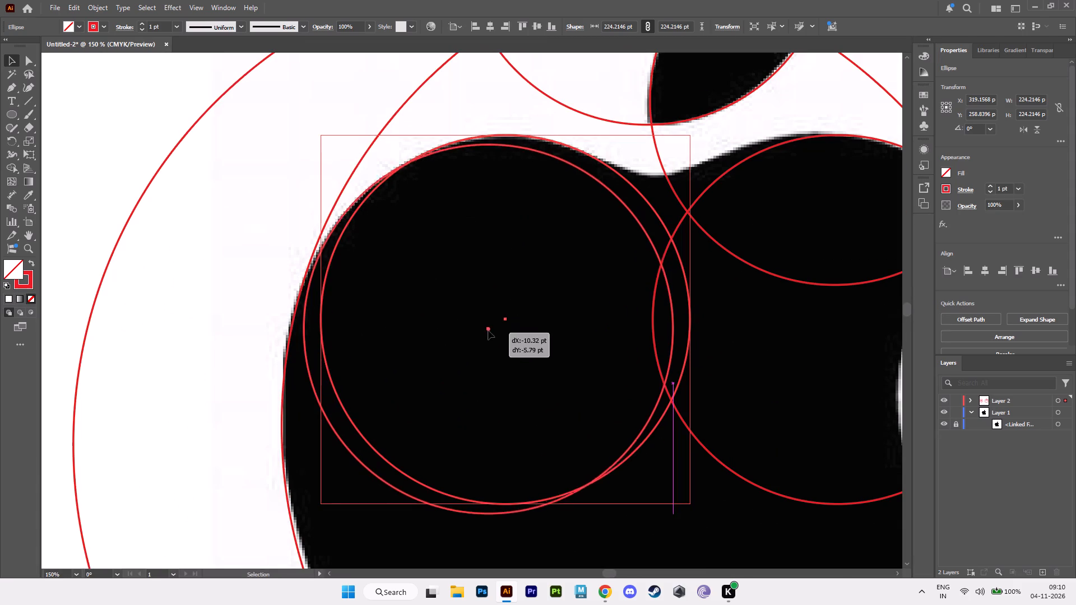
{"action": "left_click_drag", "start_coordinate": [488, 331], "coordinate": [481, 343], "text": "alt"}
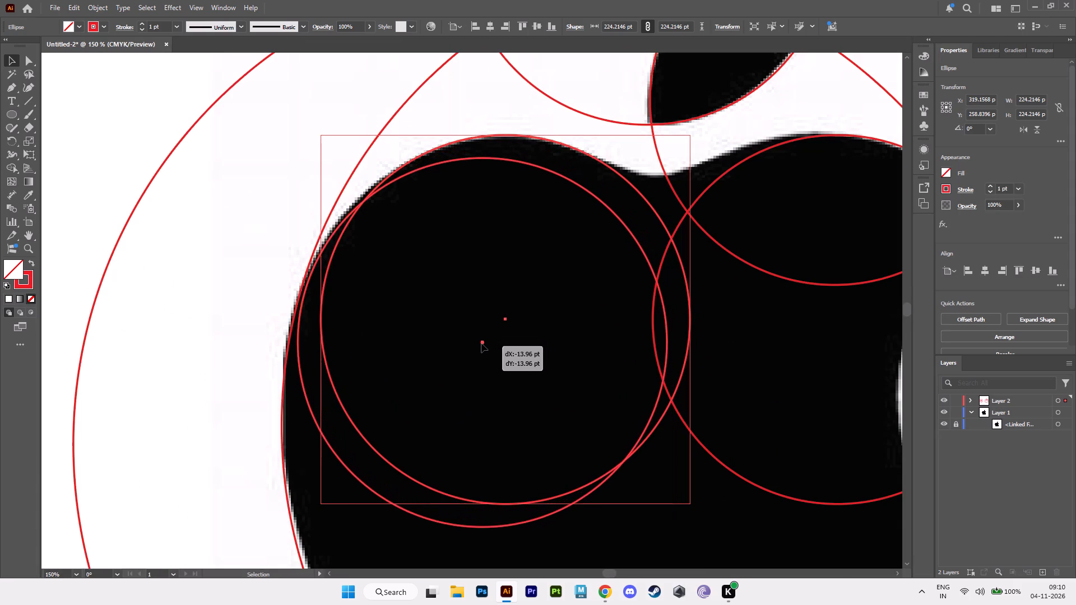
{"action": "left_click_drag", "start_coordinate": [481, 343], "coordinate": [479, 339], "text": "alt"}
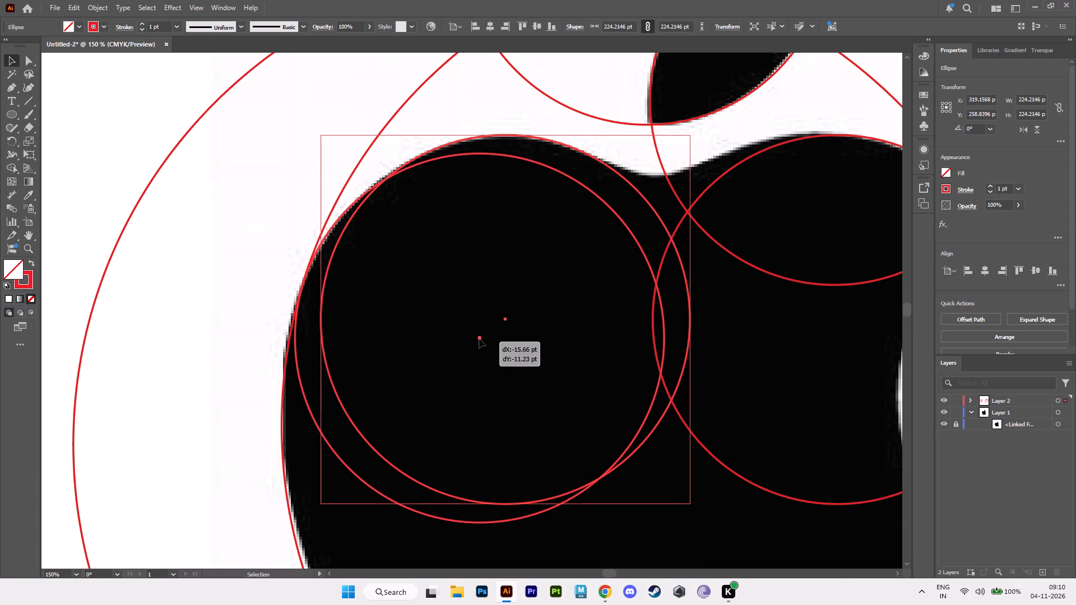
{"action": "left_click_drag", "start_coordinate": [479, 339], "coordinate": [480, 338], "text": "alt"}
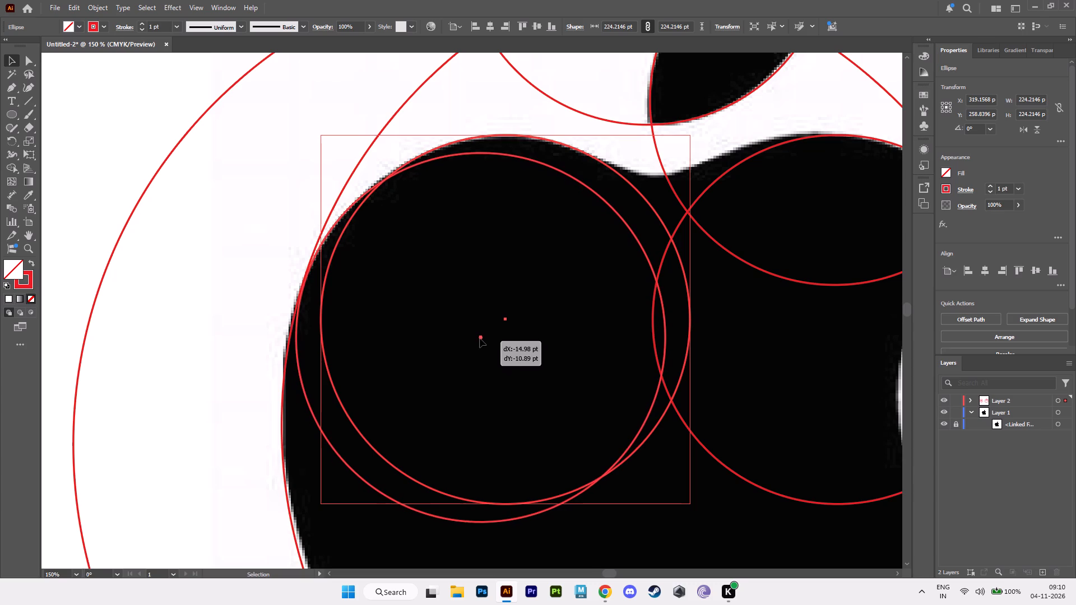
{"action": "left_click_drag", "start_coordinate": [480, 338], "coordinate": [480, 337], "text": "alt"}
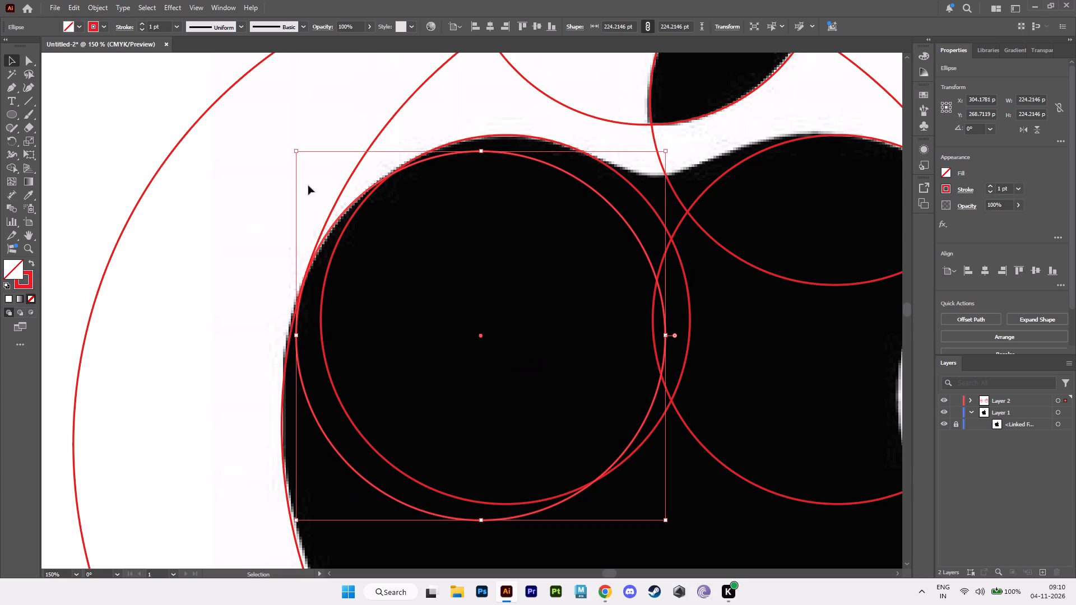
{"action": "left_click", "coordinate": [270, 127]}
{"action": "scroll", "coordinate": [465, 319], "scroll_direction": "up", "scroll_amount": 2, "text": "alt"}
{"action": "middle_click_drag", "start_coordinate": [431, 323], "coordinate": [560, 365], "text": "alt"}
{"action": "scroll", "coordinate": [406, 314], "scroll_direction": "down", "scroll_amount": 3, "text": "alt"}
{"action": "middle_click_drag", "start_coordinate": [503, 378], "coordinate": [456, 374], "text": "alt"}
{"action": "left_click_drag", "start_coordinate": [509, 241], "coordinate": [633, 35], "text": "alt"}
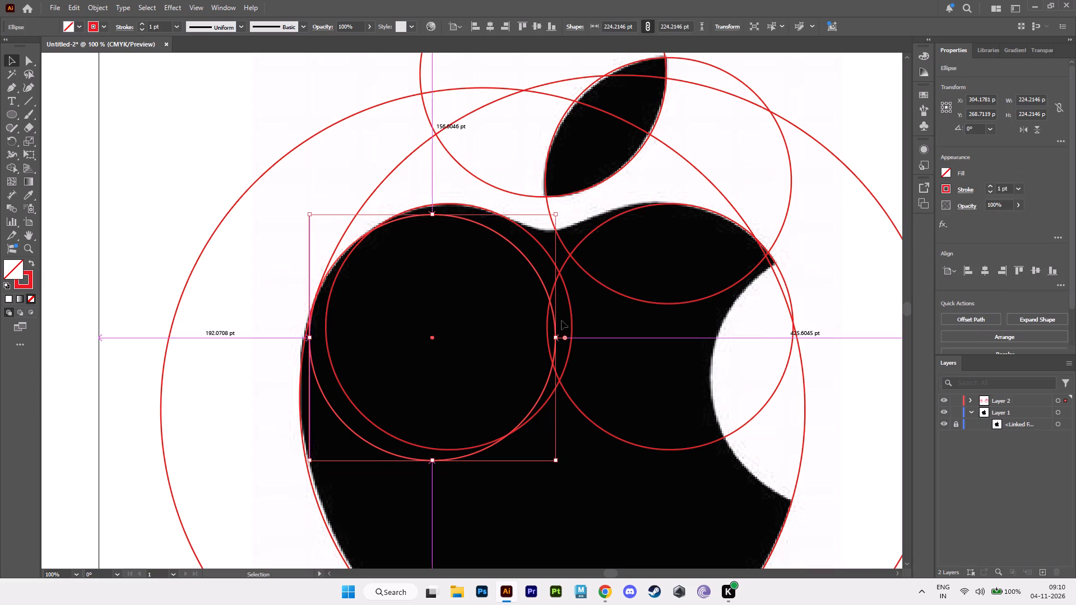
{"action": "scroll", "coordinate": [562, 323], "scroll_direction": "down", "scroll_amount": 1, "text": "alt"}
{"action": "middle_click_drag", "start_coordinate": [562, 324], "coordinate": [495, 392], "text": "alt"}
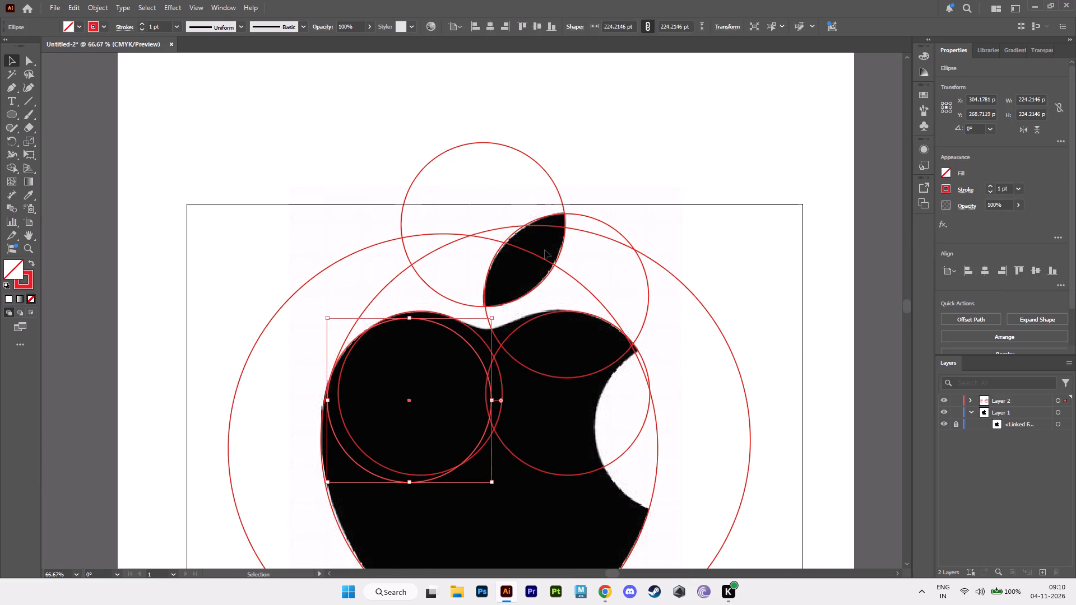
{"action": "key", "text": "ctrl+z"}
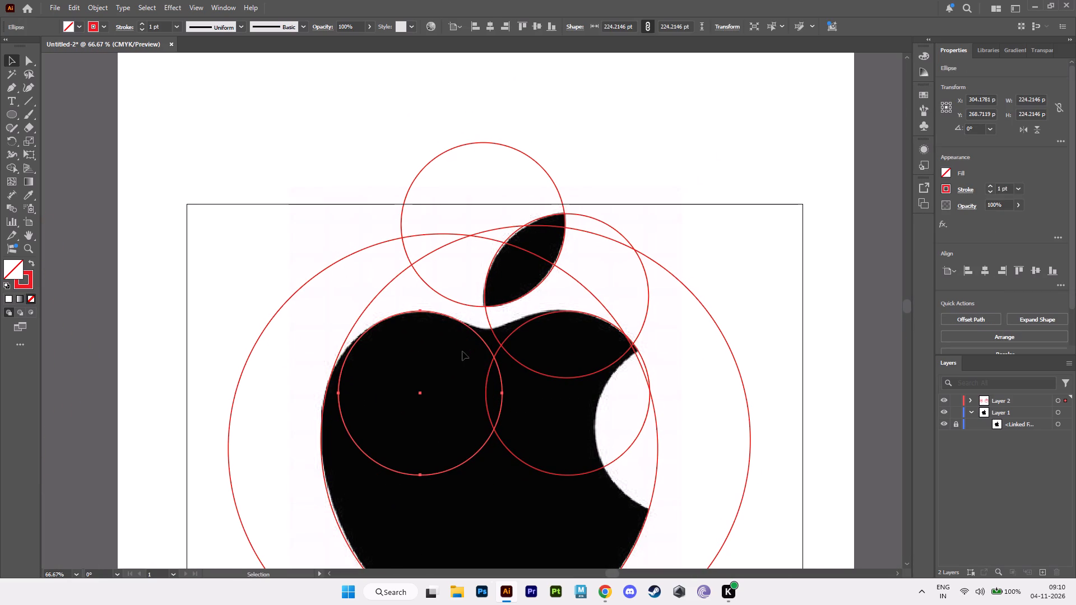
Copy the top-left lobe's 224 pt circle onto the apple's upper-left shoulder contour, centred at about X 304 pt, Y 270 pt.
{"action": "scroll", "coordinate": [466, 385], "scroll_direction": "up", "scroll_amount": 2, "text": "alt"}
{"action": "middle_click_drag", "start_coordinate": [439, 393], "coordinate": [663, 388], "text": "alt"}
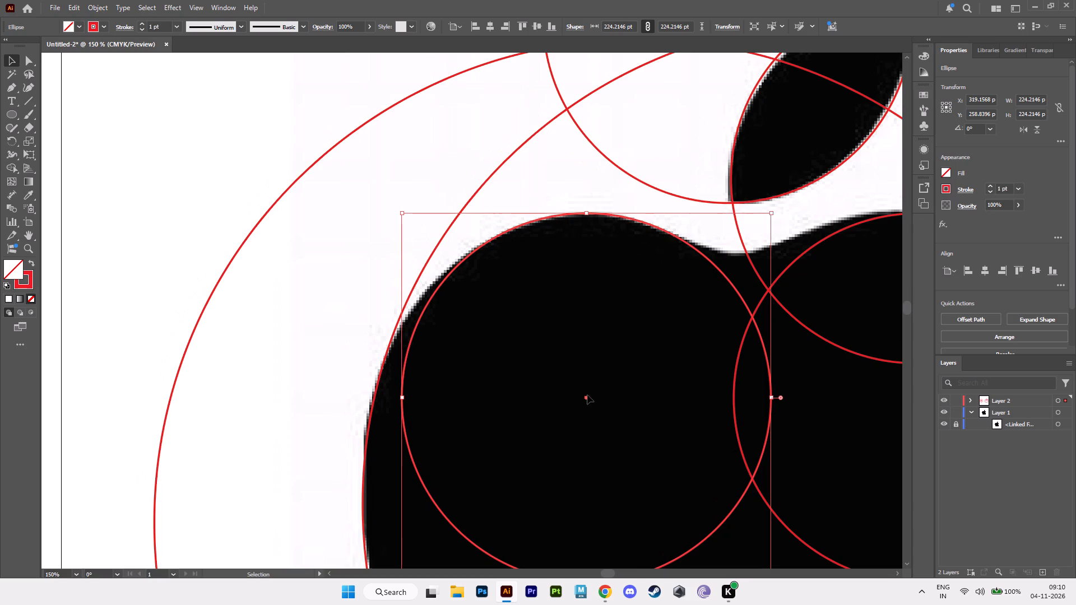
{"action": "left_click_drag", "start_coordinate": [587, 398], "coordinate": [549, 430], "text": "alt"}
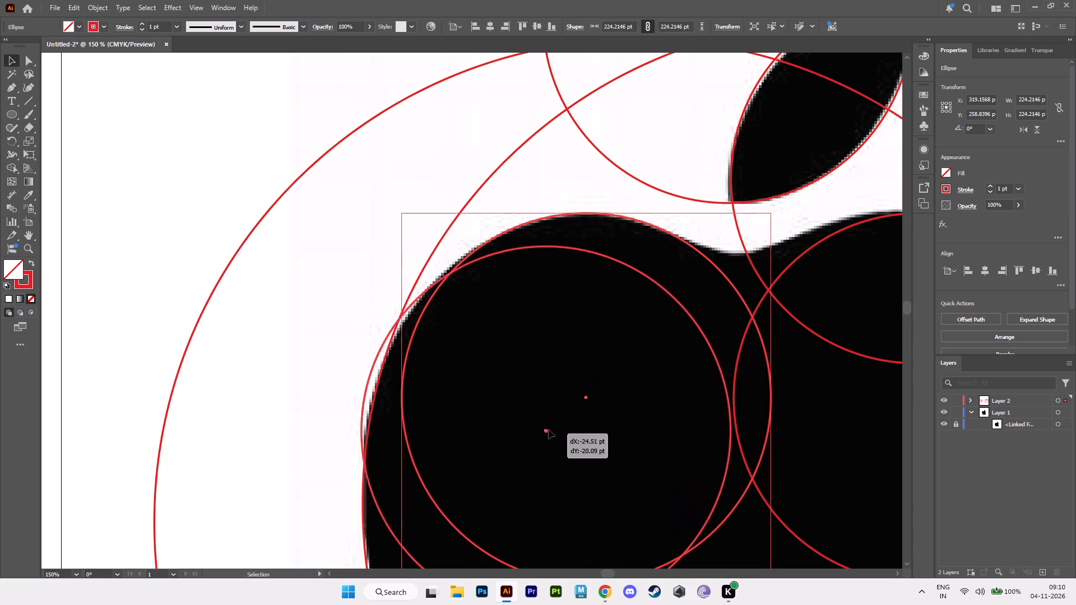
{"action": "left_click_drag", "start_coordinate": [549, 430], "coordinate": [562, 408], "text": "alt"}
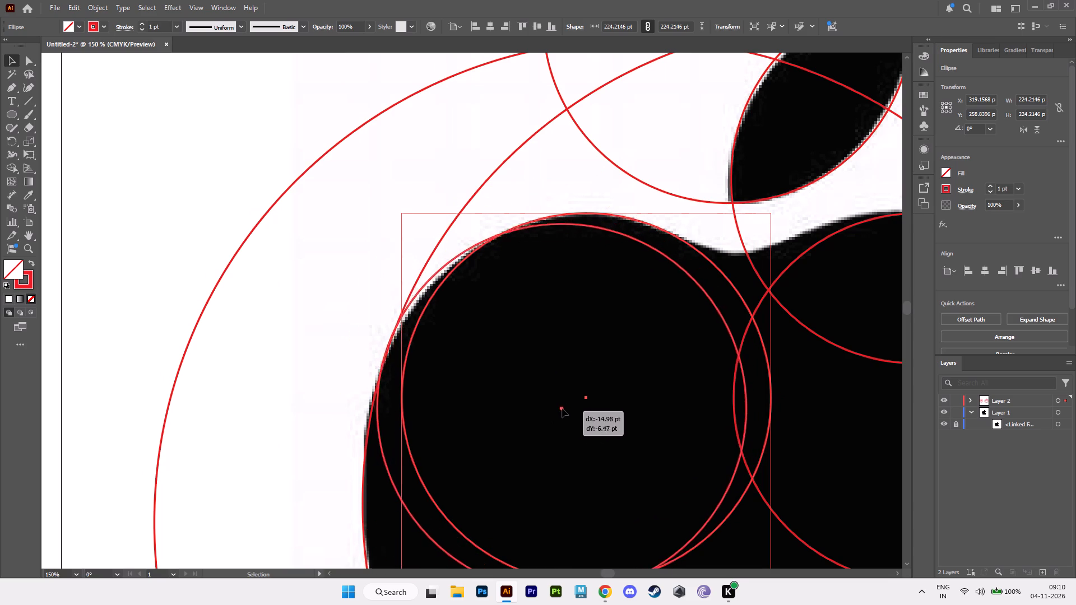
{"action": "left_click_drag", "start_coordinate": [562, 408], "coordinate": [561, 417], "text": "alt"}
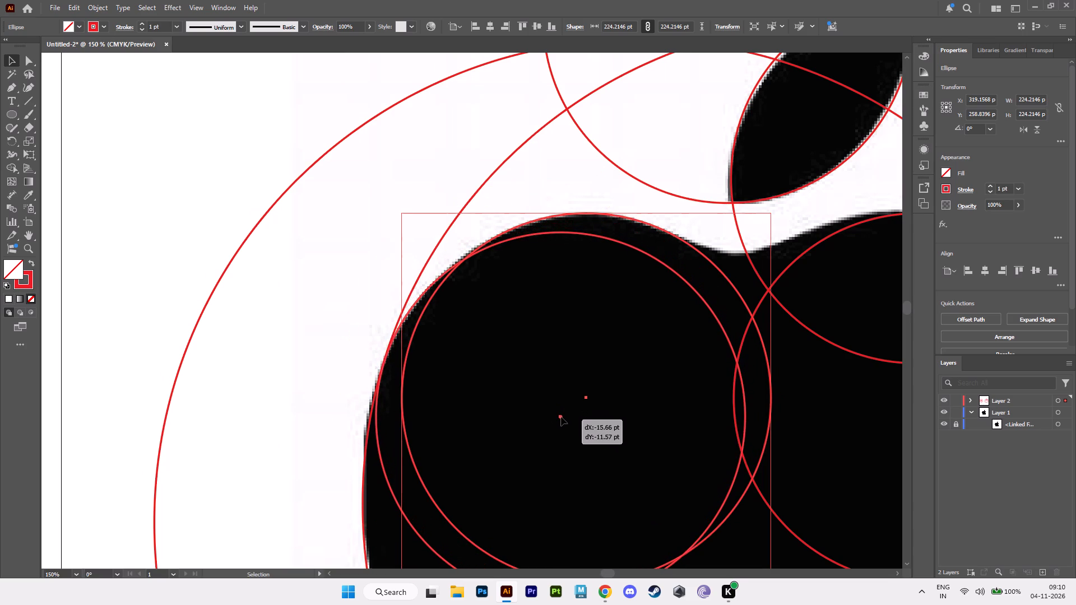
{"action": "left_click_drag", "start_coordinate": [561, 417], "coordinate": [561, 416], "text": "alt"}
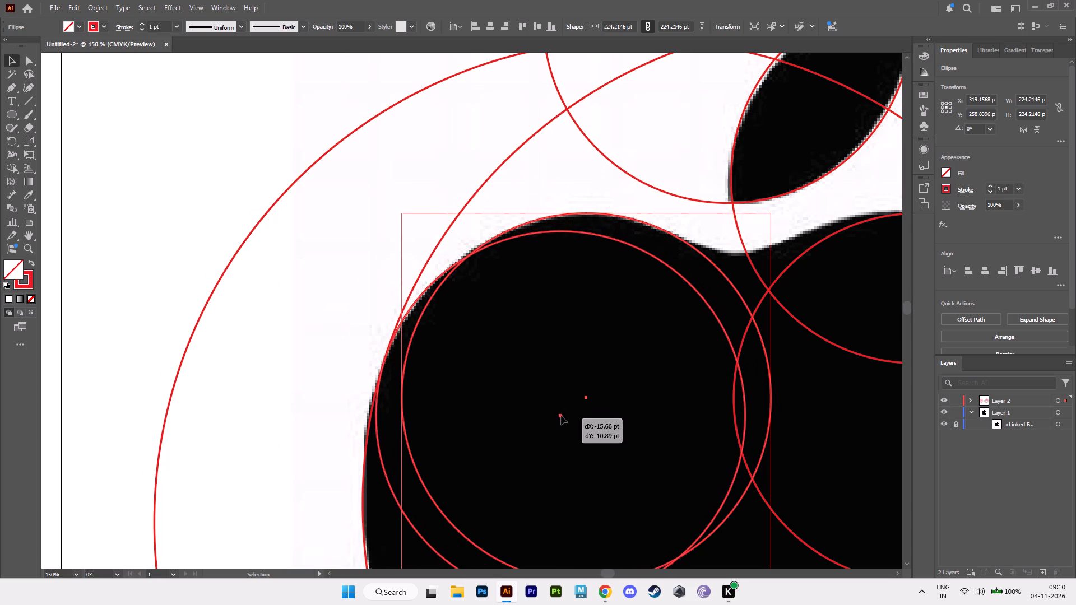
{"action": "left_click_drag", "start_coordinate": [561, 416], "coordinate": [562, 416], "text": "alt"}
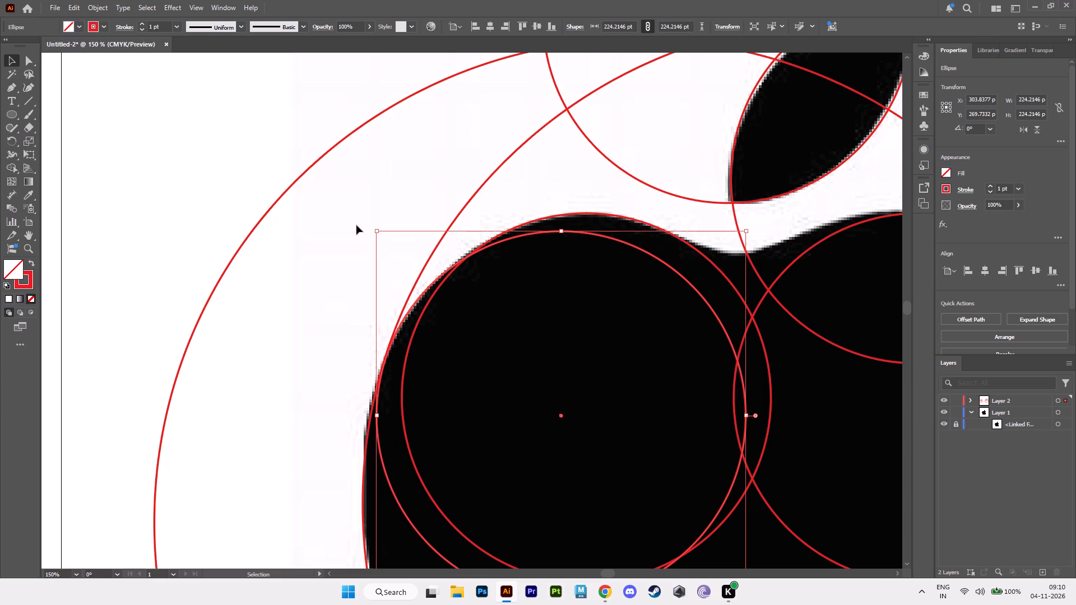
{"action": "left_click", "coordinate": [356, 226]}
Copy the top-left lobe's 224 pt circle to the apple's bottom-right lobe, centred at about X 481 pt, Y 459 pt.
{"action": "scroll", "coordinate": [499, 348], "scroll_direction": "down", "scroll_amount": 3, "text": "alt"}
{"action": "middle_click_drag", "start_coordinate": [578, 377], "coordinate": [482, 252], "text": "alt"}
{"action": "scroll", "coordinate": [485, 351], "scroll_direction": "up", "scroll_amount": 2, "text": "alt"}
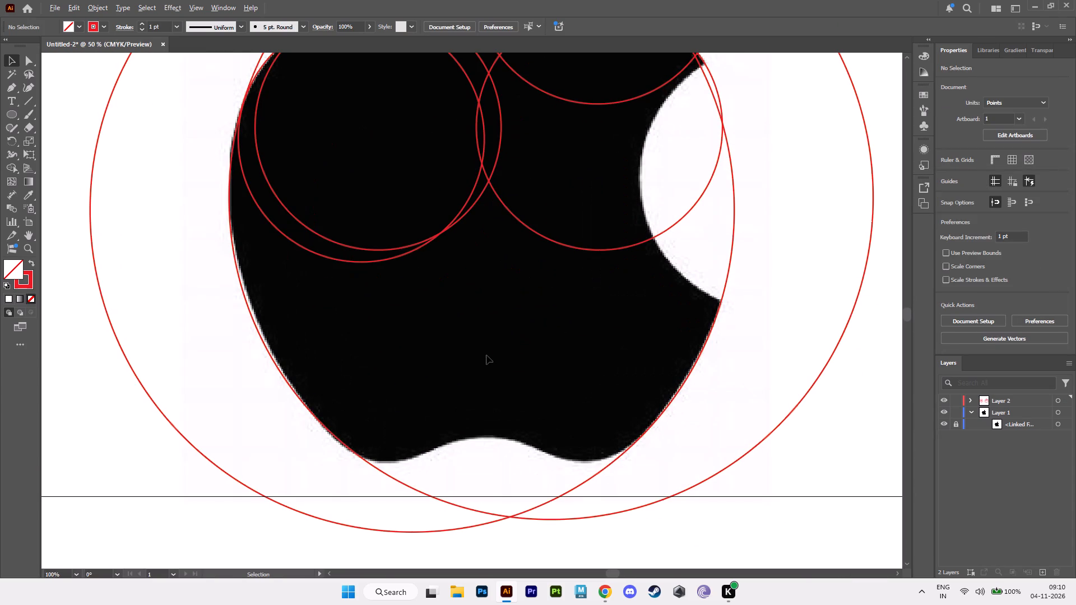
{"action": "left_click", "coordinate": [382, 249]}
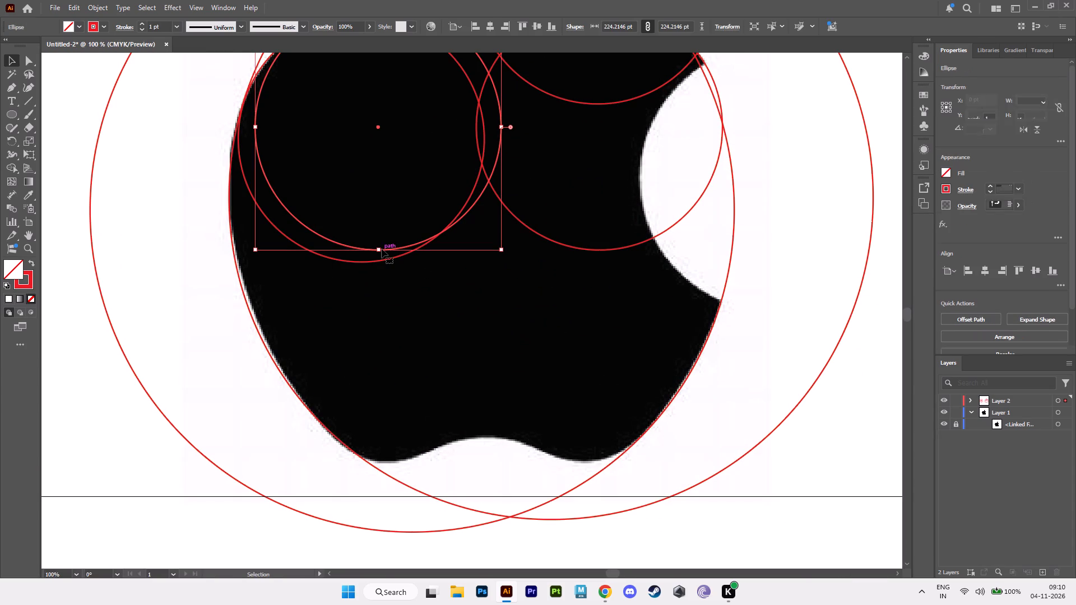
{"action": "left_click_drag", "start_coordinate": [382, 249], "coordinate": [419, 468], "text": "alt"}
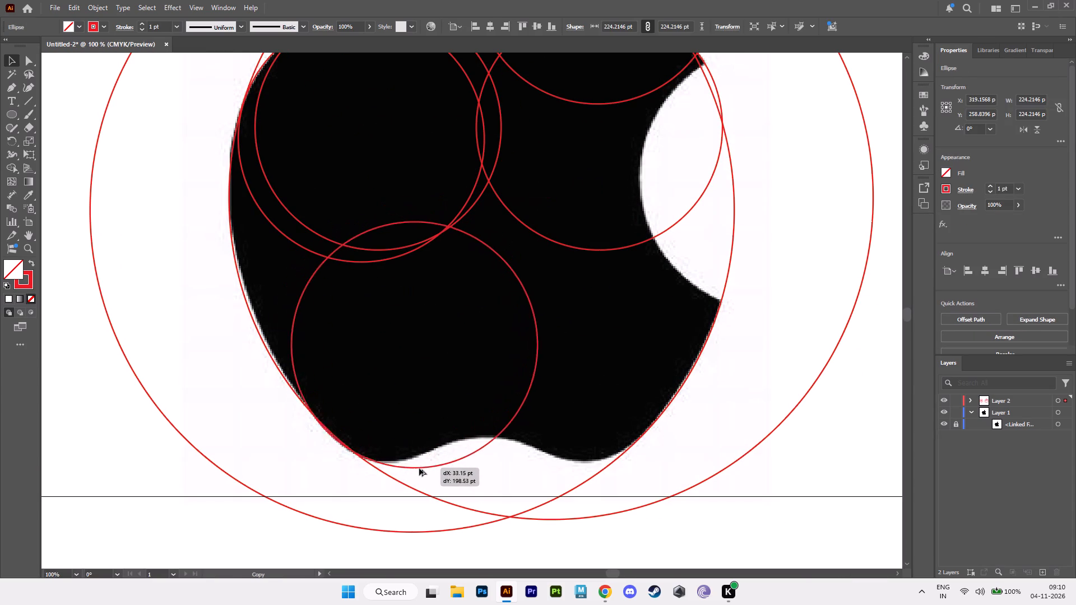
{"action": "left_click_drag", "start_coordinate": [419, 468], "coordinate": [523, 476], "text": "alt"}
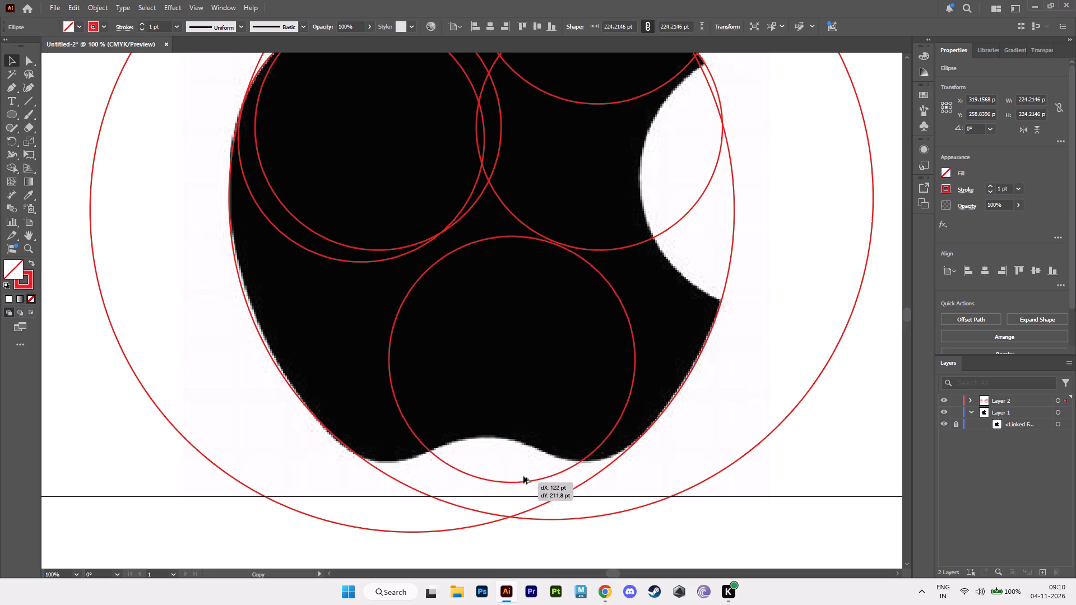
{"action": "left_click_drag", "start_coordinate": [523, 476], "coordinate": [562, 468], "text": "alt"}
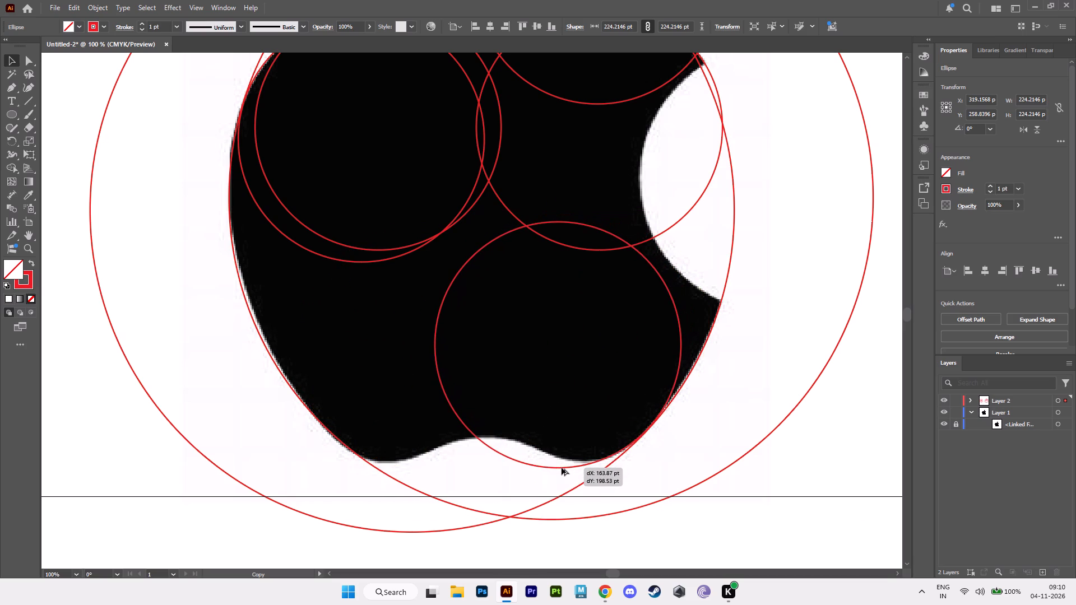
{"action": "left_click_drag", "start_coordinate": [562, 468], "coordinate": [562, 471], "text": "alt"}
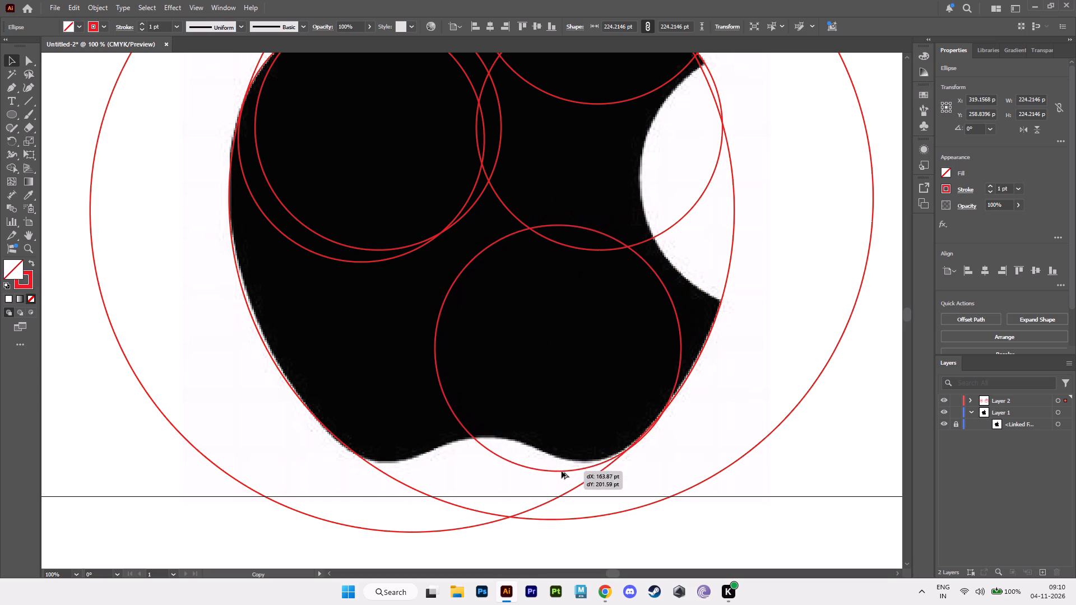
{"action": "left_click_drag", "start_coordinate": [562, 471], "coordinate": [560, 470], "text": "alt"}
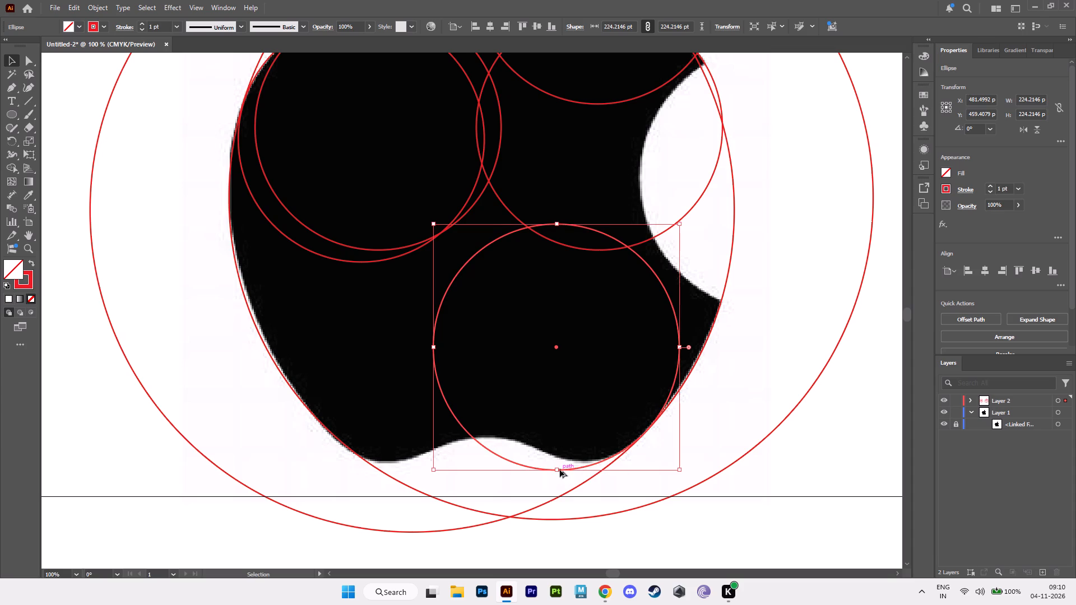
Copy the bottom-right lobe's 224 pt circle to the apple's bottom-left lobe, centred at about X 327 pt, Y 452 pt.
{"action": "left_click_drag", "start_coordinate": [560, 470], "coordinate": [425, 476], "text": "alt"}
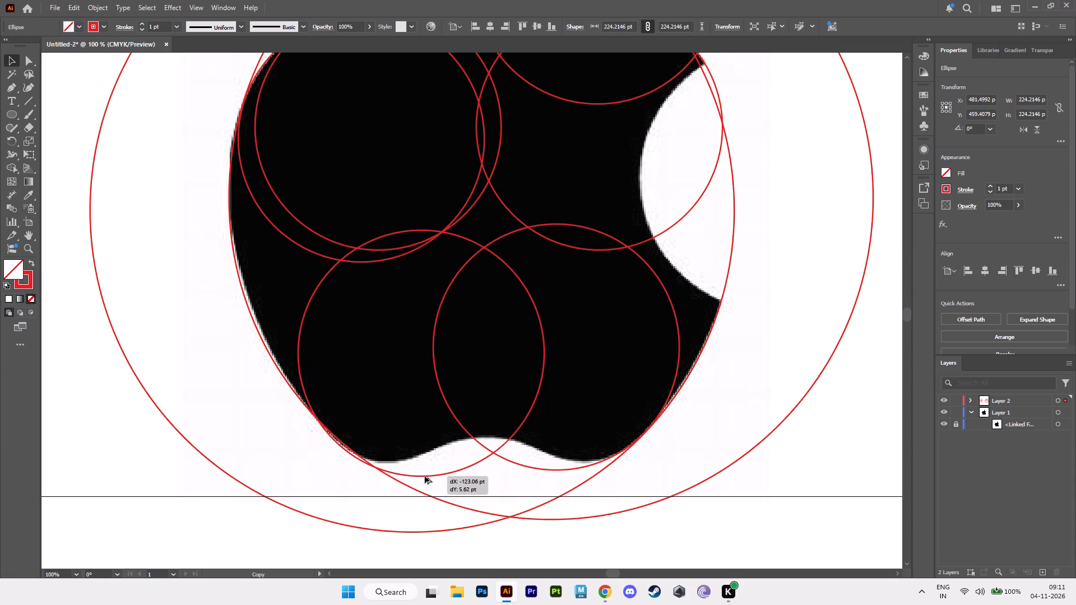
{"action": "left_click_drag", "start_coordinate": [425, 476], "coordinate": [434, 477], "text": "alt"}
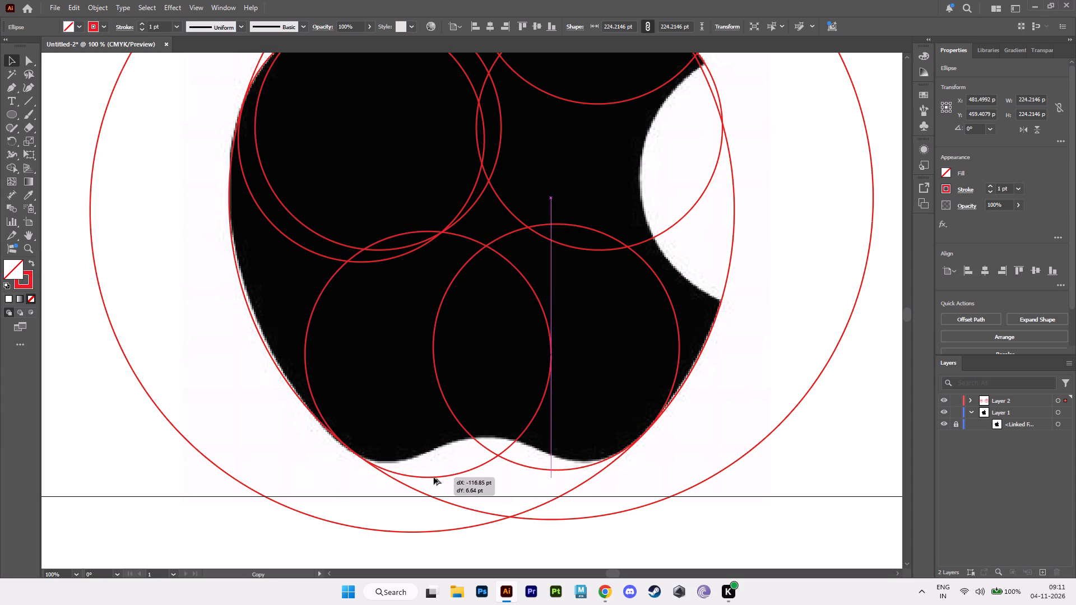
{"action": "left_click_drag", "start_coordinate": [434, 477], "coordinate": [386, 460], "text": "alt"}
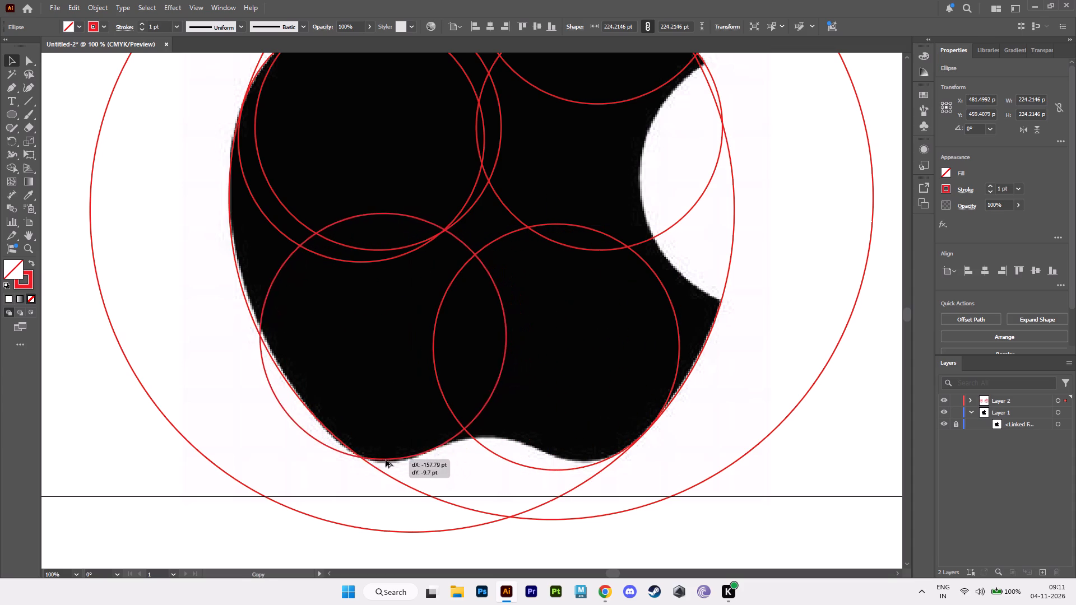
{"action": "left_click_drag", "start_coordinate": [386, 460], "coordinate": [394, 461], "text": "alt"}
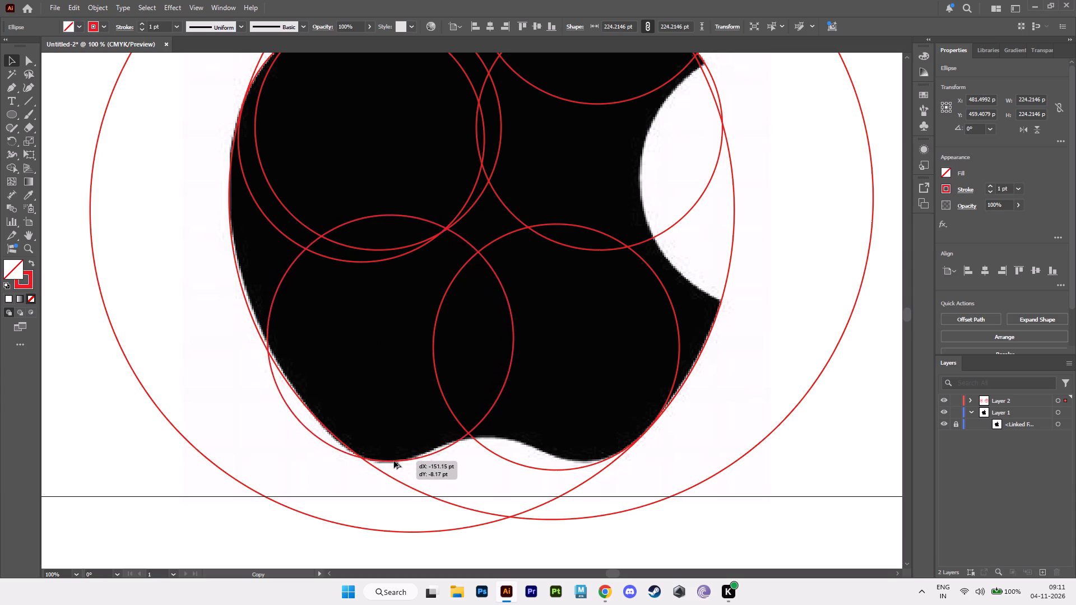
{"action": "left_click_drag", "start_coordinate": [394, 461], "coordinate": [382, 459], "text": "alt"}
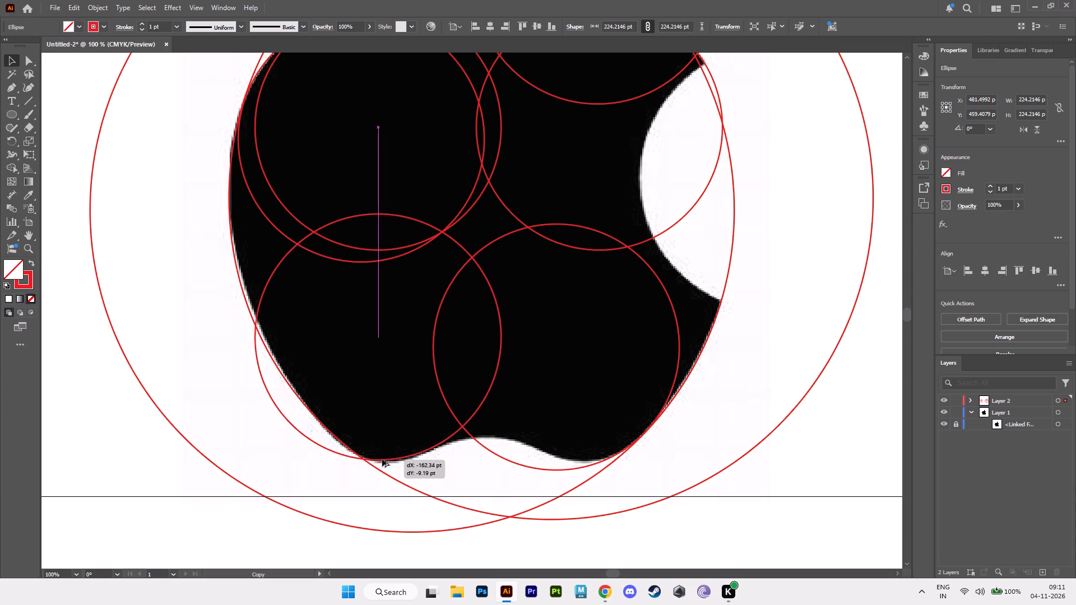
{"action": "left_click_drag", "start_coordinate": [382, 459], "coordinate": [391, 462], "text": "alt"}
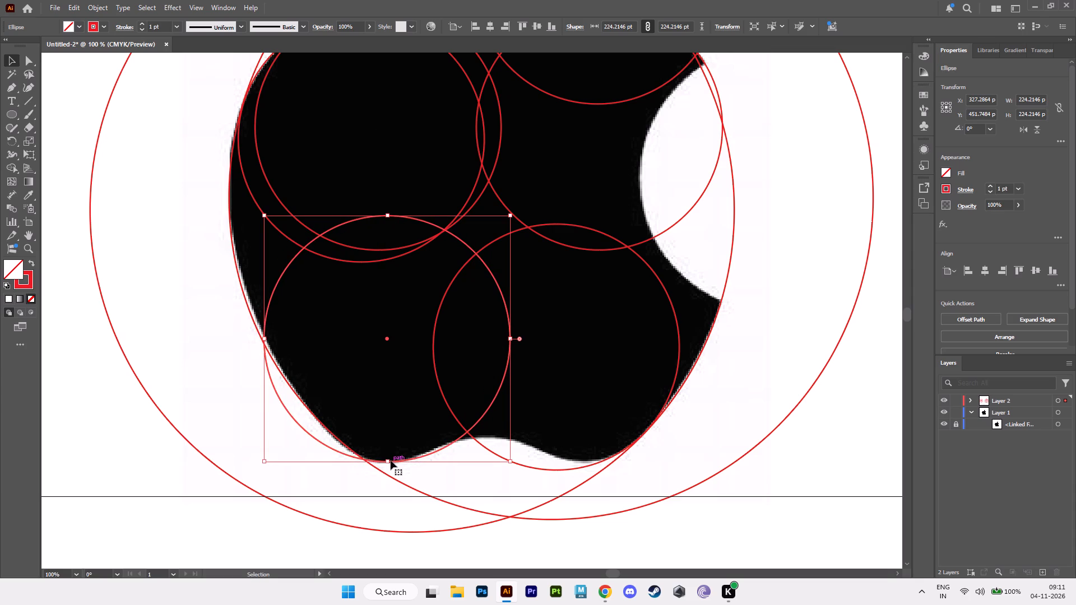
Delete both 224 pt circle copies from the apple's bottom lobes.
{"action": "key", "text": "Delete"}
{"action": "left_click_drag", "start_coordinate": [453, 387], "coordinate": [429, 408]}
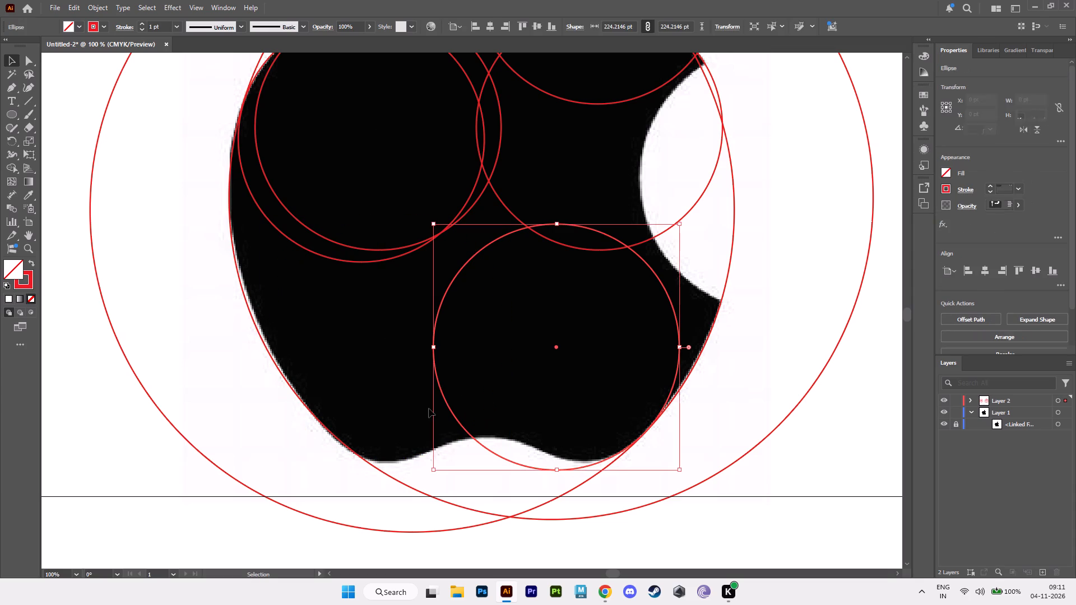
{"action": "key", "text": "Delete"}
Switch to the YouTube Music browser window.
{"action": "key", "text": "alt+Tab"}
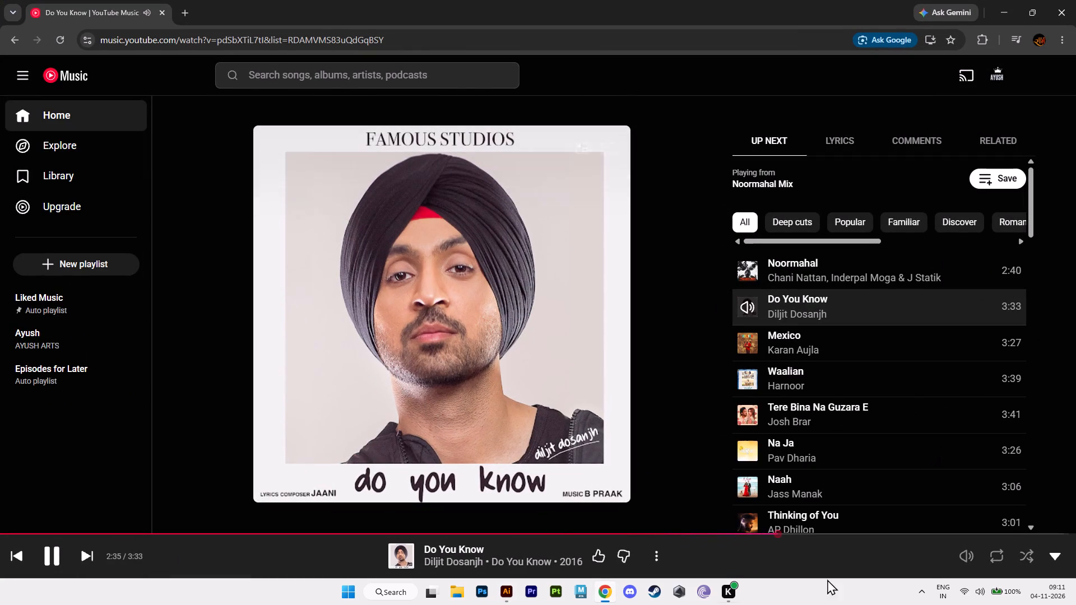
Play Deewane (feat. Bir) by Navaan Sandhu from the music home page and adjust the playback volume.
{"action": "left_click", "coordinate": [76, 77]}
{"action": "left_click_drag", "start_coordinate": [924, 556], "coordinate": [919, 555]}
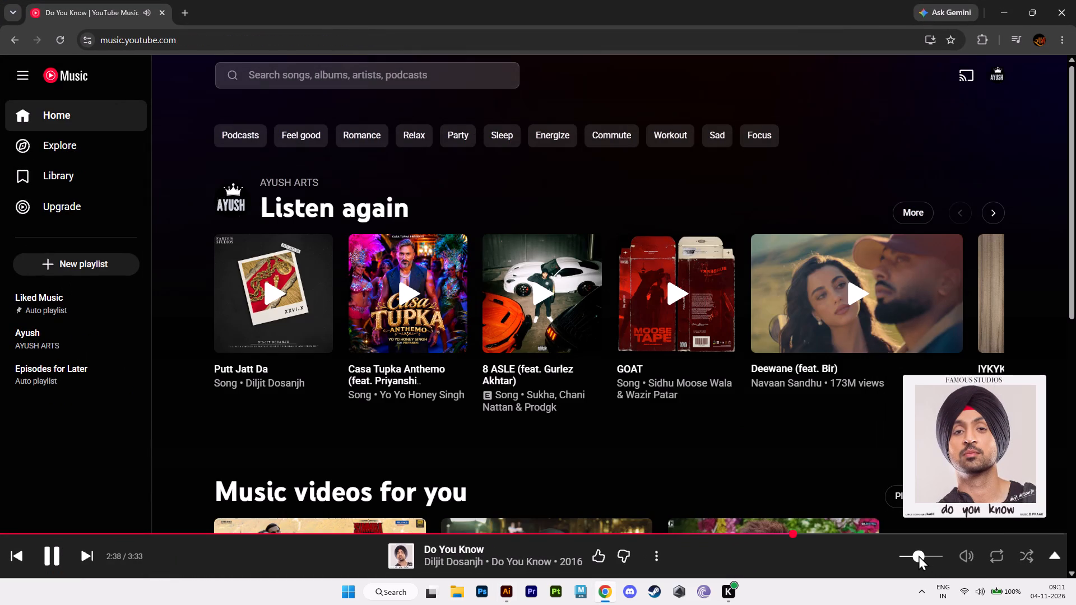
{"action": "left_click_drag", "start_coordinate": [919, 555], "coordinate": [918, 555]}
{"action": "left_click", "coordinate": [852, 300]}
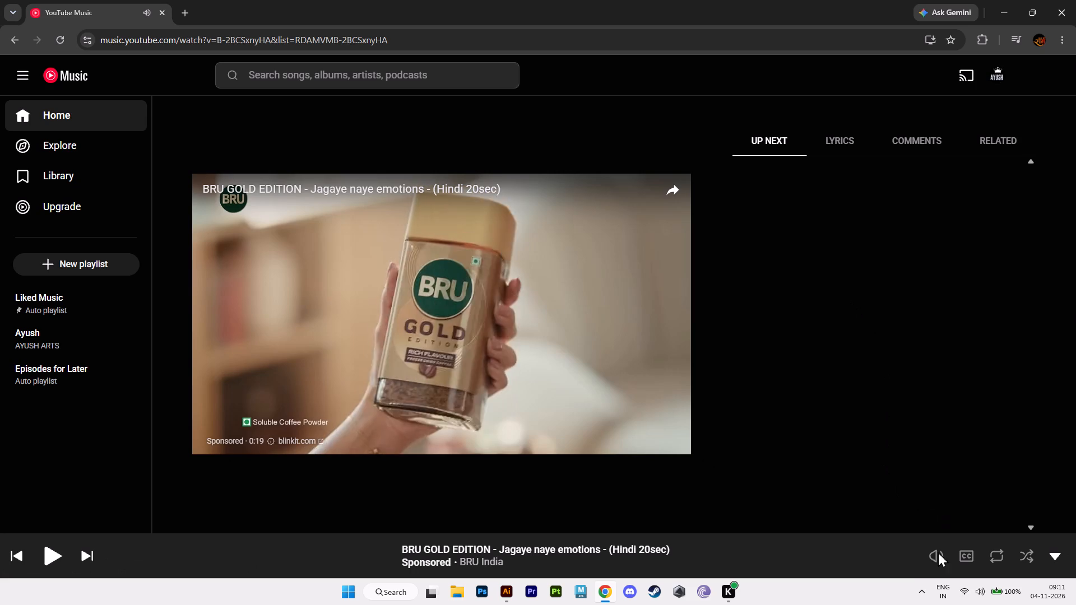
{"action": "left_click", "coordinate": [750, 304]}
{"action": "left_click", "coordinate": [752, 264]}
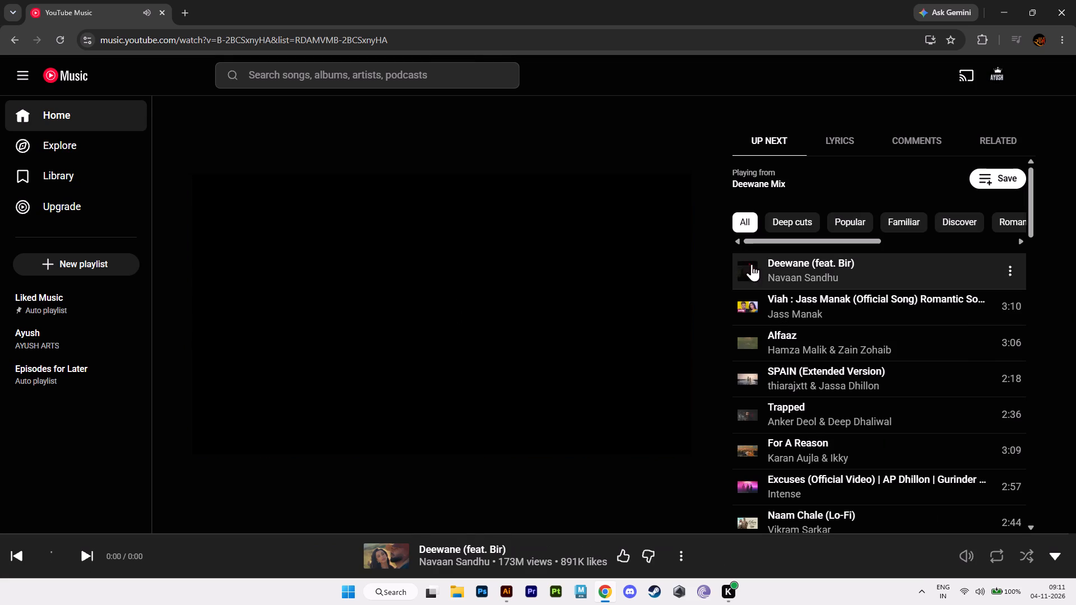
{"action": "left_click_drag", "start_coordinate": [917, 556], "coordinate": [929, 559]}
Minimise the music window to return to the Illustrator document.
{"action": "left_click", "coordinate": [1013, 1]}
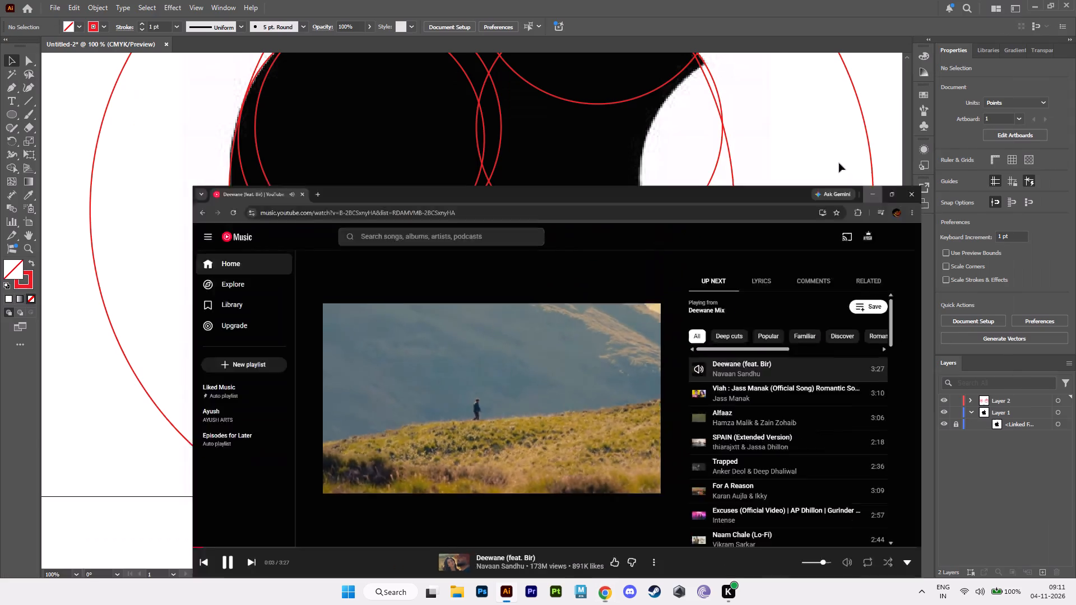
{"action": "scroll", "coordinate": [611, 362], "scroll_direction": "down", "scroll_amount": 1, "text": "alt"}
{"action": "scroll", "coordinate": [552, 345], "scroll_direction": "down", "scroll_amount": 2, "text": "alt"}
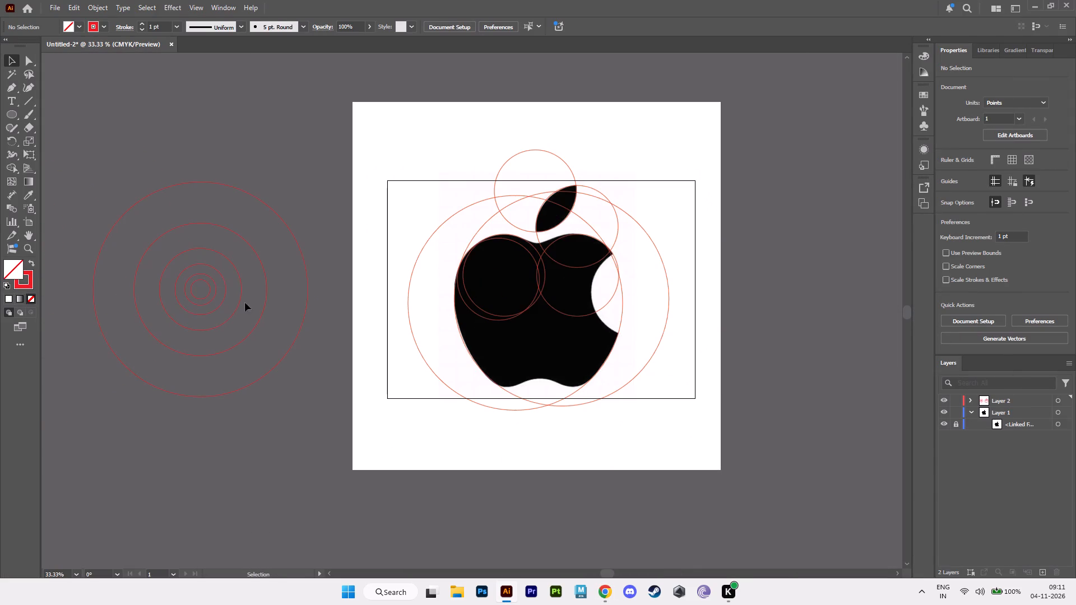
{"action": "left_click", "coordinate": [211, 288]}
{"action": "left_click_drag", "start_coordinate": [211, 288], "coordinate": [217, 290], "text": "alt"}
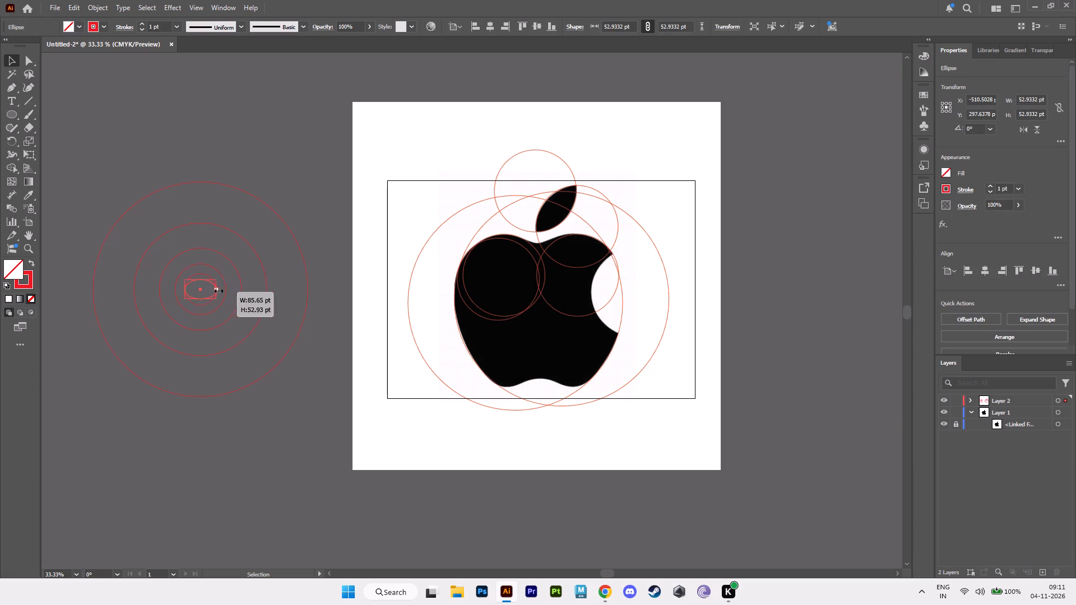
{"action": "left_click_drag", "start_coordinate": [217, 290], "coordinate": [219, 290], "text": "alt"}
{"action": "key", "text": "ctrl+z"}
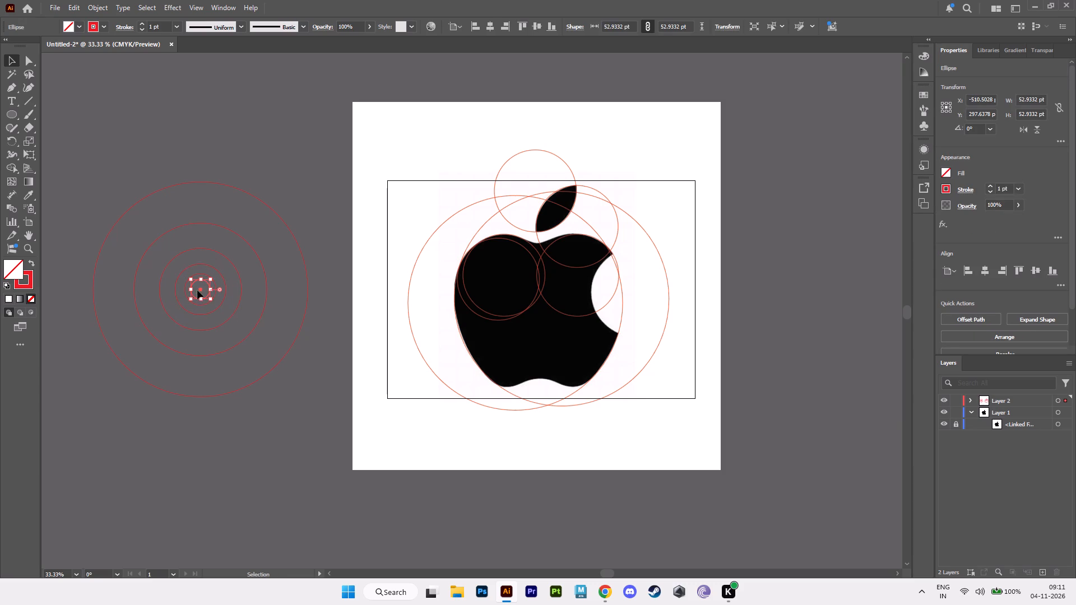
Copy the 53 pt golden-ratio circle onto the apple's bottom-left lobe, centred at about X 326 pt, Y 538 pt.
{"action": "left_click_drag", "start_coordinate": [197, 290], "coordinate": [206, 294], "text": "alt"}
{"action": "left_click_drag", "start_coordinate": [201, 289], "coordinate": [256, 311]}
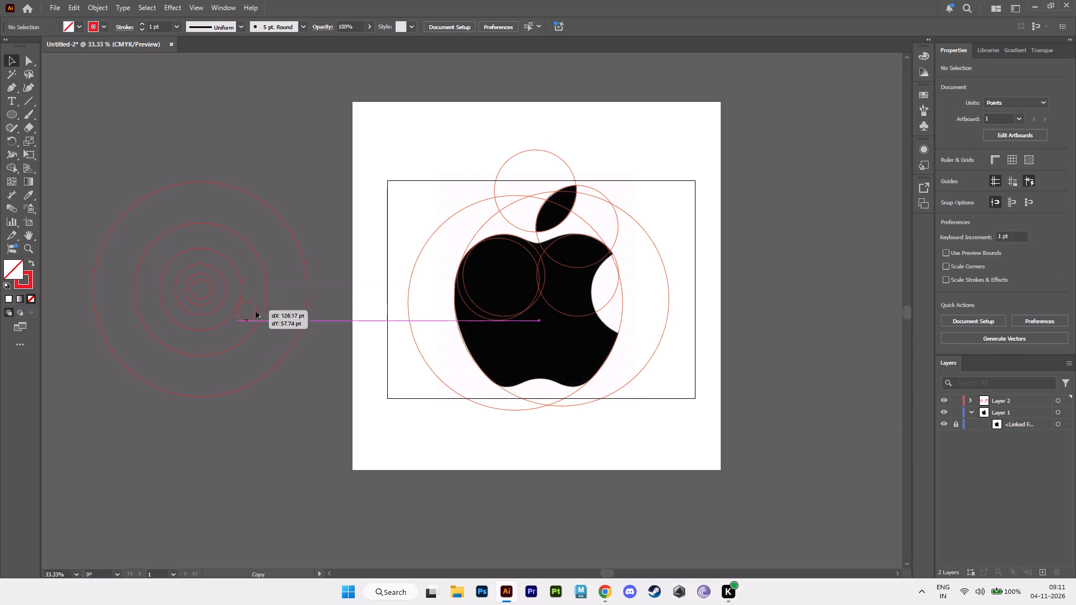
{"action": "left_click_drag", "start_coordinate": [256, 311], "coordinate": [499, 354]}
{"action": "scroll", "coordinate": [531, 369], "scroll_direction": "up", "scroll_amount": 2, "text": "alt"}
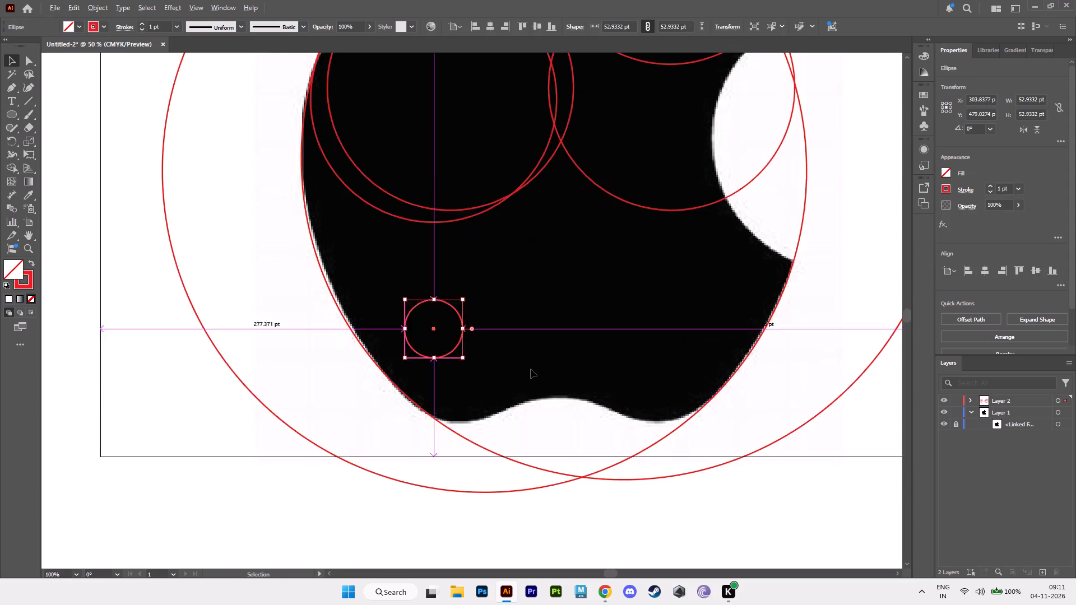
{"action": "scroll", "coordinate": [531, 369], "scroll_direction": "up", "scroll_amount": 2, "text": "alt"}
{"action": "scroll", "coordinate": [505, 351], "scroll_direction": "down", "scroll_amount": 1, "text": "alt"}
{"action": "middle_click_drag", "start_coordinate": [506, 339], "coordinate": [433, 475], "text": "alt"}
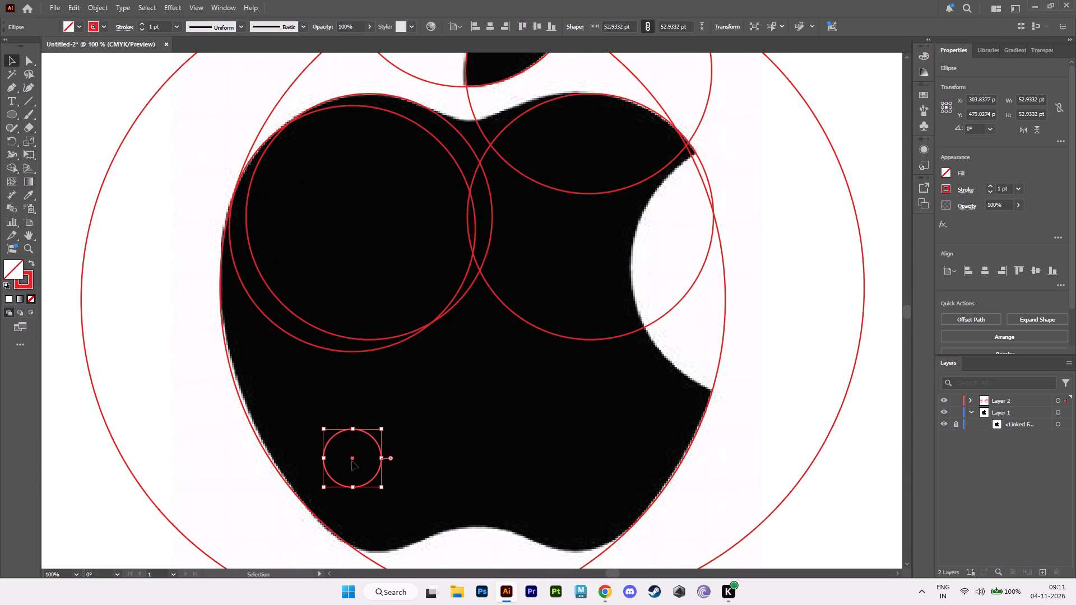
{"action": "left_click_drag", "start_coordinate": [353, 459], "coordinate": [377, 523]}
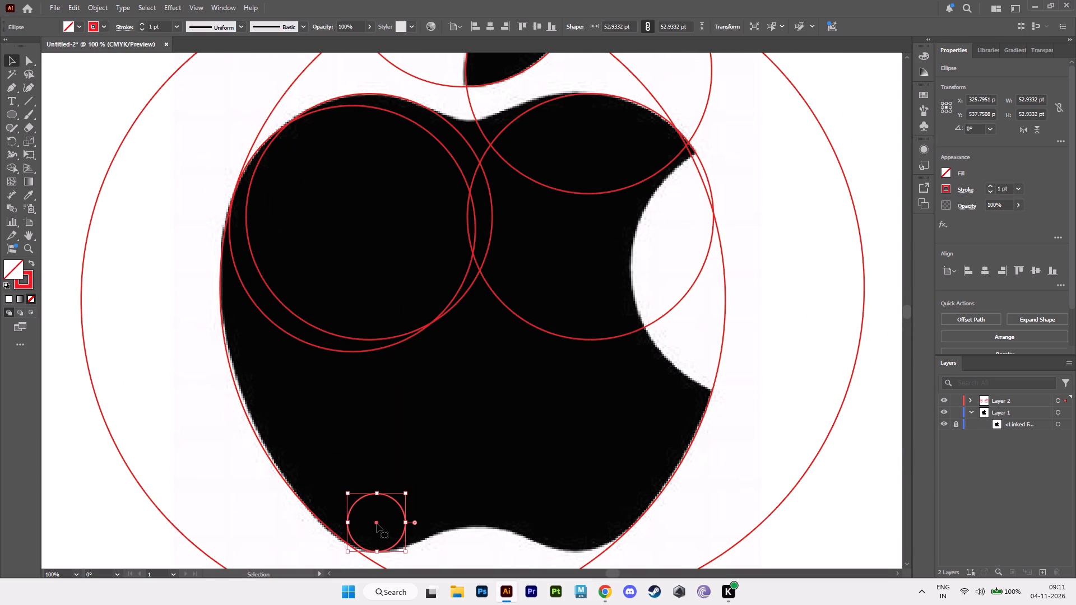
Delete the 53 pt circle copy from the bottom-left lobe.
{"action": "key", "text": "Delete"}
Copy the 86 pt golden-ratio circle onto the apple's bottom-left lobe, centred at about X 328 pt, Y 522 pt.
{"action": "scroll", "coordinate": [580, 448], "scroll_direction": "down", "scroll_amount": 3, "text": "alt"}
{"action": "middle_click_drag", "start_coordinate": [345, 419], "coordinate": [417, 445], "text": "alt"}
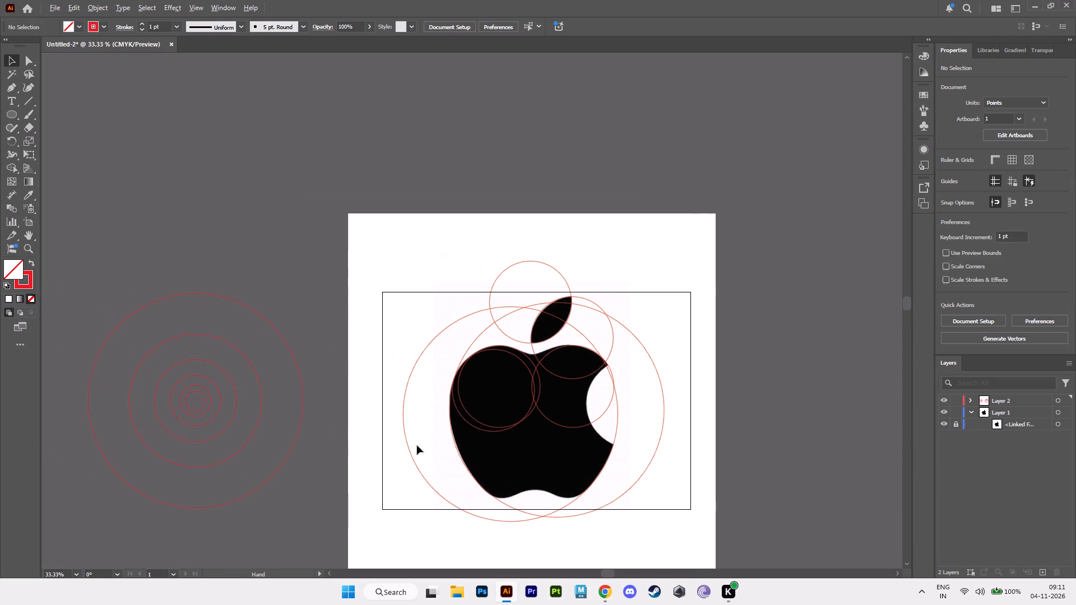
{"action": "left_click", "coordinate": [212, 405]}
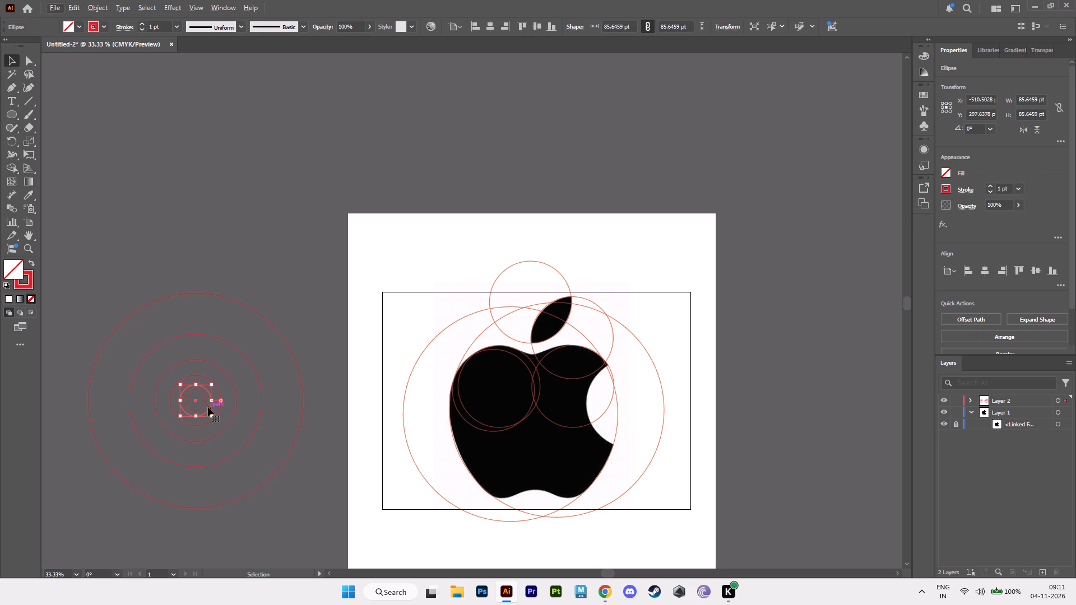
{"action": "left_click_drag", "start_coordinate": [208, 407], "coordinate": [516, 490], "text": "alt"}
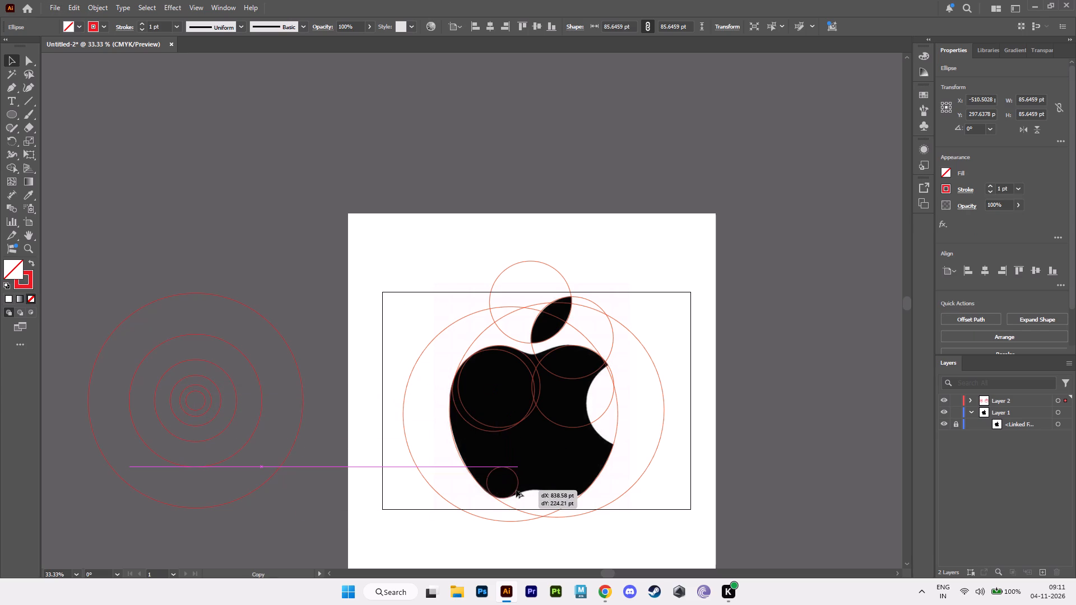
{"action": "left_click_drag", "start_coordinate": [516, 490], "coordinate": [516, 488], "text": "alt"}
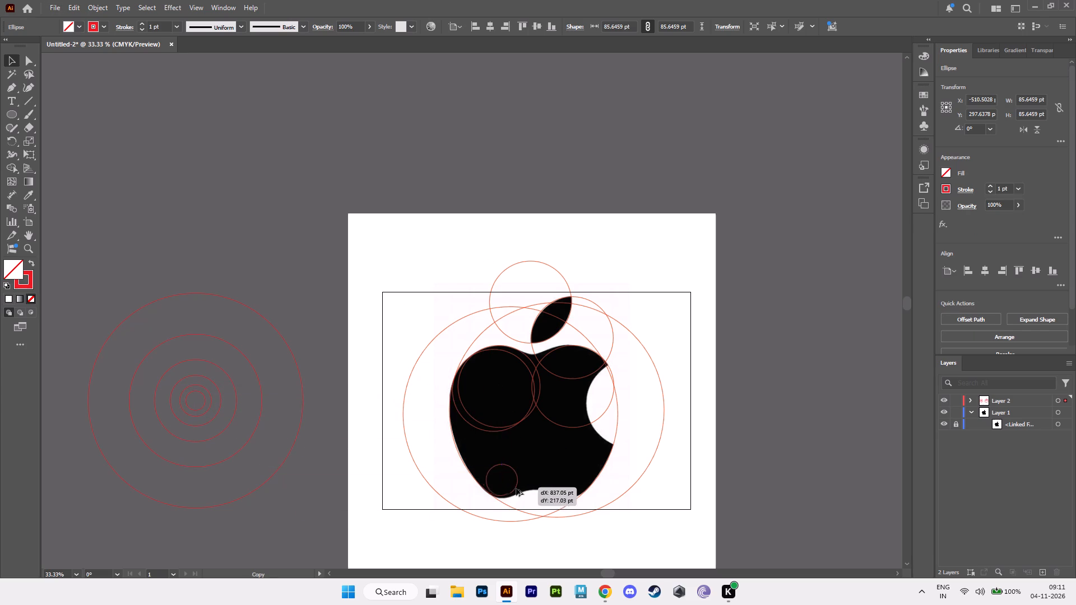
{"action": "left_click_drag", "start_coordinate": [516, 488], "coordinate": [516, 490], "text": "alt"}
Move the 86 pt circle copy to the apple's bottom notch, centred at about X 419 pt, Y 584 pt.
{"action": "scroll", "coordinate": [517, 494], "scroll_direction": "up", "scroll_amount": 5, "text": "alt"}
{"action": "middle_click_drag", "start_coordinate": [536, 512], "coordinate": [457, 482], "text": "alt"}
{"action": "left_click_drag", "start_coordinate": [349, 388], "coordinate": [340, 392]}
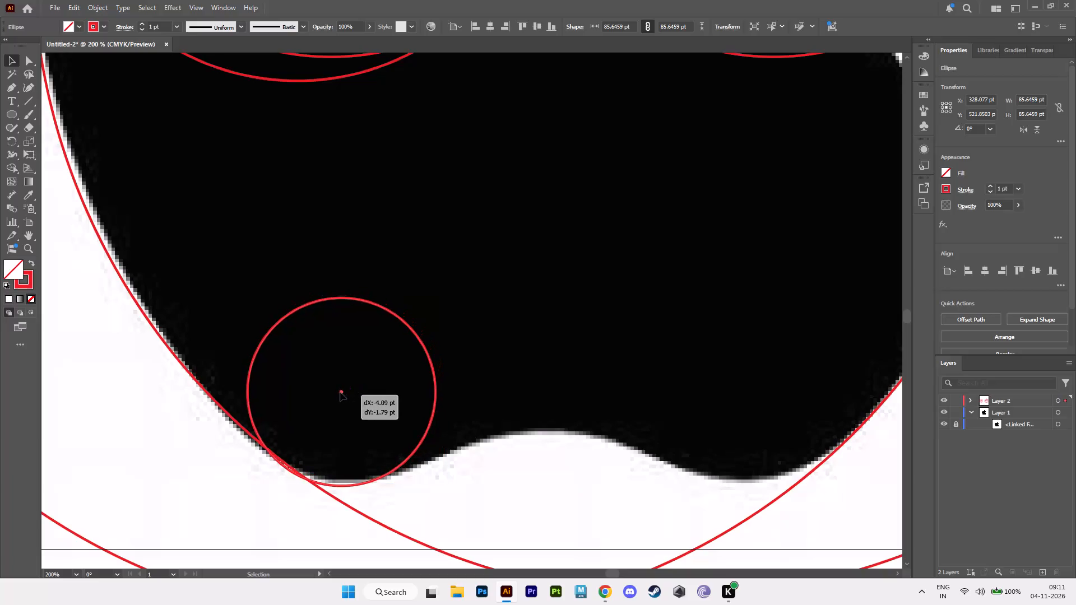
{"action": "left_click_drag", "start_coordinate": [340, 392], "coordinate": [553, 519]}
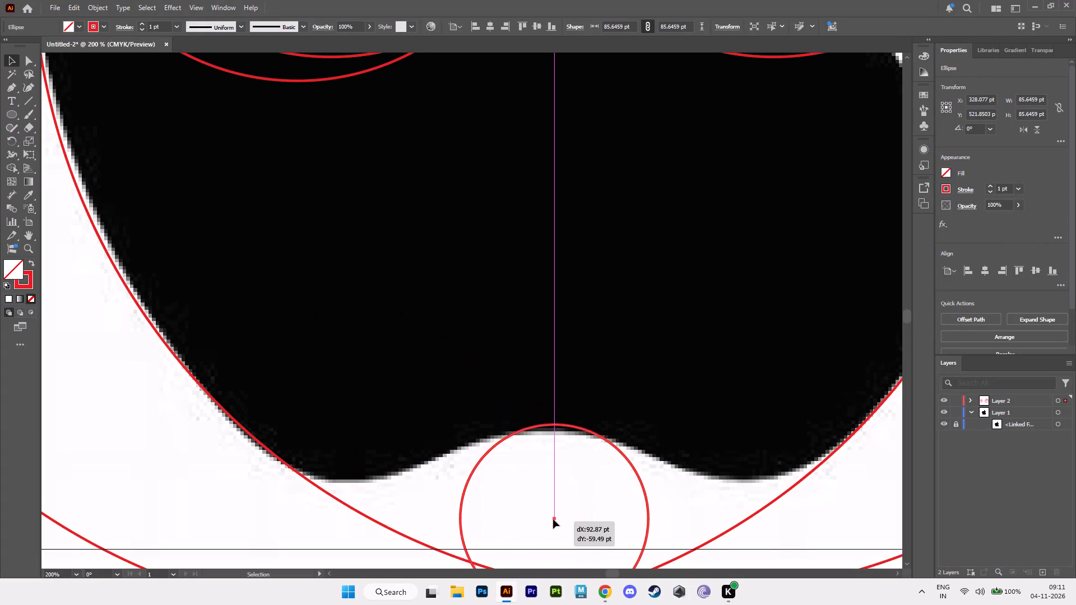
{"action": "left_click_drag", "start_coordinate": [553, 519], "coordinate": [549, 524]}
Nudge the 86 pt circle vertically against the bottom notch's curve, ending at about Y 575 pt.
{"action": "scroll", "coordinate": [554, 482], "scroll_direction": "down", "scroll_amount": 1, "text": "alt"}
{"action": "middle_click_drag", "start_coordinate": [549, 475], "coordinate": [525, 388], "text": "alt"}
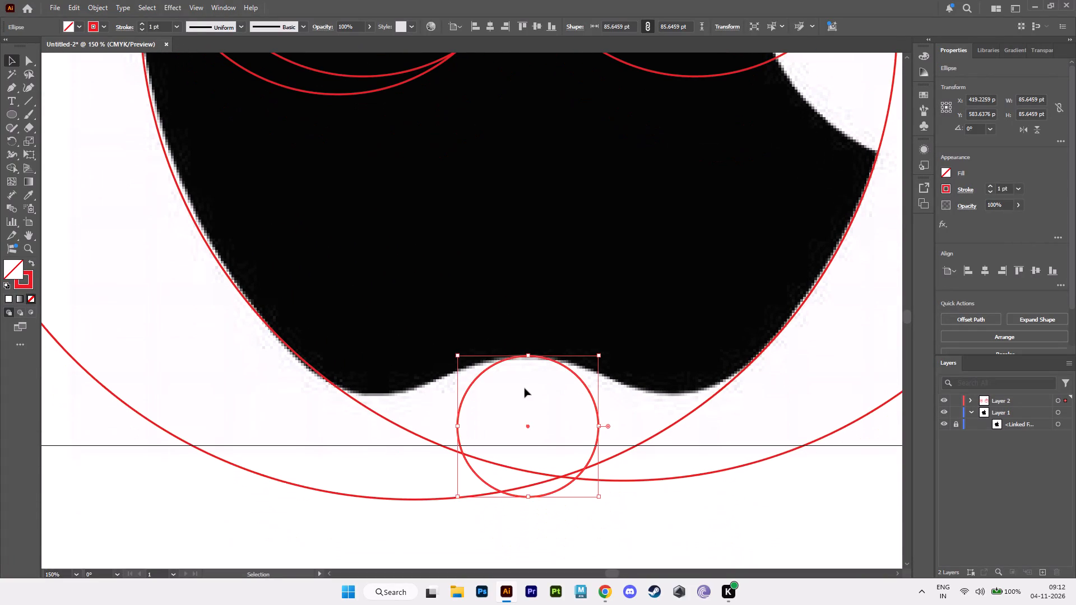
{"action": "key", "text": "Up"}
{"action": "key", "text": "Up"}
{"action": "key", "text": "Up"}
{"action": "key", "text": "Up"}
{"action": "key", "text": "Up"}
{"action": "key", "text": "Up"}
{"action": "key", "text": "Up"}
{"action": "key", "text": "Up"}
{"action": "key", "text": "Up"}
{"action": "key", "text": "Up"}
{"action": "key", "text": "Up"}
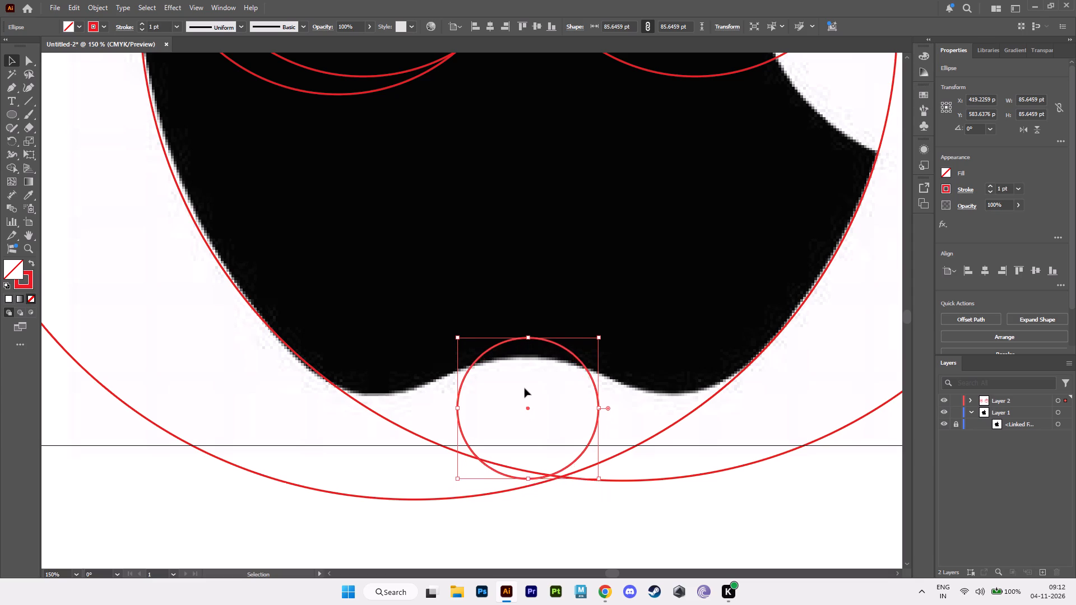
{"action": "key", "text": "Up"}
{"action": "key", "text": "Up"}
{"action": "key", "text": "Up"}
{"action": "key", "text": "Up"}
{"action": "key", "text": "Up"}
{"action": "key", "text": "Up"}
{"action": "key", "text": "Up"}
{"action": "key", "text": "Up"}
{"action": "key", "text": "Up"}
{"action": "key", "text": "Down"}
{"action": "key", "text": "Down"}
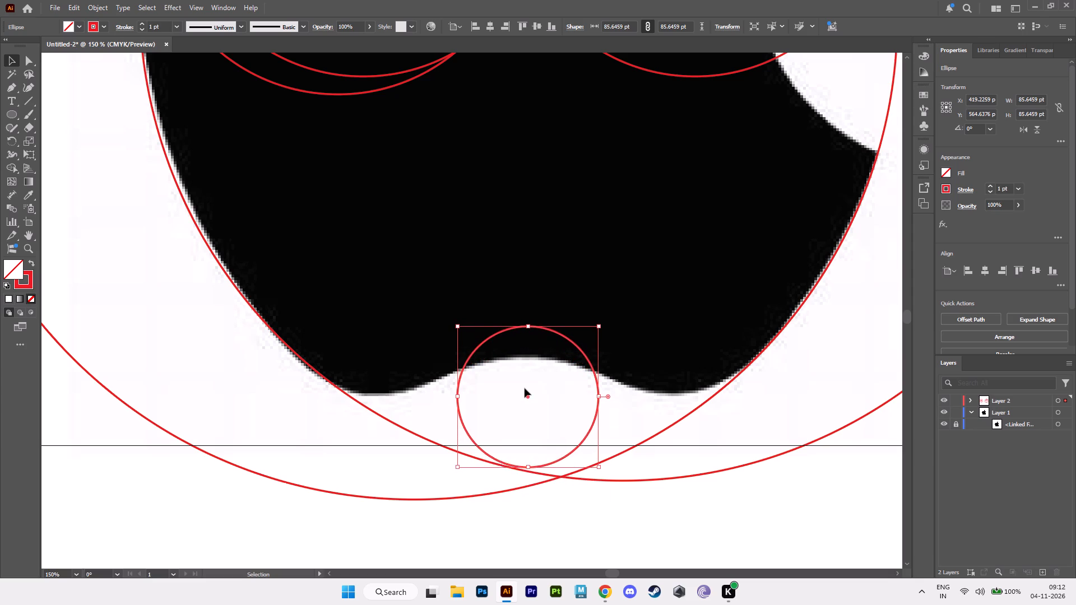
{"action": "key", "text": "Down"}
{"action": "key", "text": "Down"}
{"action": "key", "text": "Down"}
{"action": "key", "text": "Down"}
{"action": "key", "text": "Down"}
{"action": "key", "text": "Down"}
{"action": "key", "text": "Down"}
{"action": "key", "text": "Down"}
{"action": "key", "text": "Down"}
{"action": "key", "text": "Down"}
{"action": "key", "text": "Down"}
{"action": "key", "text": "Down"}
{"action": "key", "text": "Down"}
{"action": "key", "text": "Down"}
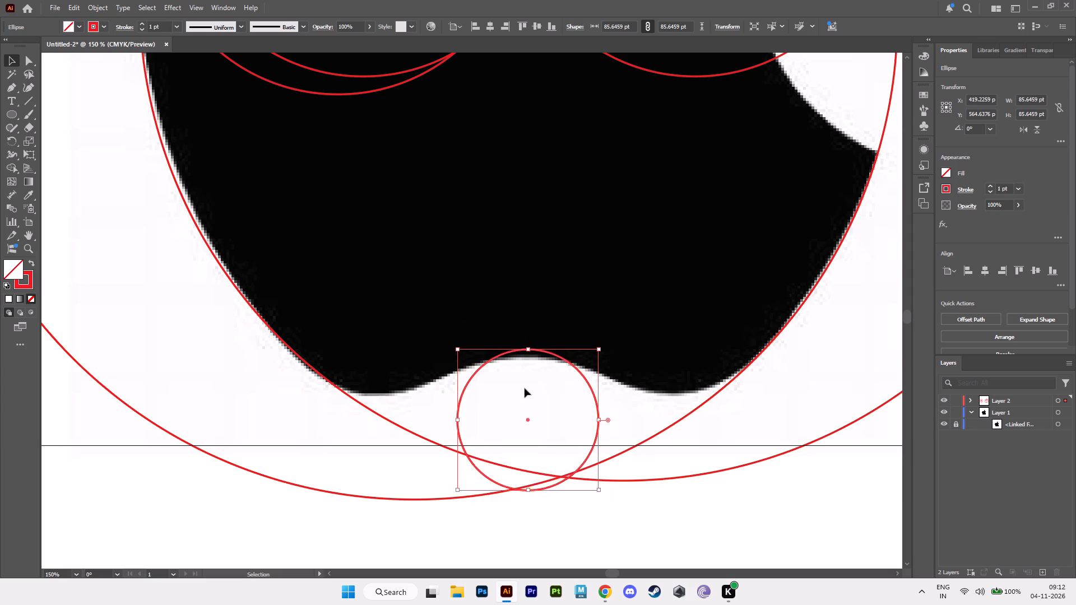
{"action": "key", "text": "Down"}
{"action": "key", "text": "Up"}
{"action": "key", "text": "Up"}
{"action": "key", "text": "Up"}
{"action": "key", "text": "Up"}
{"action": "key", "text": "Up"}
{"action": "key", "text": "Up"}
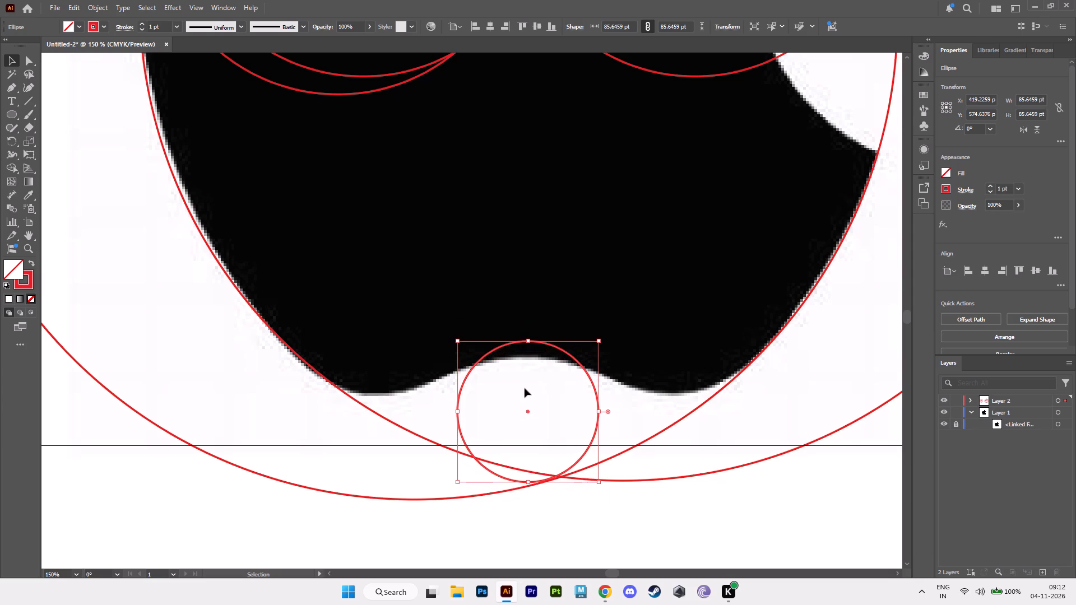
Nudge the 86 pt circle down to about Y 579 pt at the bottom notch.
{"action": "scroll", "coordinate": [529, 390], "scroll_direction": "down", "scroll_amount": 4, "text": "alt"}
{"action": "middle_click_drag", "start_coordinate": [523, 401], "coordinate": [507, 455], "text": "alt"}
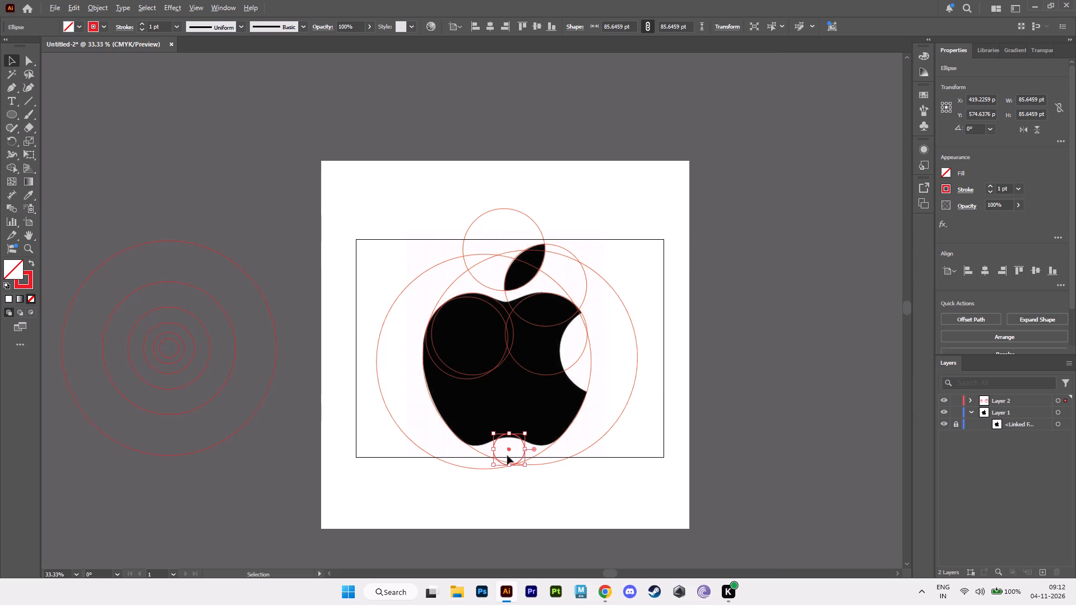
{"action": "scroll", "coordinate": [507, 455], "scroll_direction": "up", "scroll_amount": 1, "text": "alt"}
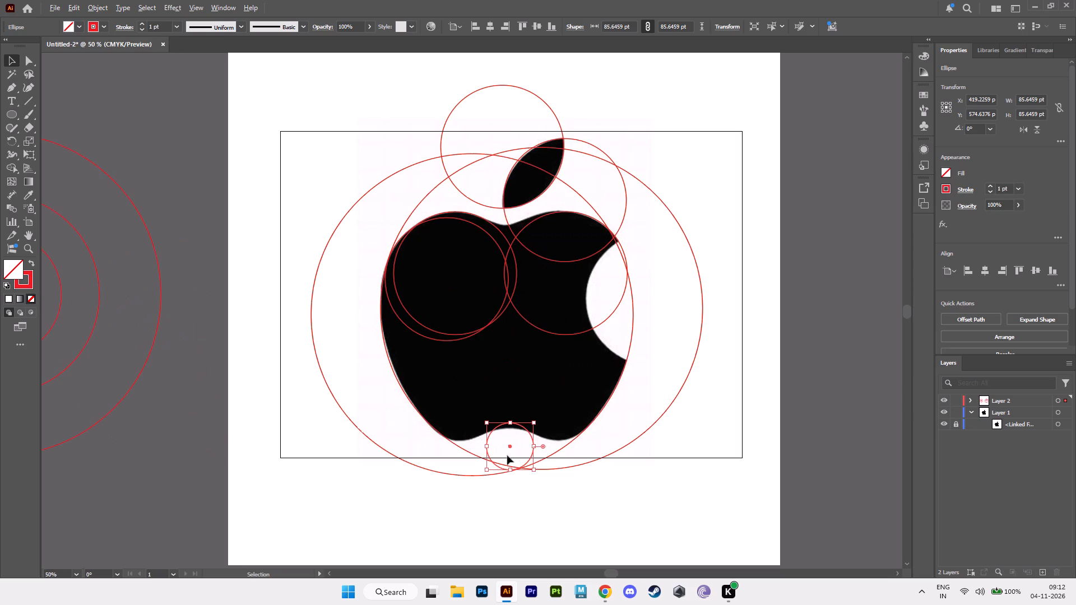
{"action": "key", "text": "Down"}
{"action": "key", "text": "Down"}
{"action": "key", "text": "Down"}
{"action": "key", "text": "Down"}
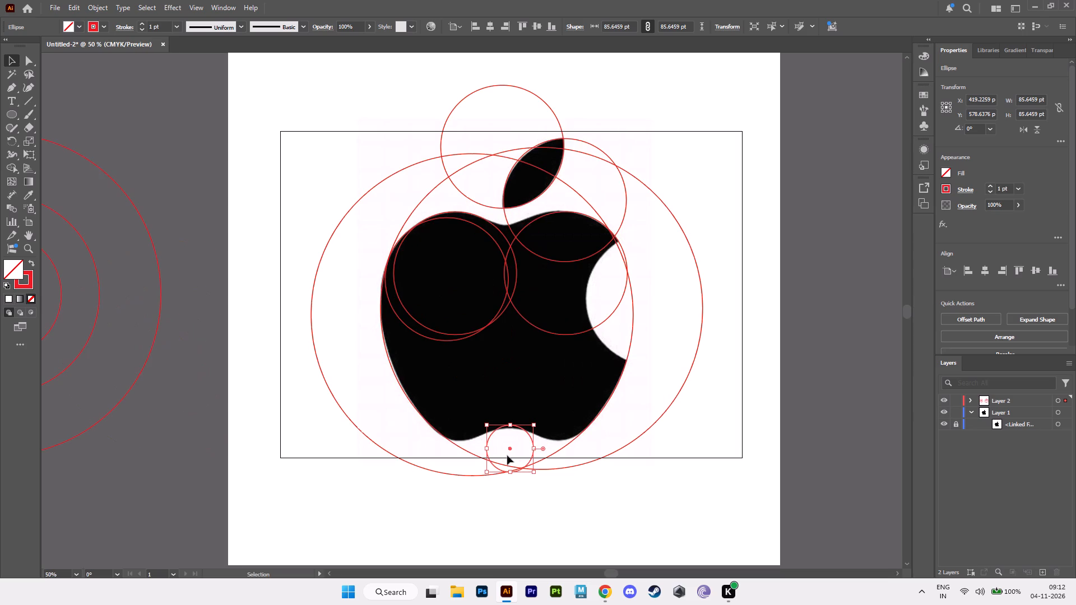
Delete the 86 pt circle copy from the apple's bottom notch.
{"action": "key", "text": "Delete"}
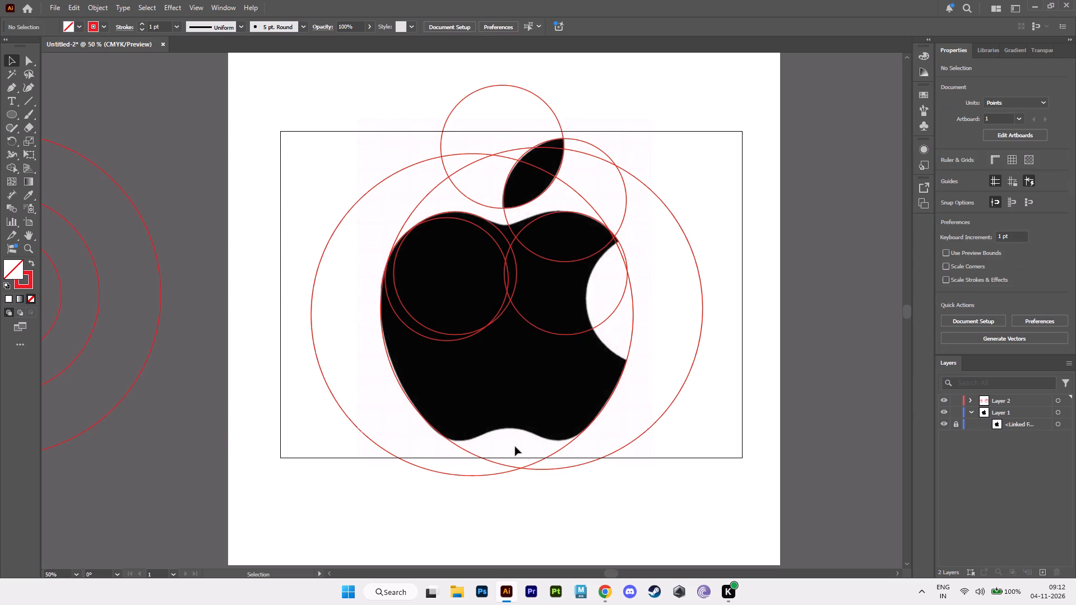
Copy the 224 pt golden-ratio circle to the apple's bottom notch, centred at about X 421 pt, Y 578 pt.
{"action": "scroll", "coordinate": [516, 446], "scroll_direction": "down", "scroll_amount": 1, "text": "alt"}
{"action": "middle_click_drag", "start_coordinate": [512, 443], "coordinate": [607, 444], "text": "alt"}
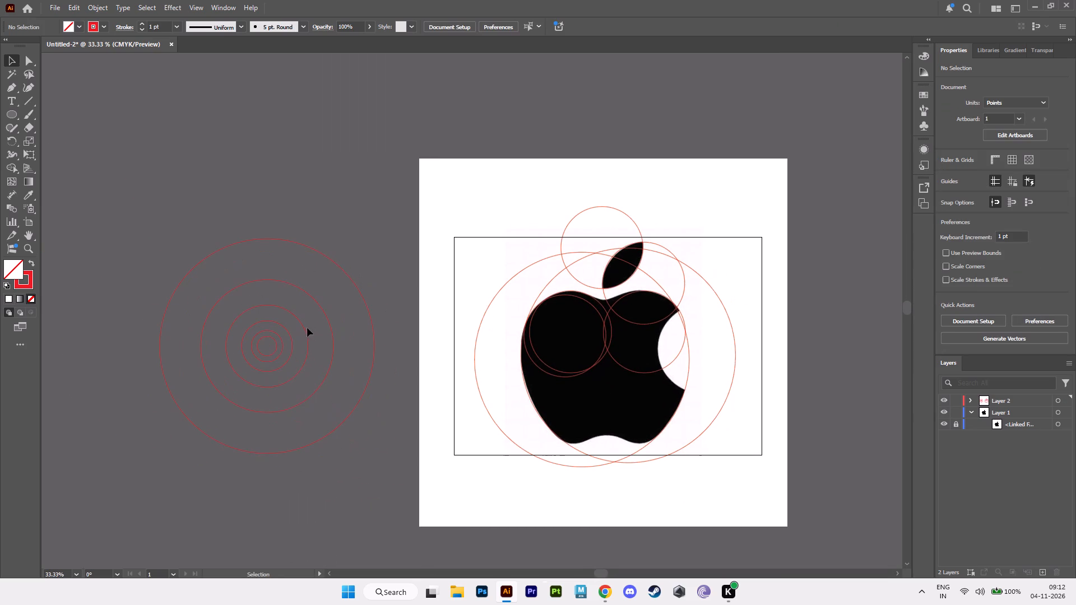
{"action": "left_click", "coordinate": [305, 328]}
{"action": "left_click_drag", "start_coordinate": [305, 328], "coordinate": [585, 409], "text": "alt"}
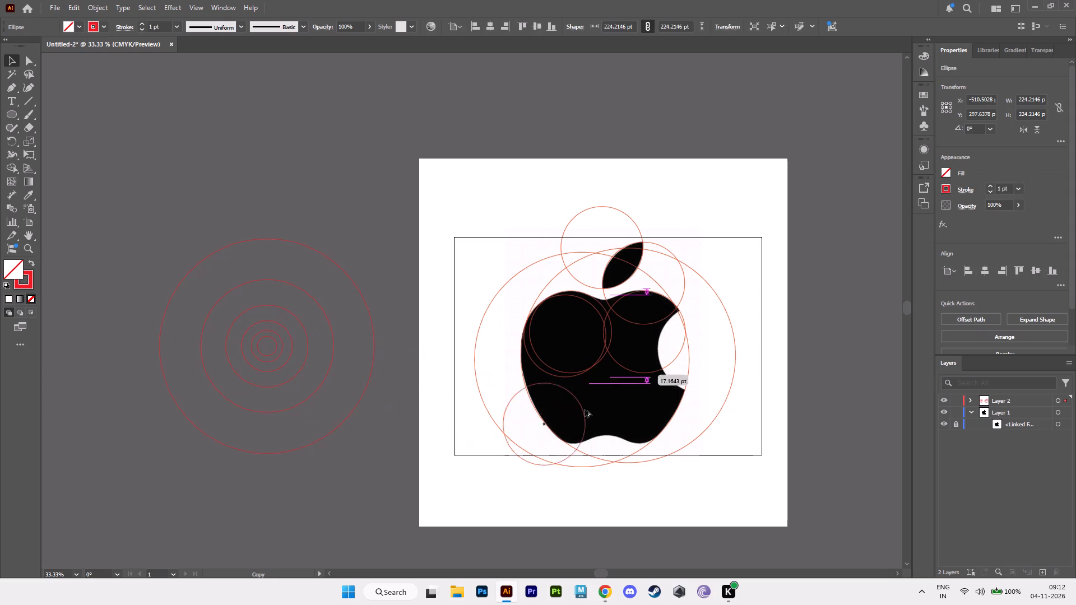
{"action": "left_click_drag", "start_coordinate": [585, 409], "coordinate": [646, 431], "text": "alt"}
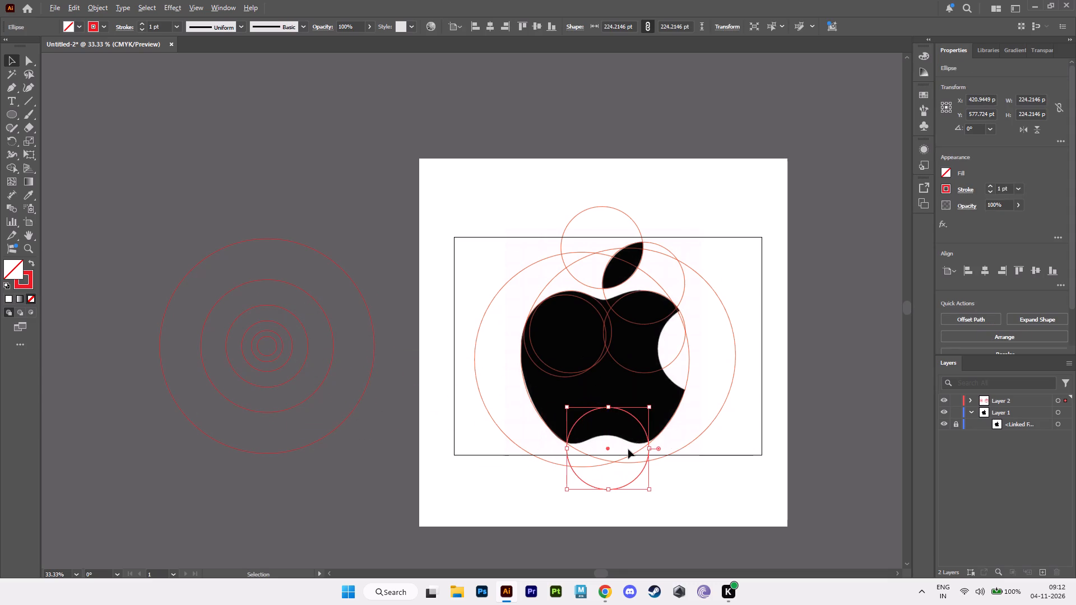
Move the 224 pt circle from the bottom notch to the apple's bottom-left lobe, centred at about X 329 pt, Y 451 pt.
{"action": "scroll", "coordinate": [628, 449], "scroll_direction": "up", "scroll_amount": 5, "text": "alt"}
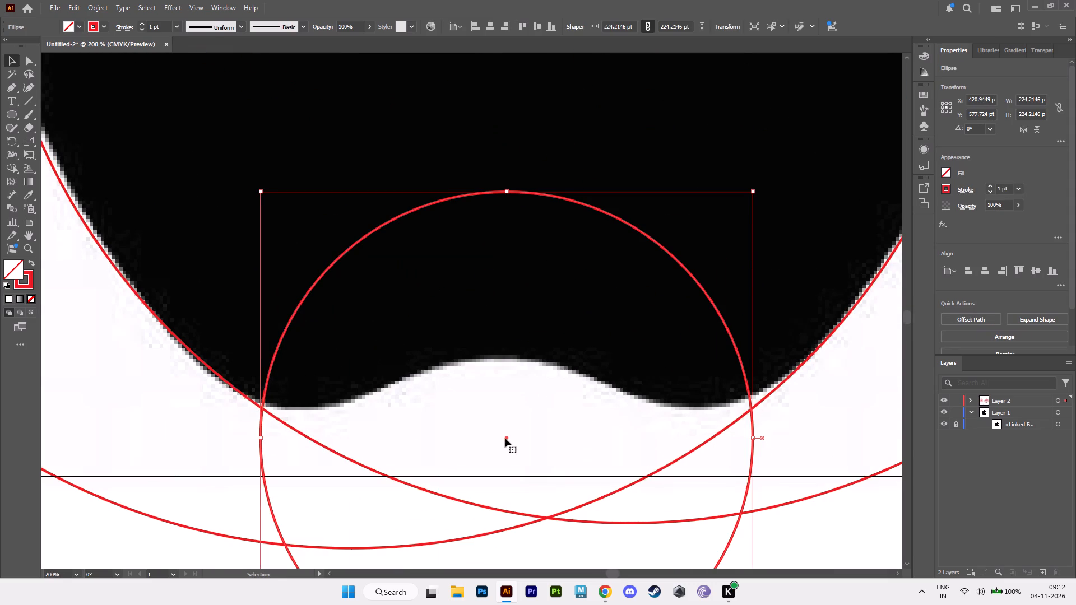
{"action": "left_click_drag", "start_coordinate": [505, 438], "coordinate": [316, 165]}
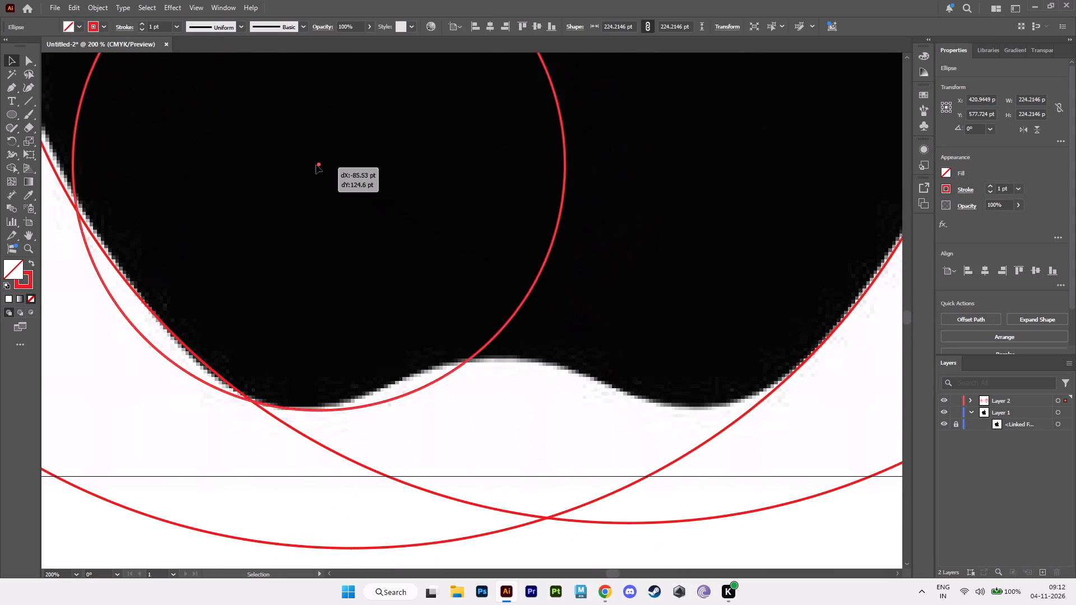
{"action": "left_click_drag", "start_coordinate": [316, 165], "coordinate": [289, 161]}
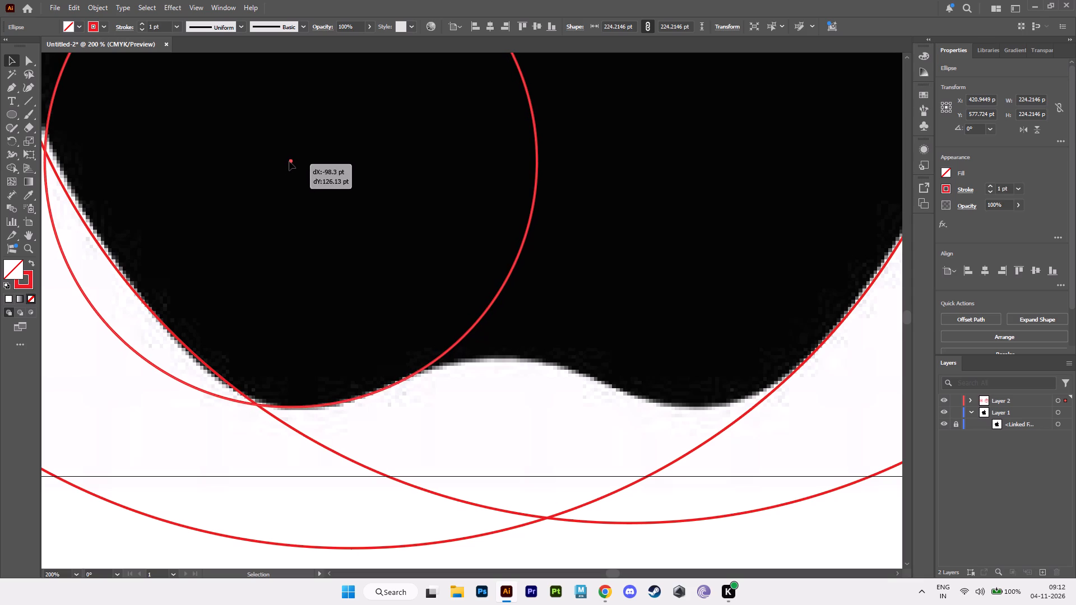
{"action": "left_click_drag", "start_coordinate": [289, 161], "coordinate": [294, 161]}
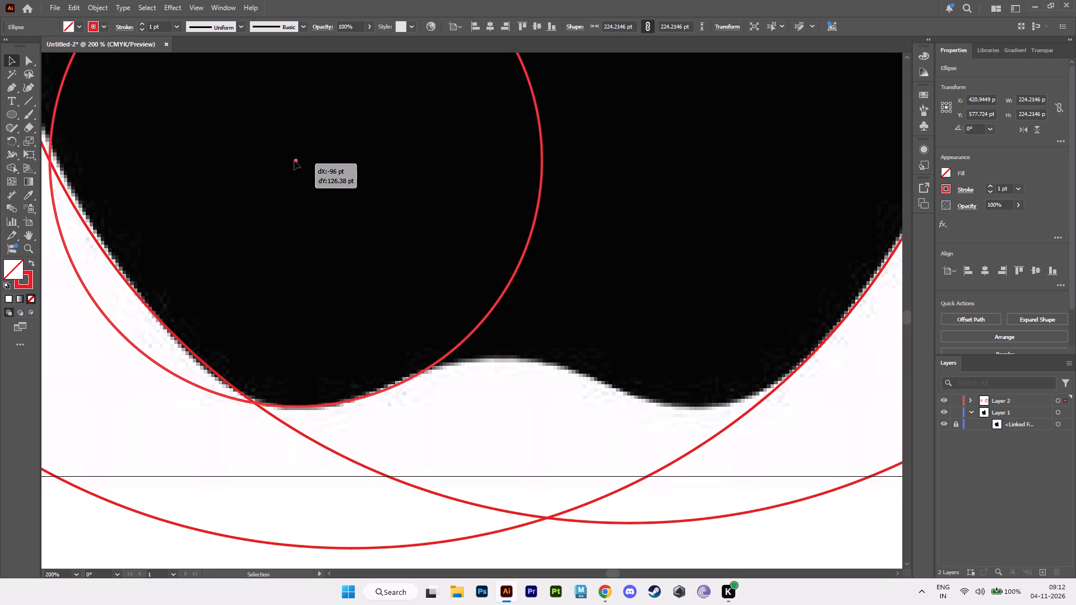
{"action": "left_click_drag", "start_coordinate": [294, 161], "coordinate": [303, 160]}
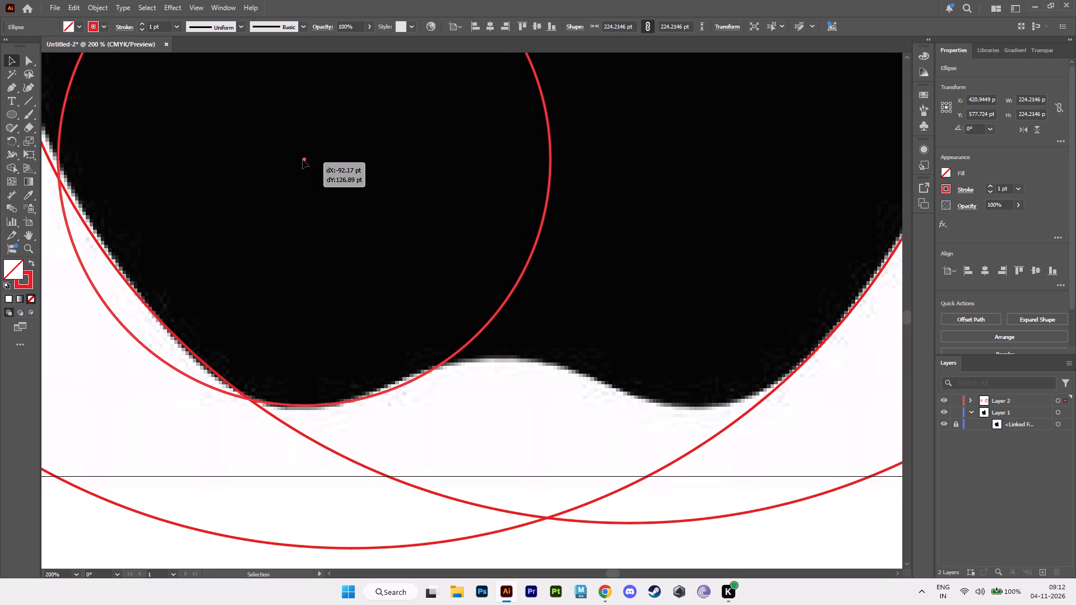
{"action": "left_click_drag", "start_coordinate": [303, 160], "coordinate": [303, 160]}
Copy the 224 pt circle across to the apple's bottom-right lobe at the same height, centred at about X 506 pt, Y 451 pt.
{"action": "scroll", "coordinate": [440, 270], "scroll_direction": "down", "scroll_amount": 2, "text": "alt"}
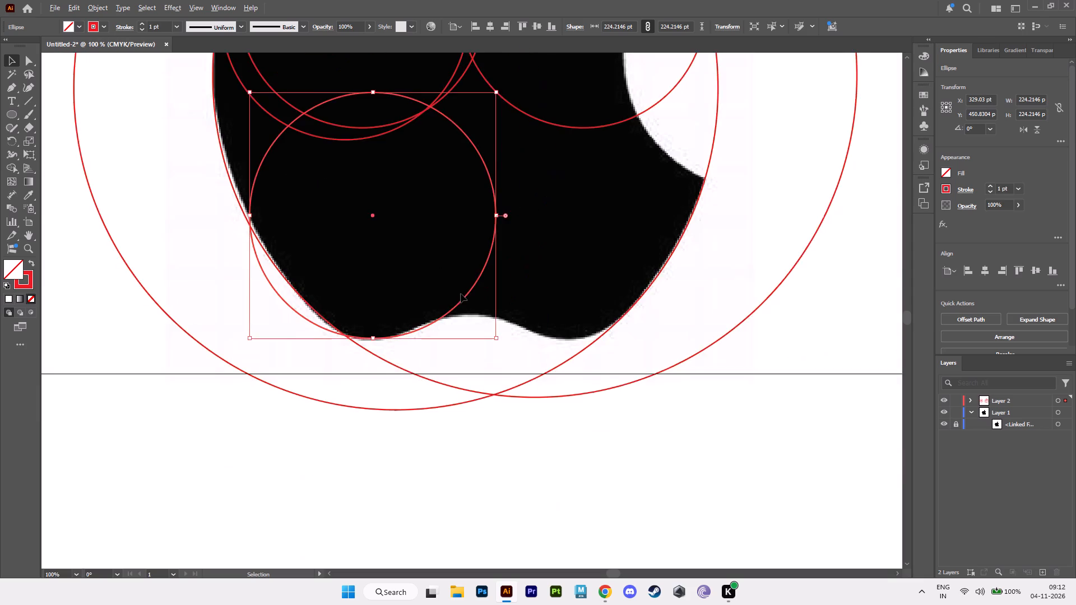
{"action": "middle_click_drag", "start_coordinate": [461, 294], "coordinate": [420, 351], "text": "alt"}
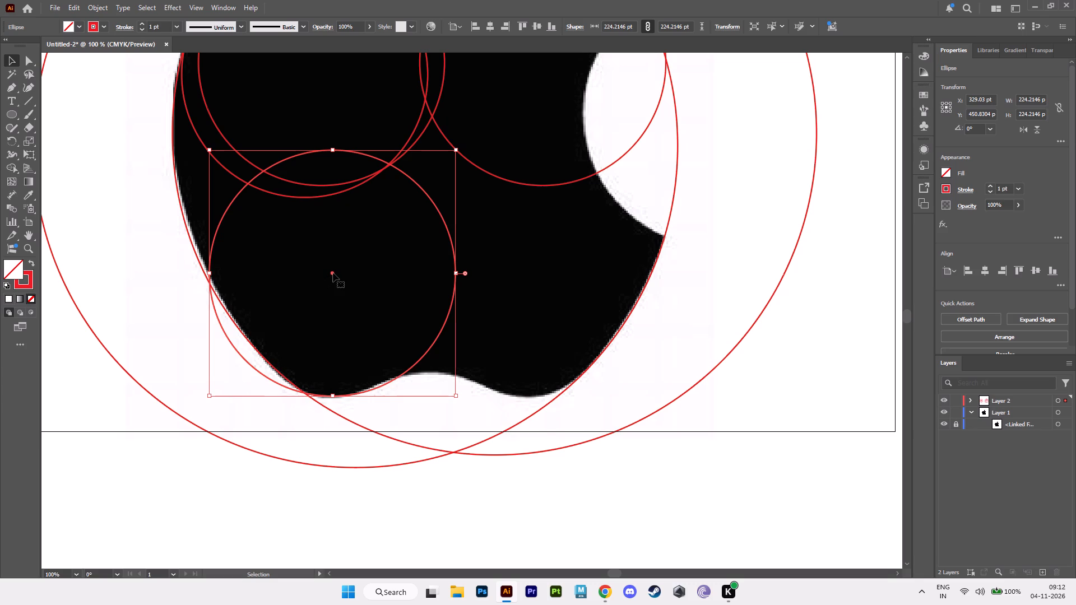
{"action": "left_click_drag", "start_coordinate": [333, 273], "coordinate": [493, 269], "text": "alt"}
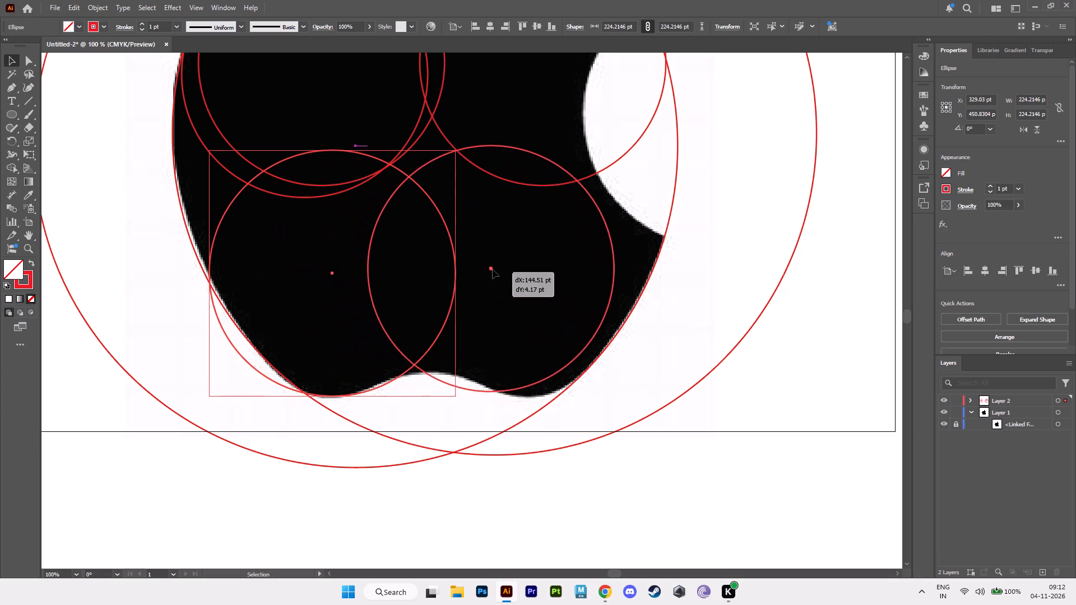
{"action": "left_click_drag", "start_coordinate": [493, 269], "coordinate": [515, 275], "text": "alt"}
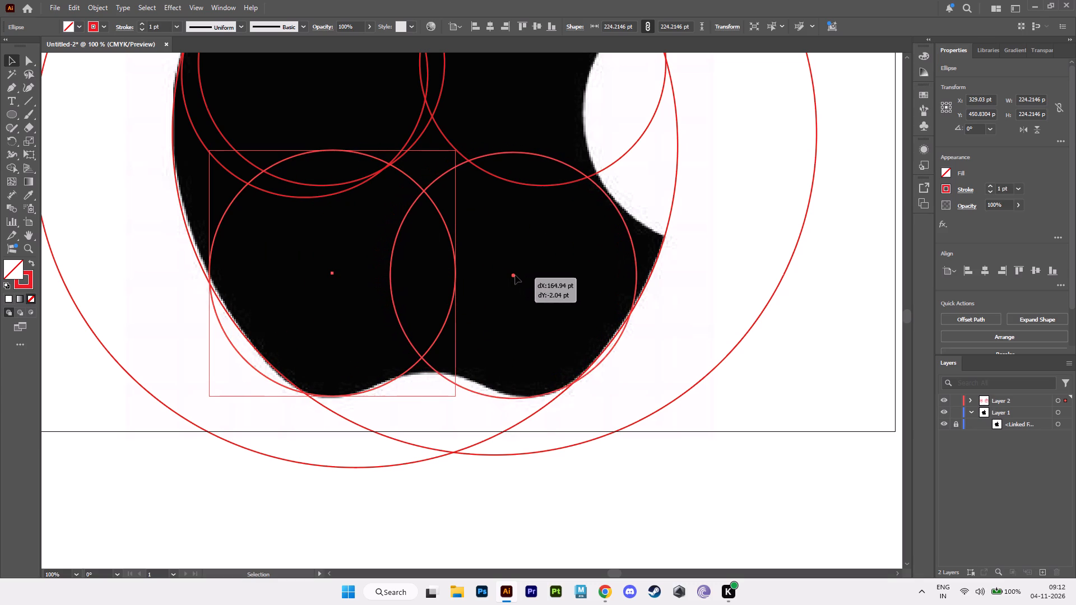
{"action": "left_click_drag", "start_coordinate": [515, 275], "coordinate": [527, 274], "text": "alt"}
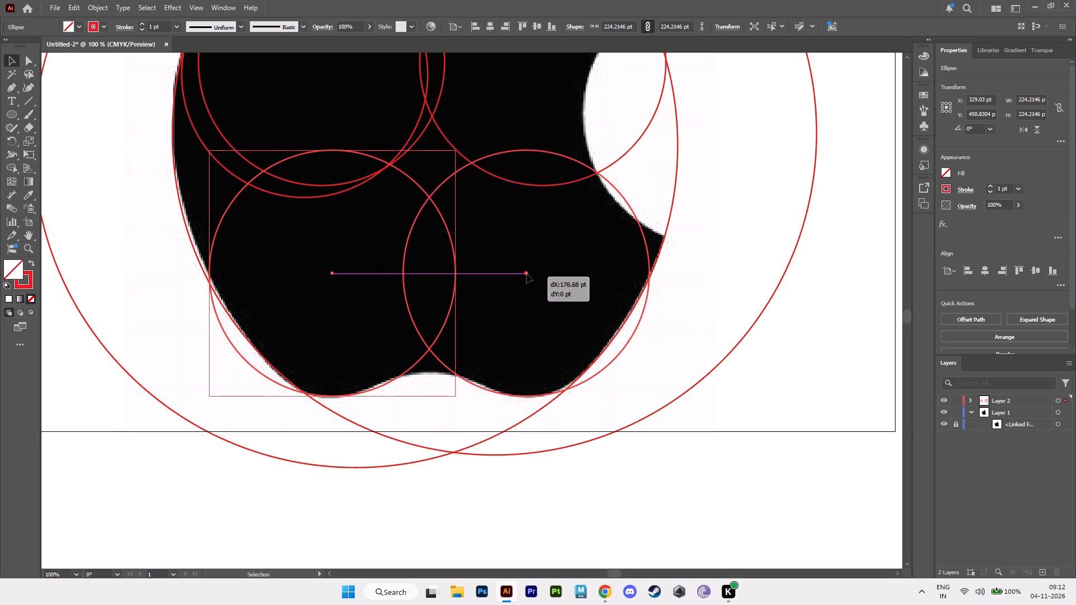
{"action": "left_click_drag", "start_coordinate": [527, 274], "coordinate": [539, 276], "text": "alt"}
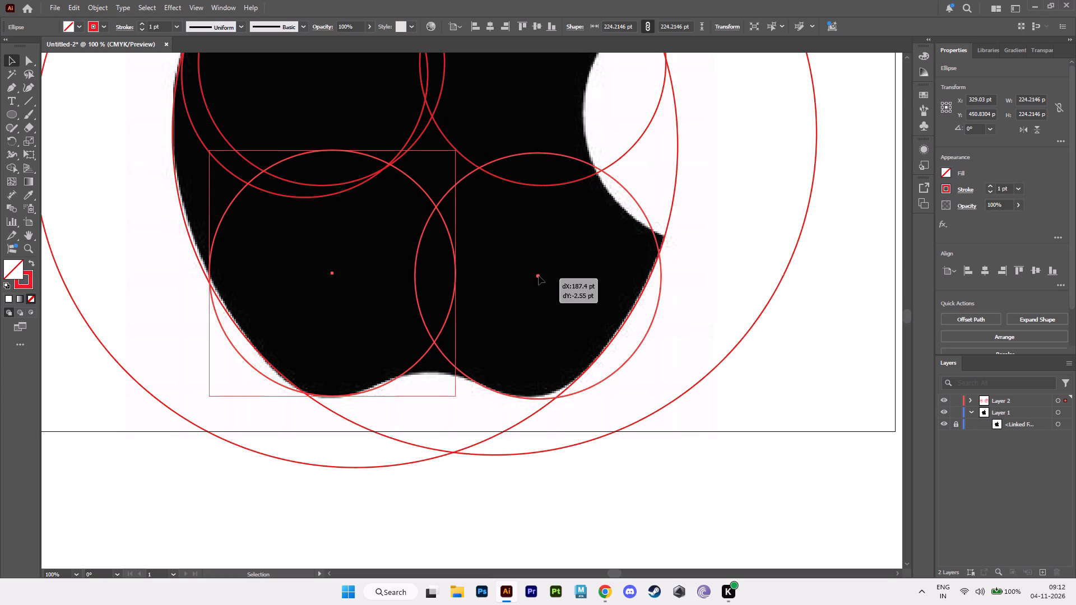
{"action": "left_click_drag", "start_coordinate": [539, 276], "coordinate": [529, 273], "text": "alt"}
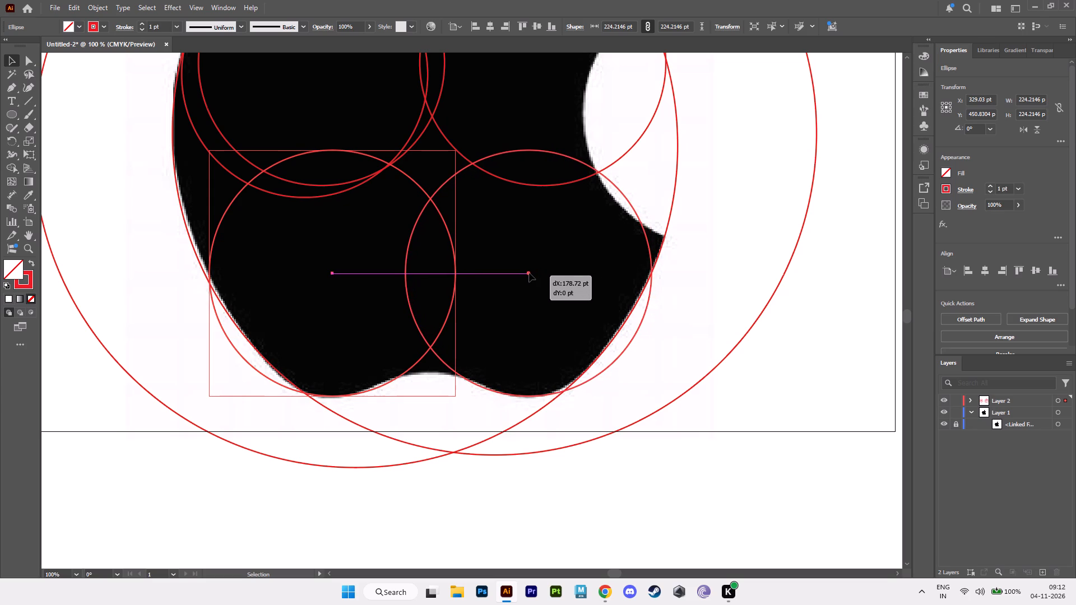
{"action": "left_click_drag", "start_coordinate": [529, 273], "coordinate": [527, 271], "text": "alt"}
Copy the bottom-right lobe's circle to below the bottom notch and fit its top to the curve, centred at about X 421 pt, Y 653 pt.
{"action": "scroll", "coordinate": [479, 387], "scroll_direction": "down", "scroll_amount": 2, "text": "alt"}
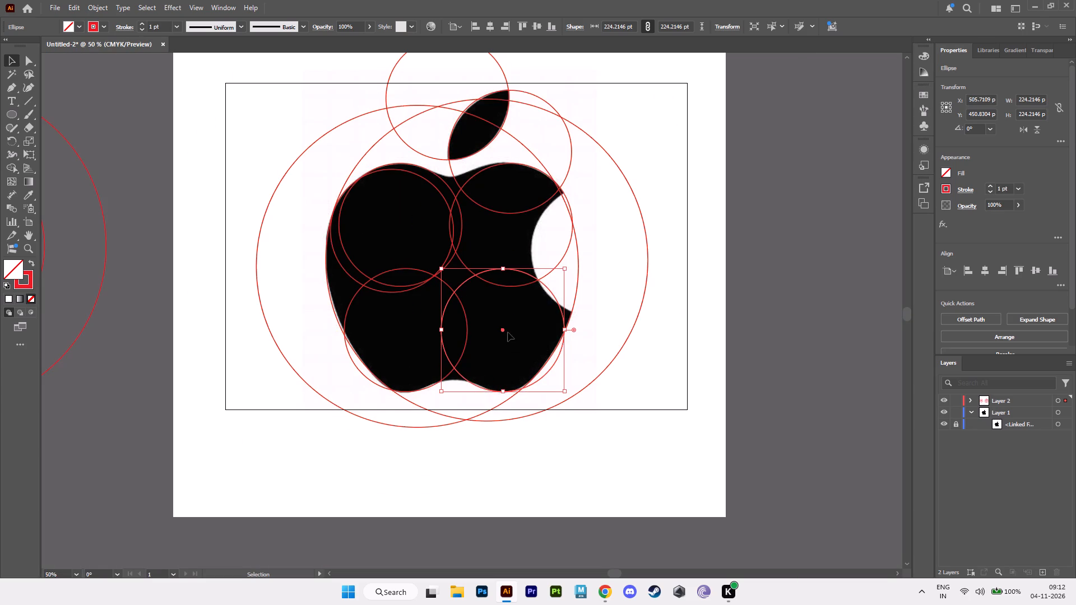
{"action": "left_click_drag", "start_coordinate": [503, 330], "coordinate": [463, 436], "text": "alt"}
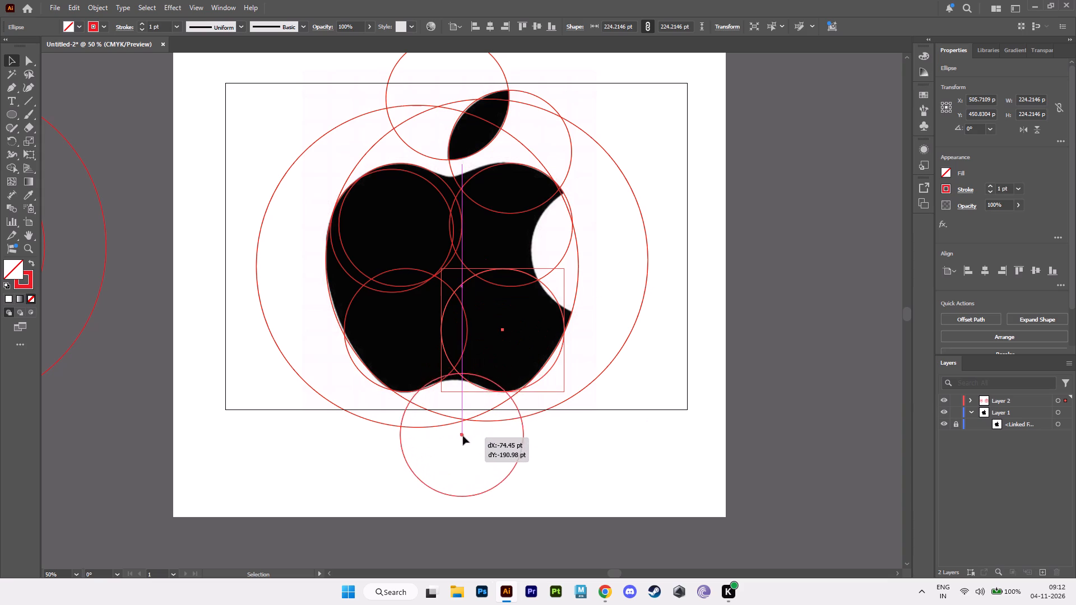
{"action": "left_click_drag", "start_coordinate": [463, 436], "coordinate": [456, 439], "text": "alt"}
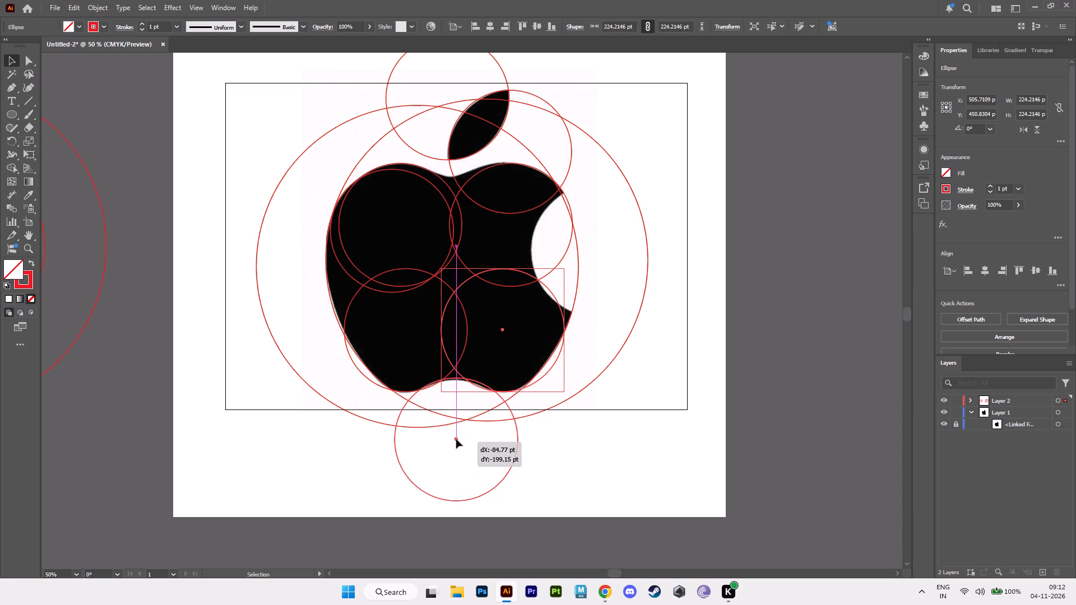
{"action": "left_click_drag", "start_coordinate": [456, 439], "coordinate": [454, 441], "text": "alt"}
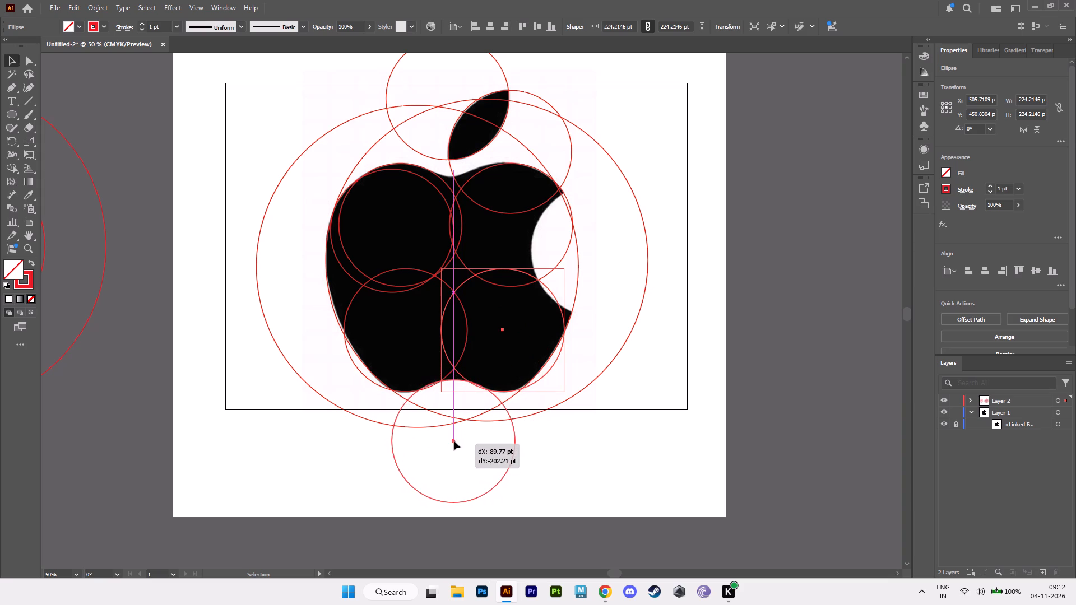
{"action": "left_click_drag", "start_coordinate": [454, 441], "coordinate": [456, 440], "text": "alt"}
{"action": "scroll", "coordinate": [454, 439], "scroll_direction": "up", "scroll_amount": 2, "text": "alt"}
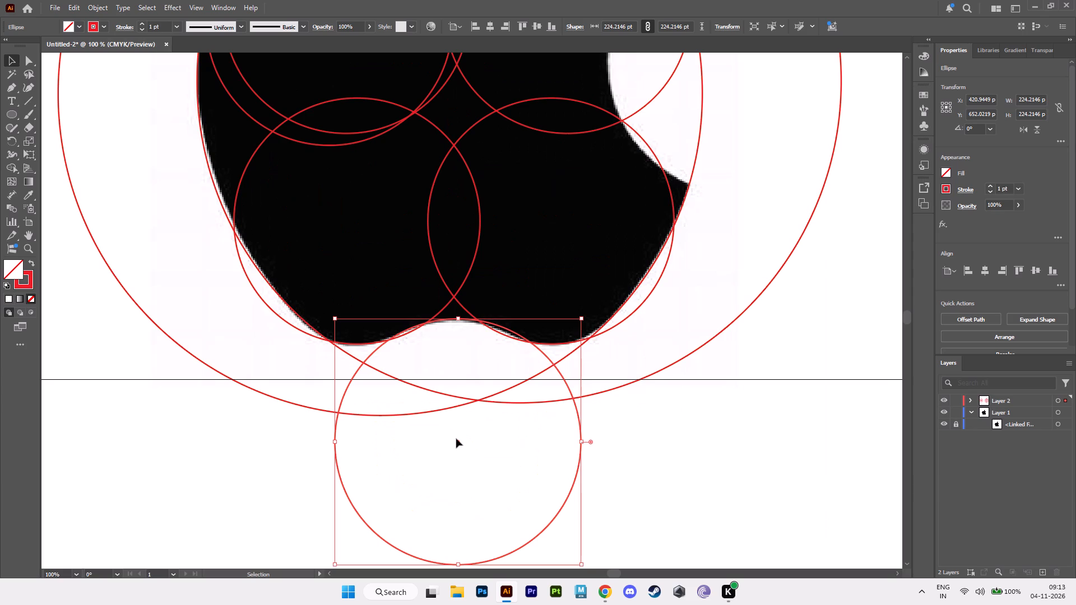
{"action": "key", "text": "Down"}
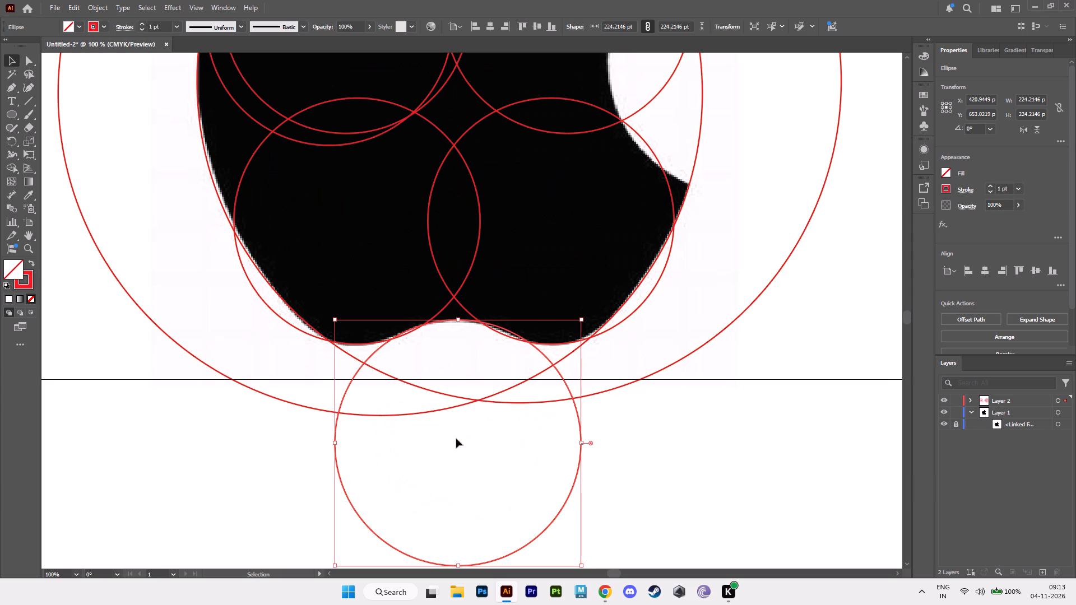
{"action": "left_click", "coordinate": [698, 311]}
Copy the bottom notch's 224 pt circle straight up to the apple's top dip, centred at about X 421 pt, Y 112 pt.
{"action": "scroll", "coordinate": [697, 311], "scroll_direction": "down", "scroll_amount": 2, "text": "alt"}
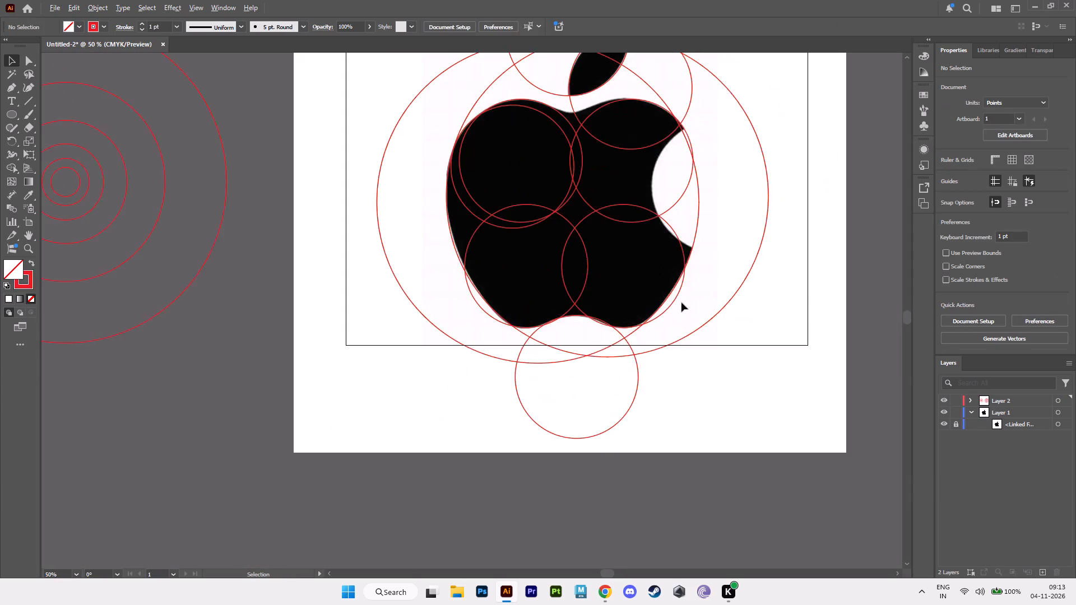
{"action": "middle_click_drag", "start_coordinate": [681, 302], "coordinate": [650, 415], "text": "alt"}
{"action": "scroll", "coordinate": [650, 415], "scroll_direction": "up", "scroll_amount": 1, "text": "alt"}
{"action": "middle_click_drag", "start_coordinate": [609, 344], "coordinate": [621, 445], "text": "alt"}
{"action": "scroll", "coordinate": [621, 445], "scroll_direction": "up", "scroll_amount": 1, "text": "alt"}
{"action": "middle_click_drag", "start_coordinate": [468, 273], "coordinate": [484, 356], "text": "alt"}
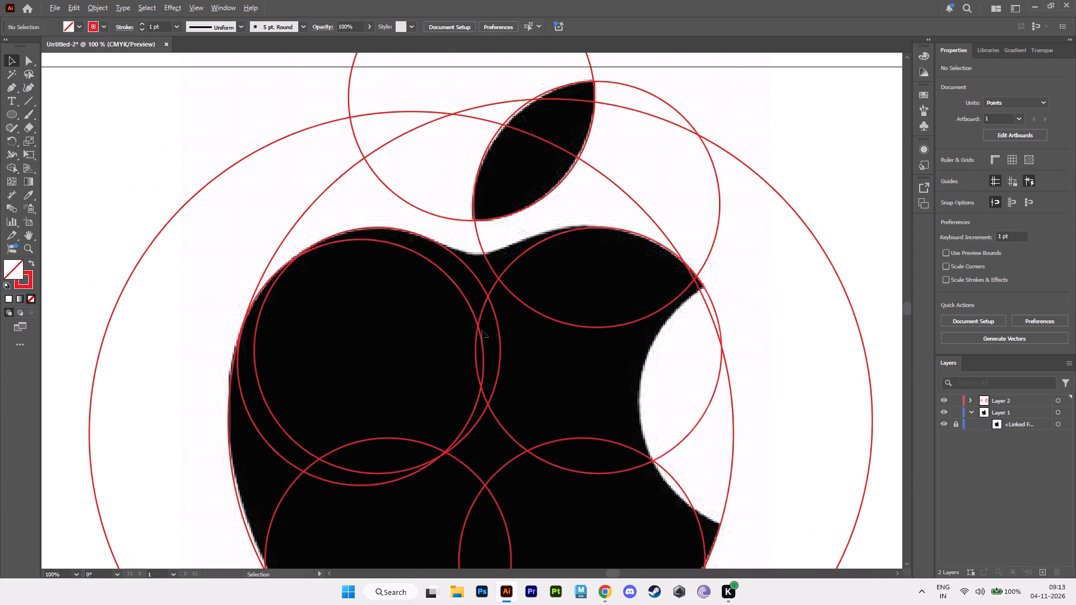
{"action": "scroll", "coordinate": [476, 313], "scroll_direction": "down", "scroll_amount": 1, "text": "alt"}
{"action": "middle_click_drag", "start_coordinate": [496, 331], "coordinate": [449, 282], "text": "alt"}
{"action": "scroll", "coordinate": [449, 282], "scroll_direction": "down", "scroll_amount": 1, "text": "alt"}
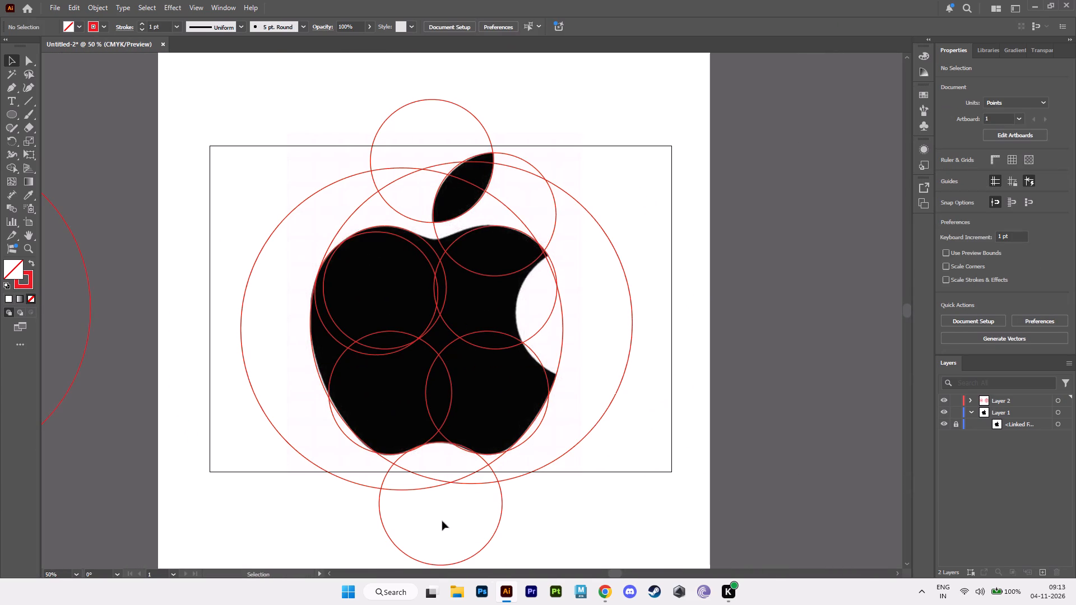
{"action": "left_click_drag", "start_coordinate": [442, 502], "coordinate": [442, 327], "text": "alt"}
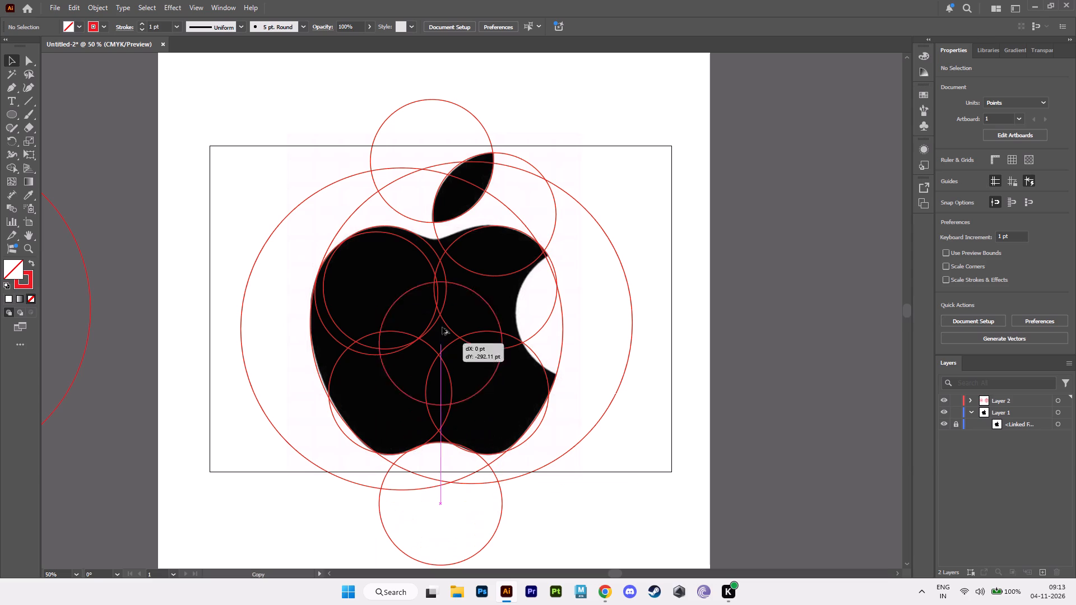
{"action": "left_click_drag", "start_coordinate": [442, 327], "coordinate": [440, 206], "text": "alt"}
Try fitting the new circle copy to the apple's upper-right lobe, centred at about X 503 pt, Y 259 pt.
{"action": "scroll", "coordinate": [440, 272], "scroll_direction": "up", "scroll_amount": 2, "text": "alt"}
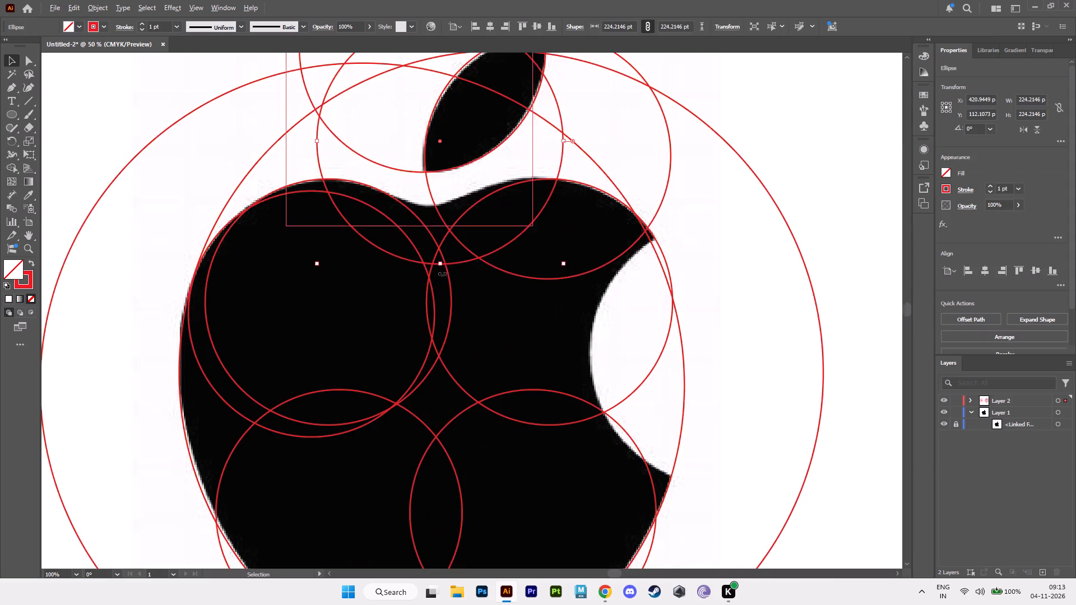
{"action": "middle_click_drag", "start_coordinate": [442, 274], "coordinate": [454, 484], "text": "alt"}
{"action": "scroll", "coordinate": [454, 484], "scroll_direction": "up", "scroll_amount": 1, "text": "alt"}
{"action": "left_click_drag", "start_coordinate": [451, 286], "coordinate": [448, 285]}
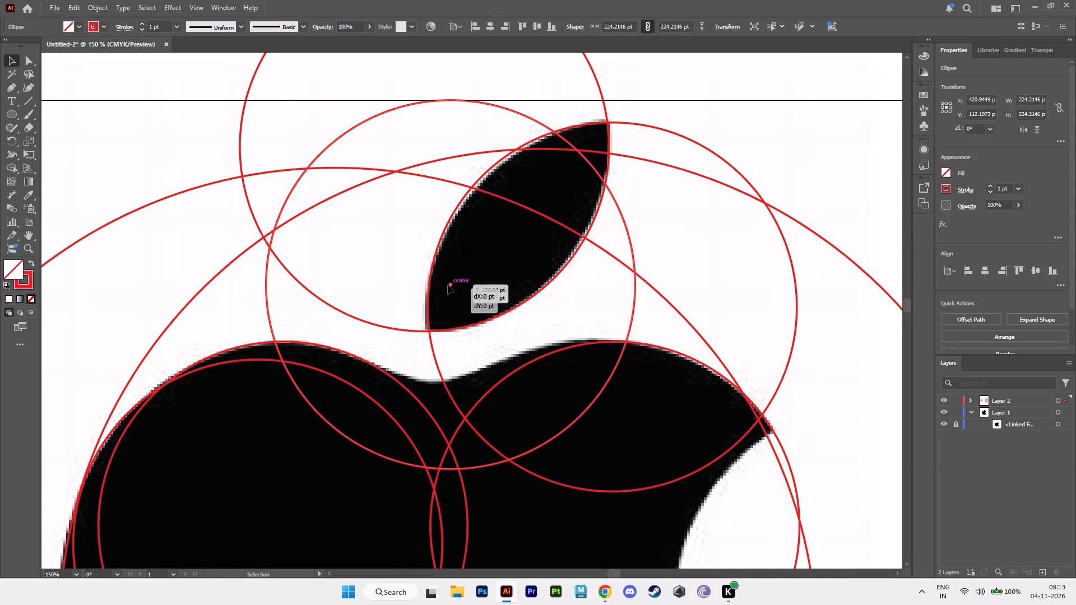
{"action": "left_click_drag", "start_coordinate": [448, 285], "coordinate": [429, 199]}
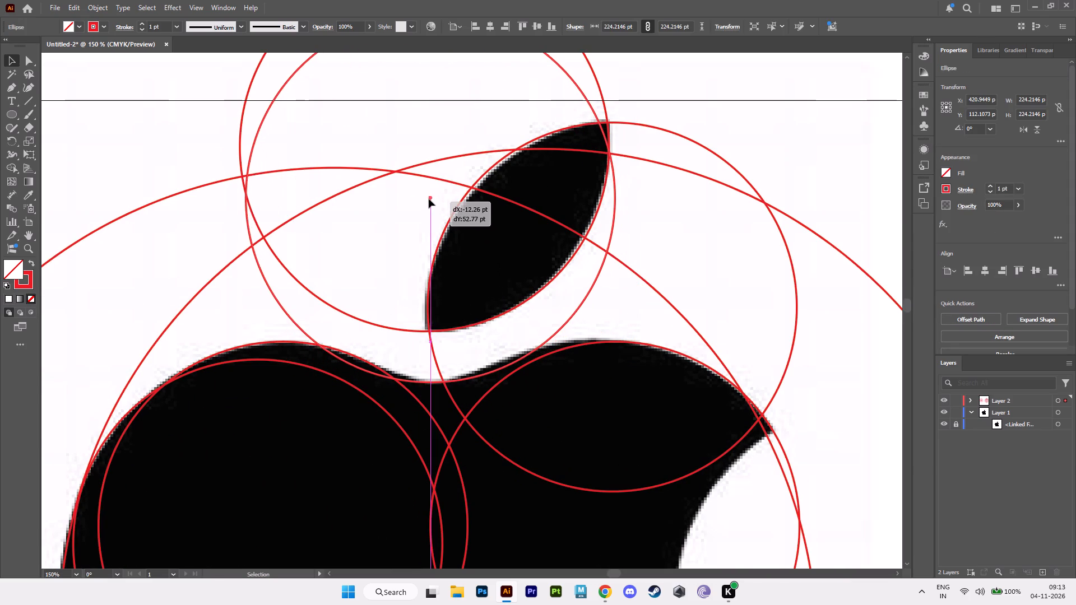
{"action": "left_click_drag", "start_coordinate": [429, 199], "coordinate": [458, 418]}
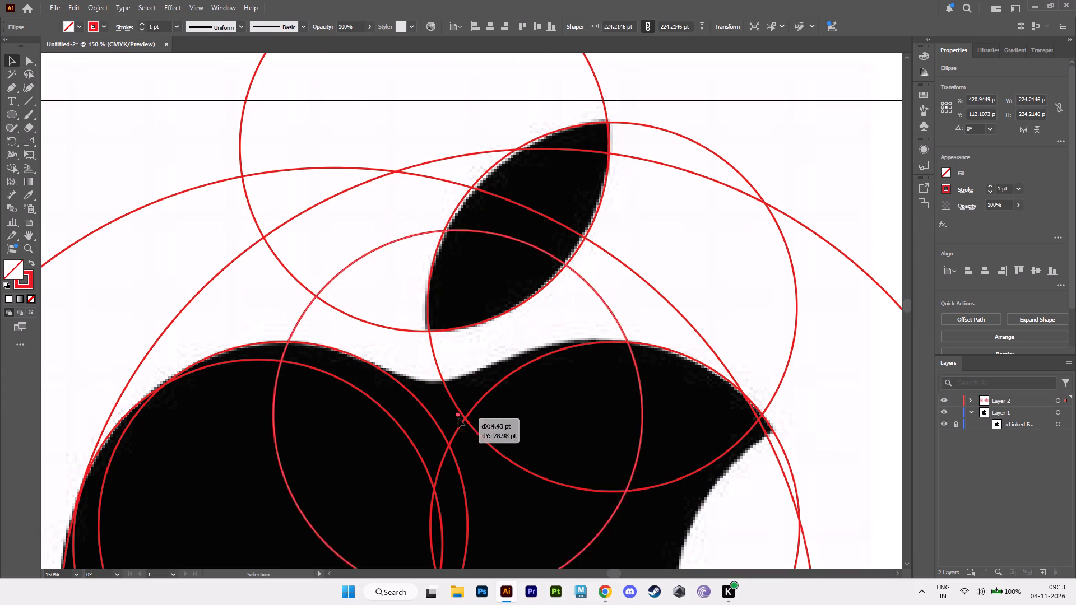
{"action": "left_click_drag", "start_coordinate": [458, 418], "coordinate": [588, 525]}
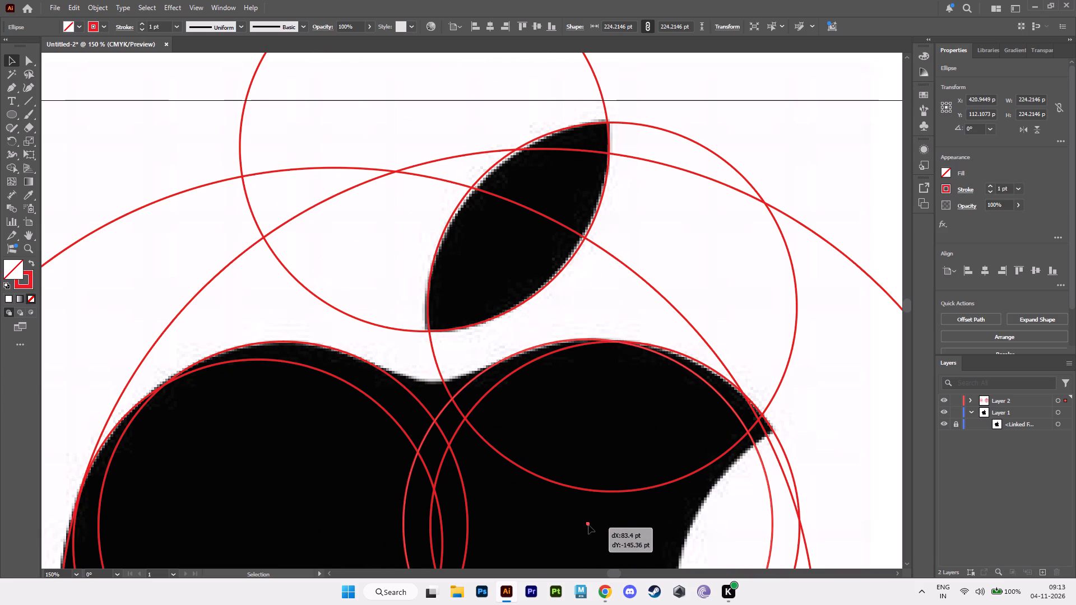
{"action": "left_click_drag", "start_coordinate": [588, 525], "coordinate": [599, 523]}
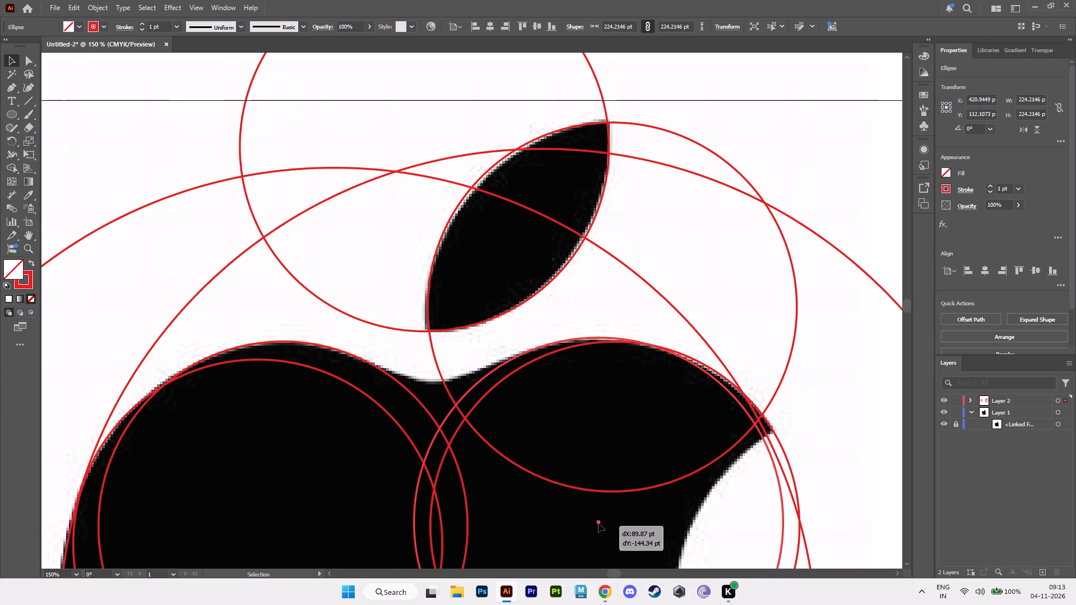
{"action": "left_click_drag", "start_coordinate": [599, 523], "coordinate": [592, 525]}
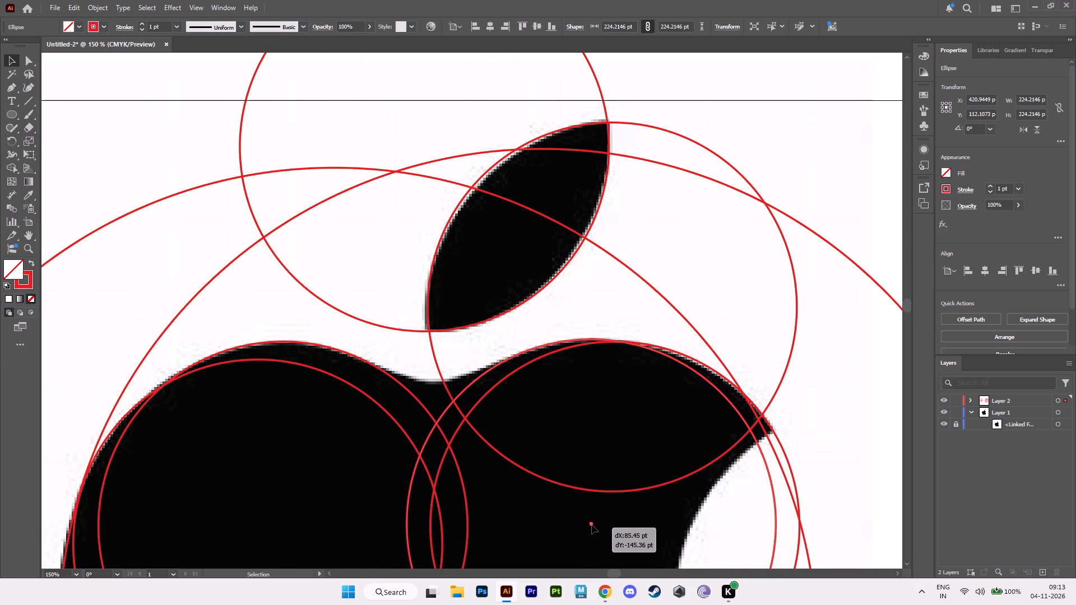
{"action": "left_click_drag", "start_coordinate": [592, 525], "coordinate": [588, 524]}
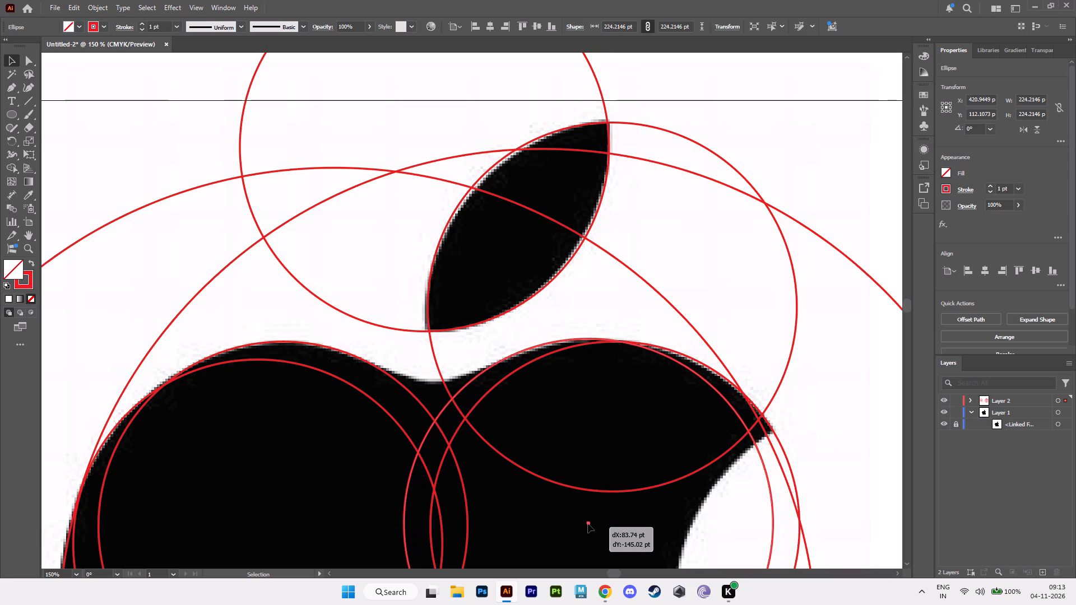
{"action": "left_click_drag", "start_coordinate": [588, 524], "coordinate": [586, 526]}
Move the circle copy up to rest its lower edge in the apple's top dip, centred at about X 409 pt, Y 59 pt.
{"action": "scroll", "coordinate": [600, 447], "scroll_direction": "down", "scroll_amount": 2, "text": "alt"}
{"action": "middle_click_drag", "start_coordinate": [592, 439], "coordinate": [536, 376], "text": "alt"}
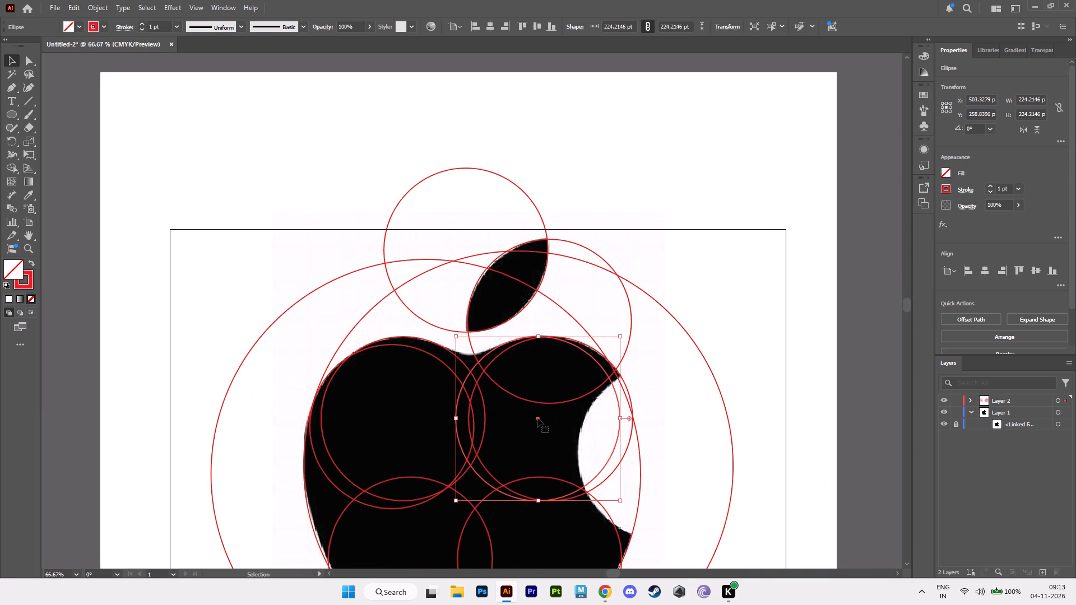
{"action": "left_click_drag", "start_coordinate": [537, 418], "coordinate": [471, 271]}
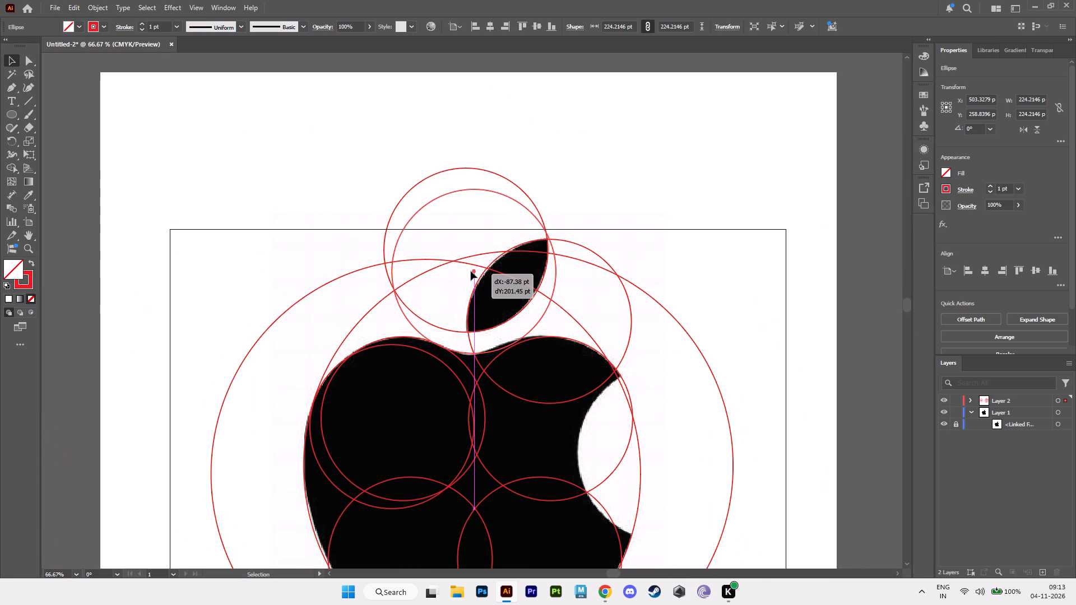
{"action": "left_click_drag", "start_coordinate": [471, 271], "coordinate": [454, 287]}
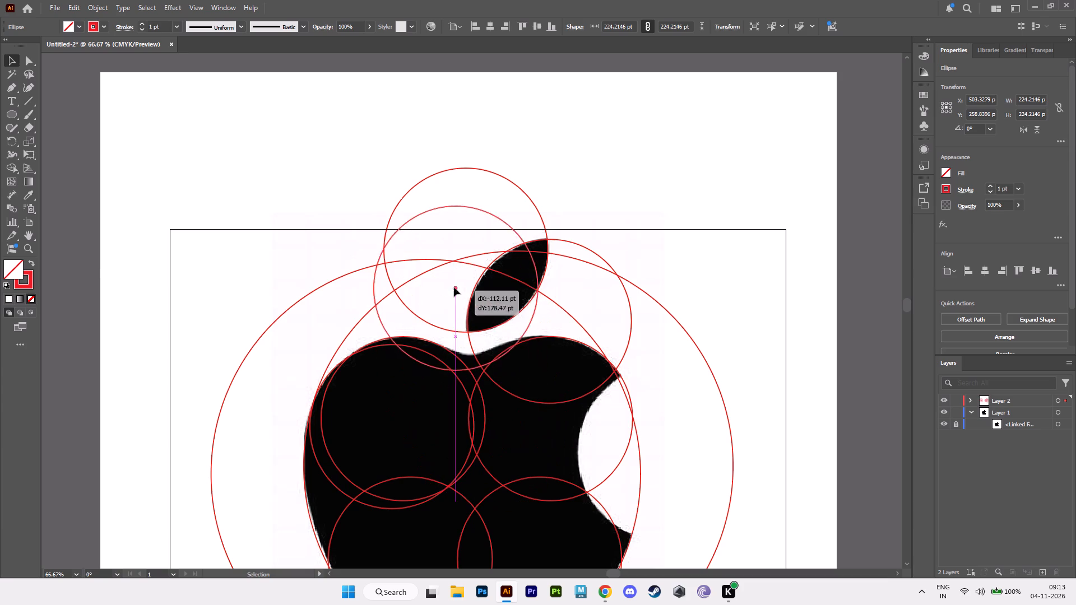
{"action": "left_click_drag", "start_coordinate": [454, 287], "coordinate": [467, 272]}
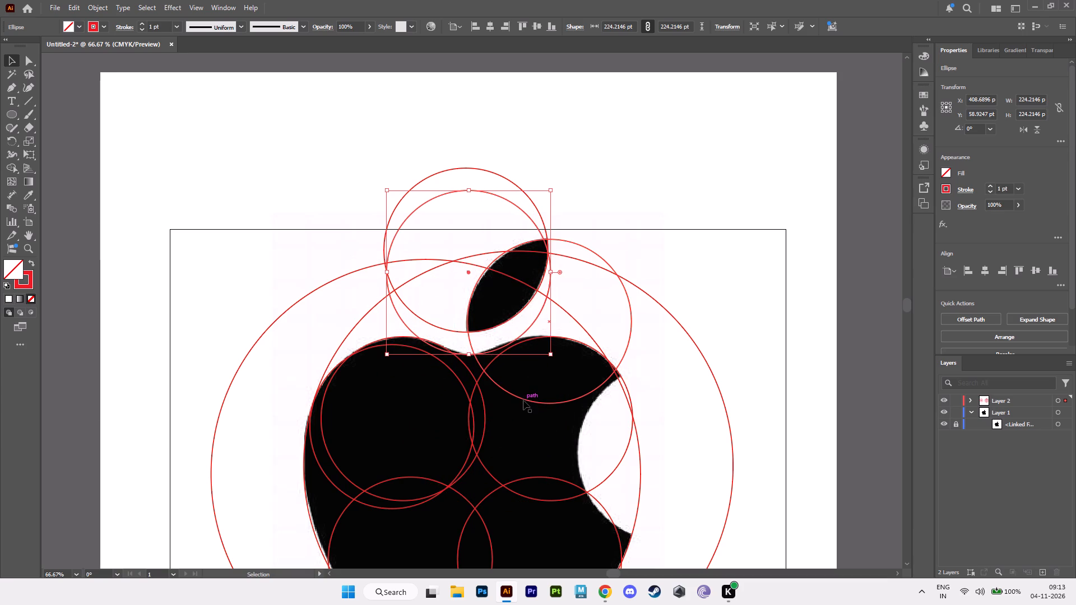
Delete the 224 pt circle on the apple's upper-right lobe.
{"action": "left_click", "coordinate": [480, 375]}
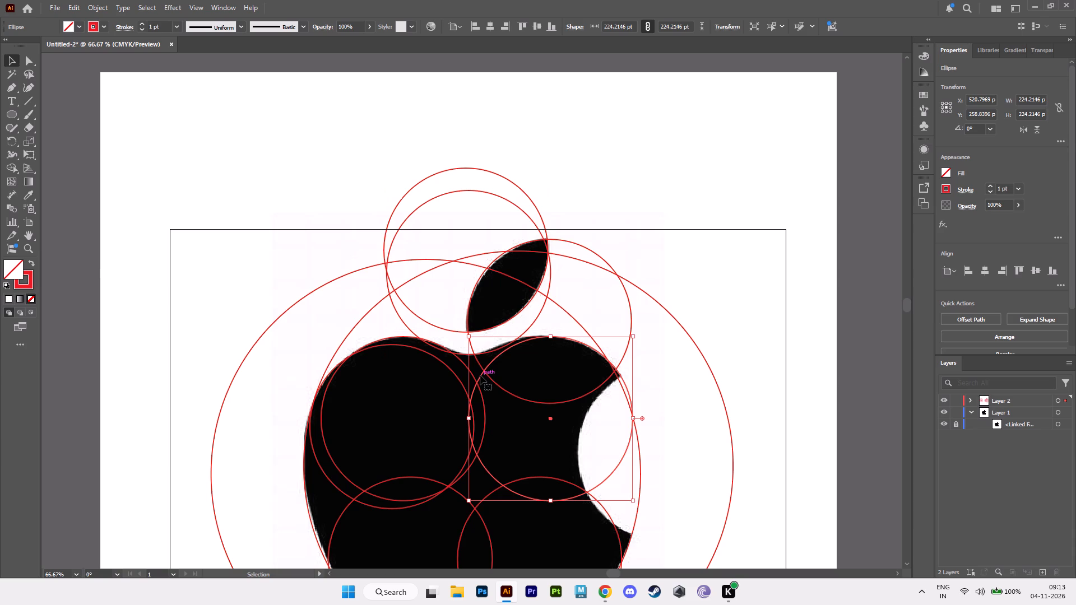
{"action": "key", "text": "Delete"}
Copy the 363 pt circle from the concentric reference set onto the apple's upper-right lobe, centred at about X 490 pt, Y 323 pt.
{"action": "scroll", "coordinate": [481, 375], "scroll_direction": "down", "scroll_amount": 1, "text": "alt"}
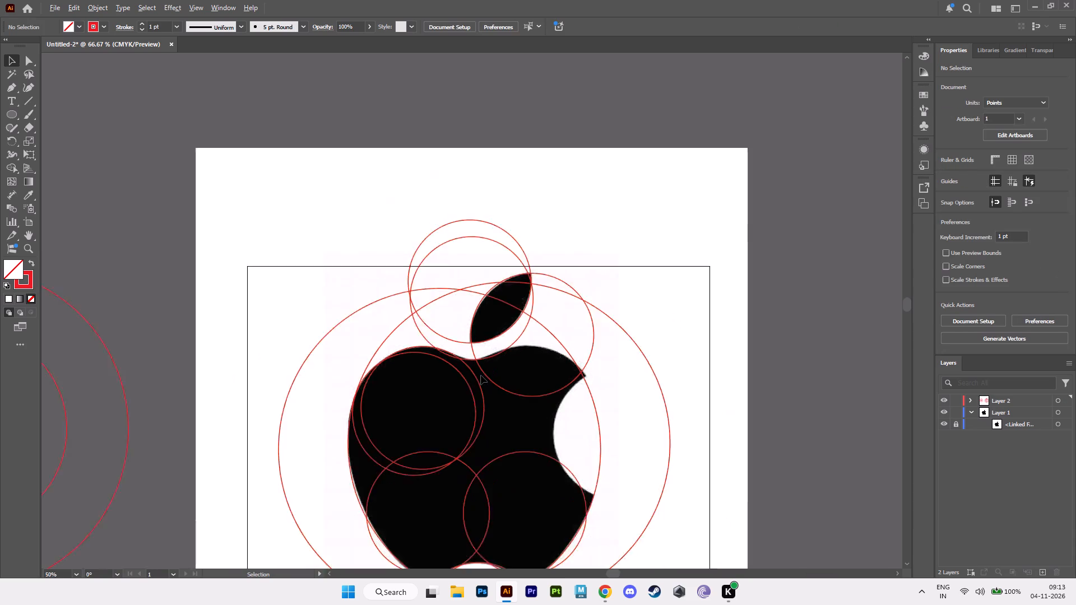
{"action": "scroll", "coordinate": [481, 375], "scroll_direction": "down", "scroll_amount": 1, "text": "alt"}
{"action": "middle_click_drag", "start_coordinate": [486, 375], "coordinate": [522, 355], "text": "alt"}
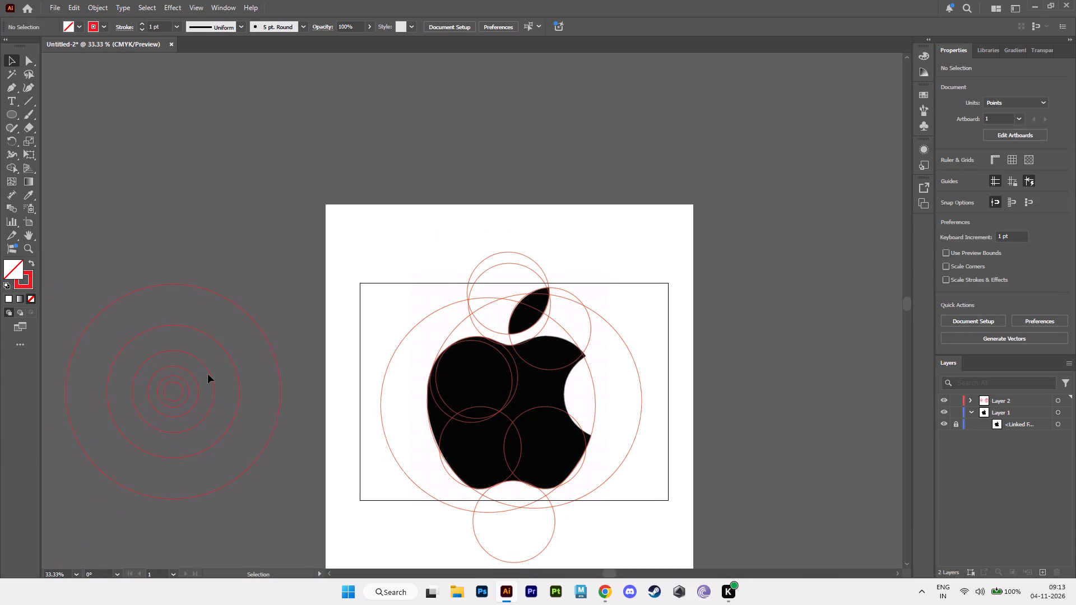
{"action": "left_click", "coordinate": [232, 357]}
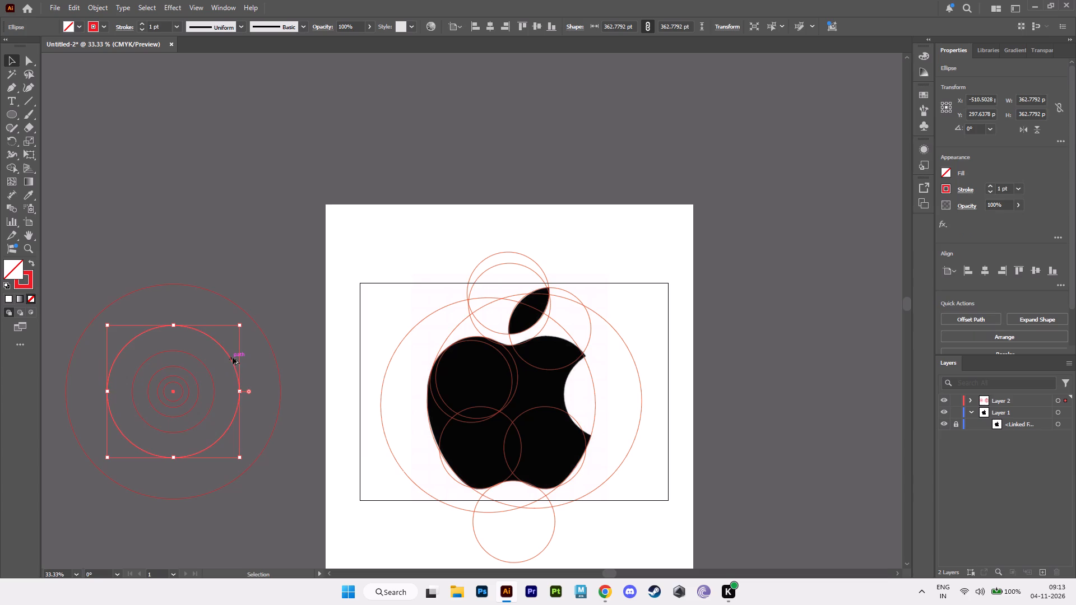
{"action": "left_click_drag", "start_coordinate": [233, 357], "coordinate": [607, 370], "text": "alt"}
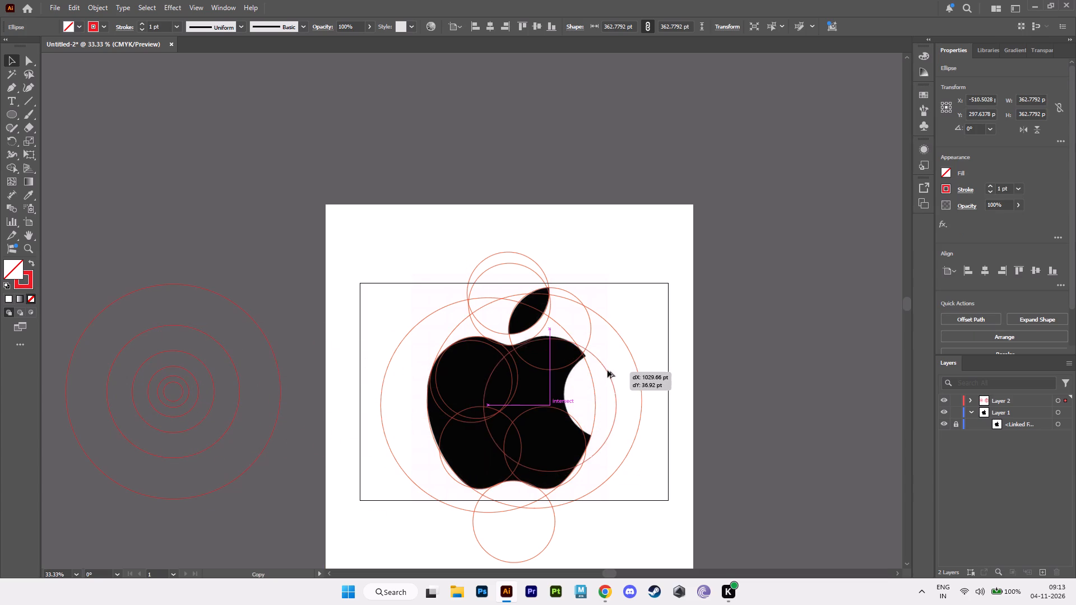
{"action": "left_click_drag", "start_coordinate": [607, 370], "coordinate": [591, 366], "text": "alt"}
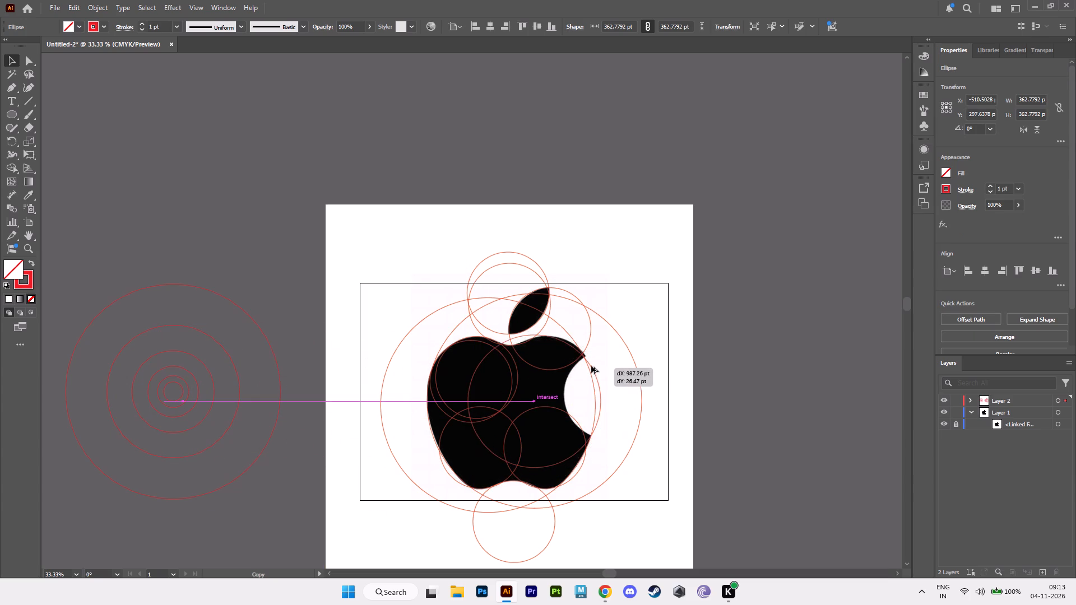
{"action": "left_click_drag", "start_coordinate": [591, 366], "coordinate": [593, 365], "text": "alt"}
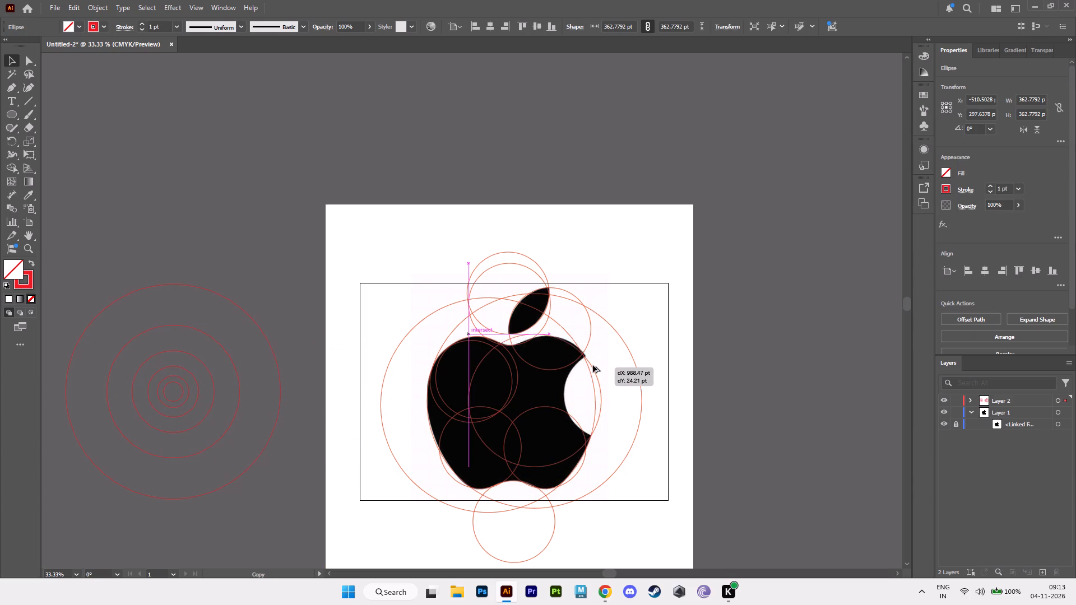
{"action": "left_click_drag", "start_coordinate": [593, 365], "coordinate": [600, 370], "text": "alt"}
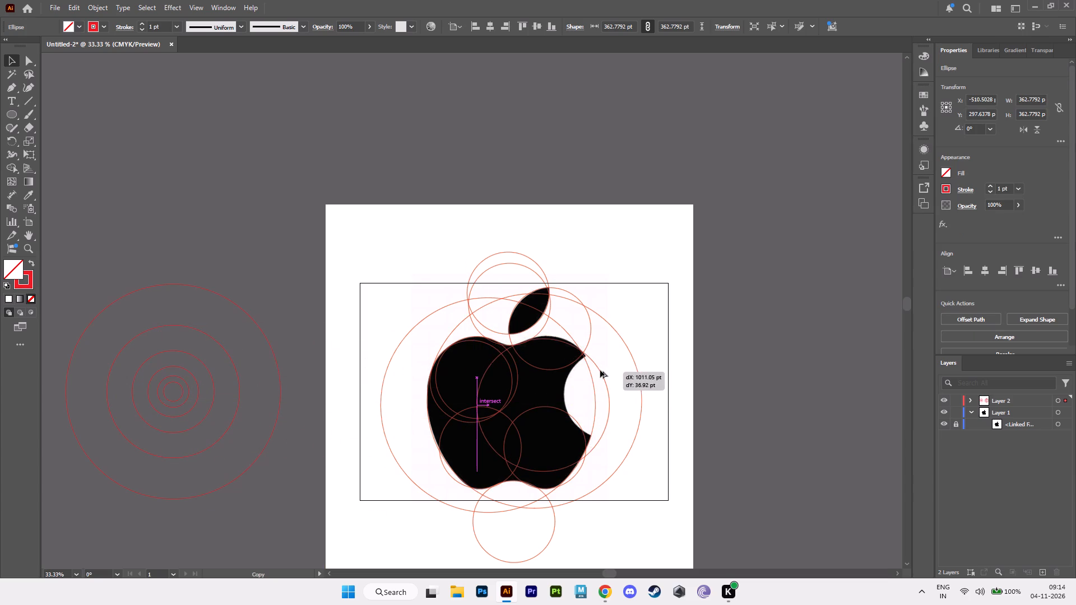
{"action": "left_click_drag", "start_coordinate": [600, 370], "coordinate": [599, 370], "text": "alt"}
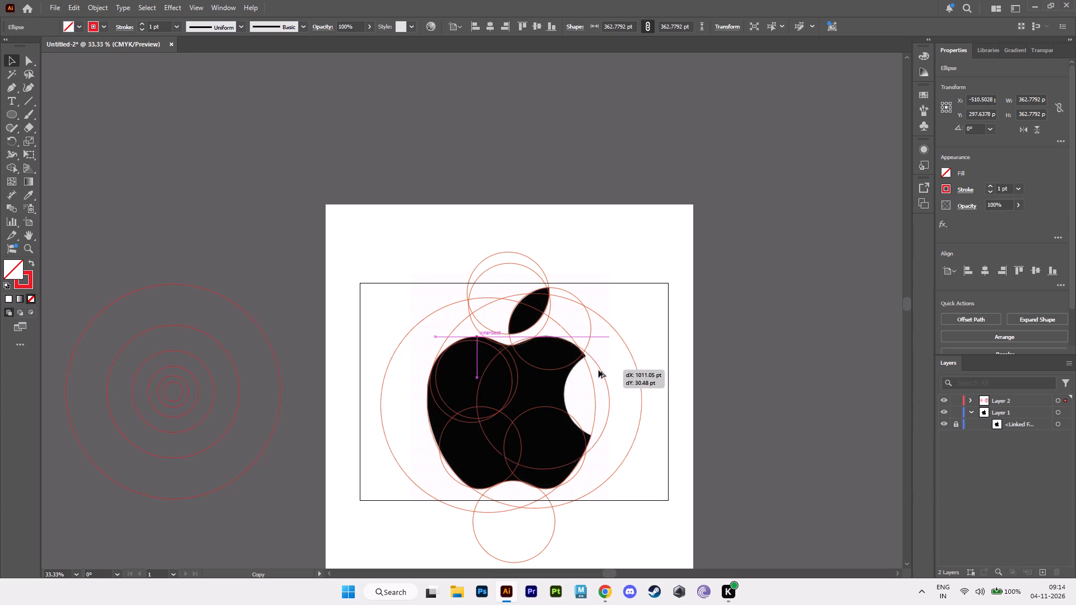
{"action": "left_click_drag", "start_coordinate": [599, 370], "coordinate": [592, 365], "text": "alt"}
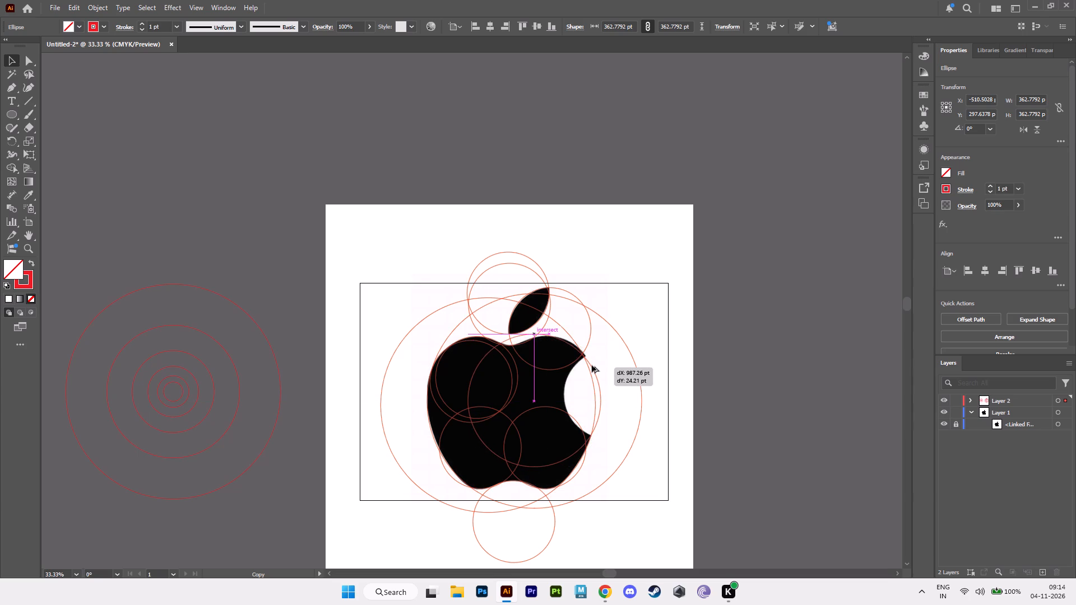
{"action": "left_click_drag", "start_coordinate": [592, 365], "coordinate": [596, 366], "text": "alt"}
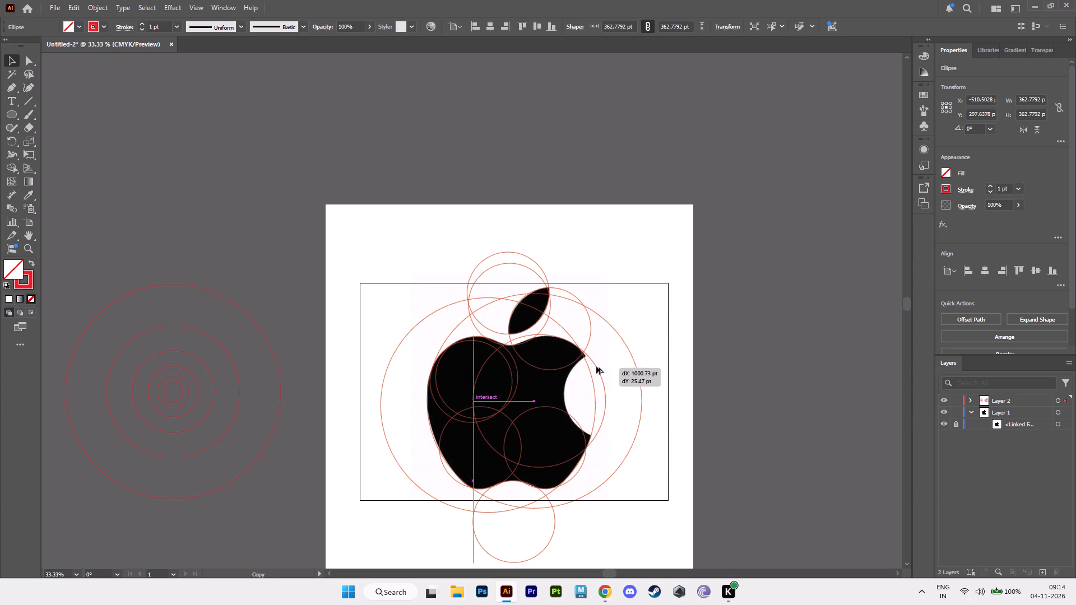
Move the 363 pt circle copy to follow the shoulder above the bite, centred at about X 467 pt, Y 303 pt.
{"action": "scroll", "coordinate": [578, 376], "scroll_direction": "up", "scroll_amount": 3, "text": "alt"}
{"action": "middle_click_drag", "start_coordinate": [578, 375], "coordinate": [588, 427], "text": "alt"}
{"action": "scroll", "coordinate": [588, 427], "scroll_direction": "up", "scroll_amount": 1, "text": "alt"}
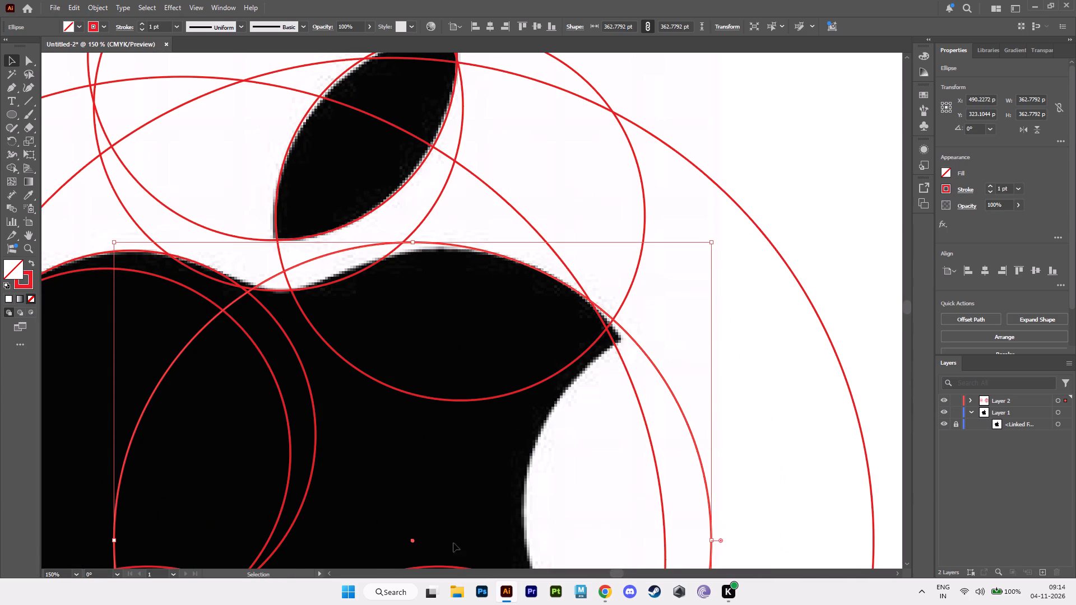
{"action": "left_click_drag", "start_coordinate": [411, 542], "coordinate": [387, 521]}
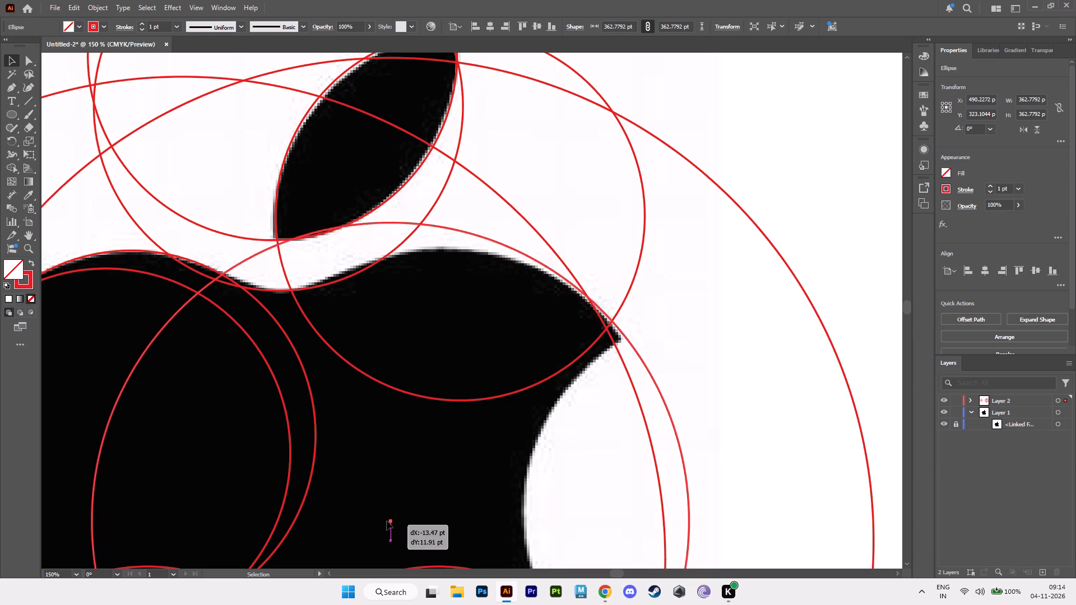
{"action": "left_click_drag", "start_coordinate": [387, 521], "coordinate": [419, 553]}
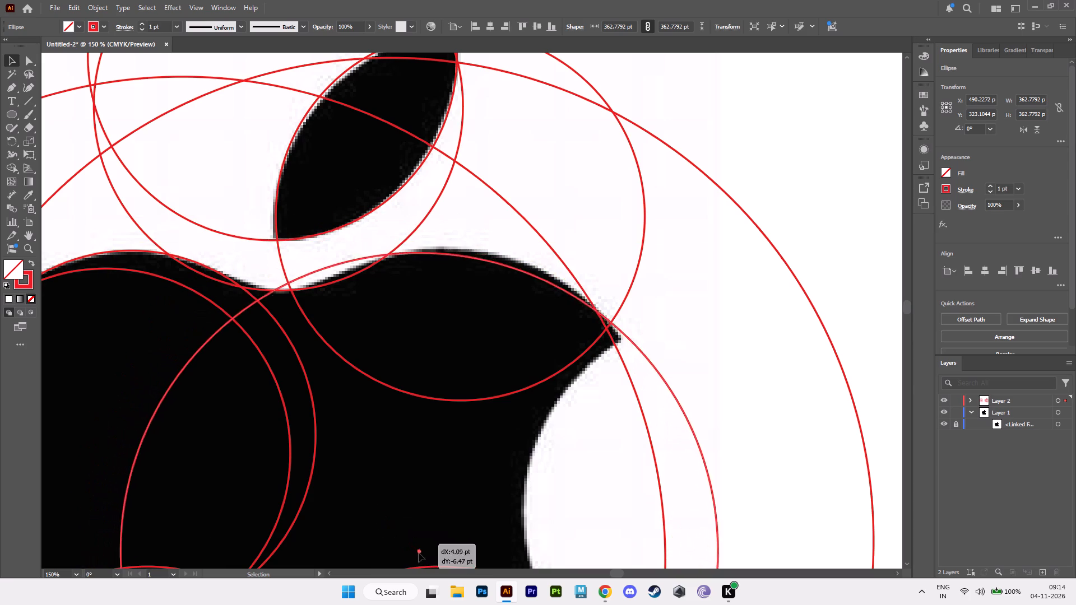
{"action": "left_click_drag", "start_coordinate": [419, 553], "coordinate": [396, 536]}
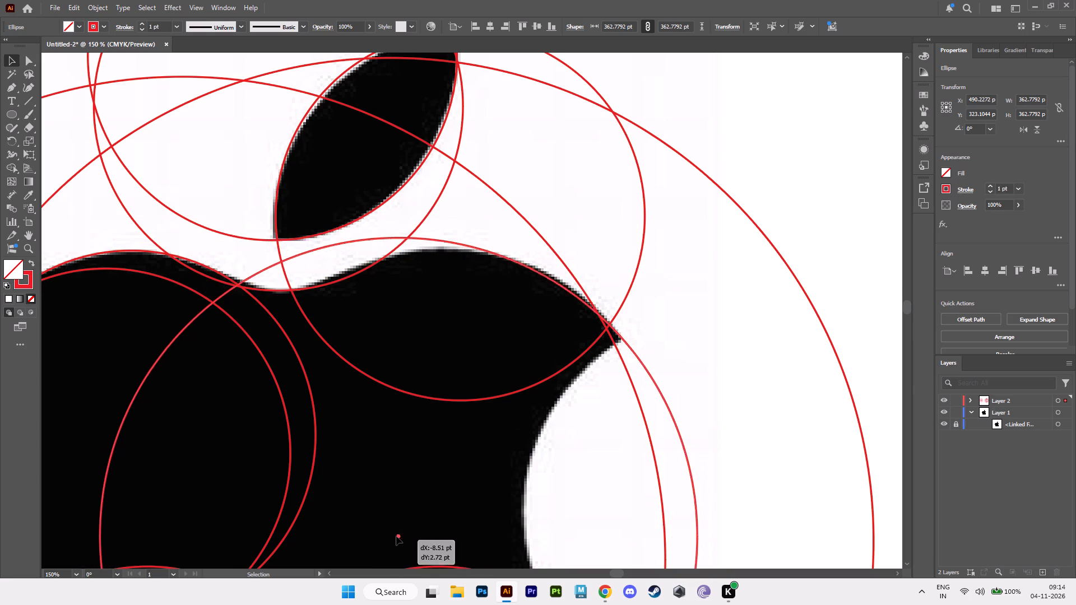
{"action": "left_click_drag", "start_coordinate": [396, 536], "coordinate": [377, 510]}
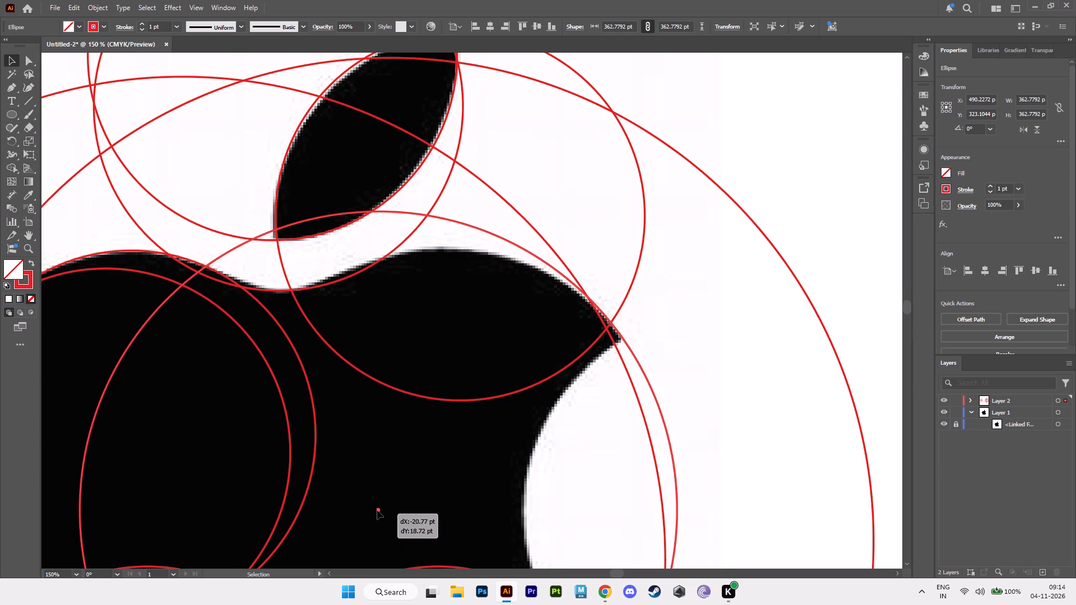
{"action": "left_click_drag", "start_coordinate": [377, 510], "coordinate": [373, 509]}
Copy the top dip's 224 pt circle to the apple's upper-right lobe and fit it to the curve, centred at about X 514 pt, Y 256 pt.
{"action": "scroll", "coordinate": [315, 531], "scroll_direction": "down", "scroll_amount": 1, "text": "alt"}
{"action": "middle_click_drag", "start_coordinate": [312, 486], "coordinate": [419, 436], "text": "alt"}
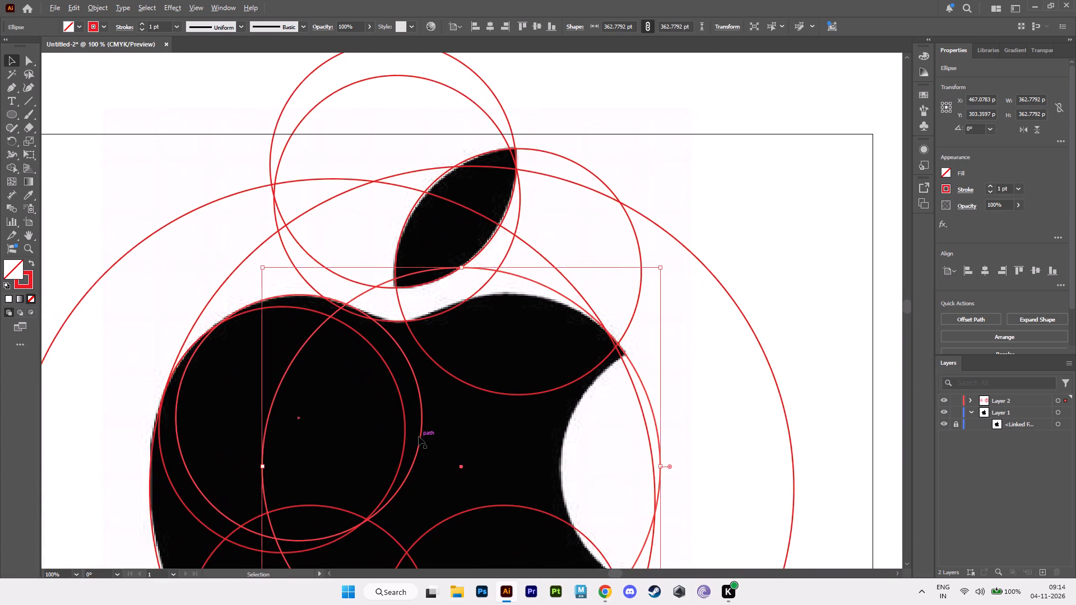
{"action": "scroll", "coordinate": [419, 436], "scroll_direction": "up", "scroll_amount": 1, "text": "alt"}
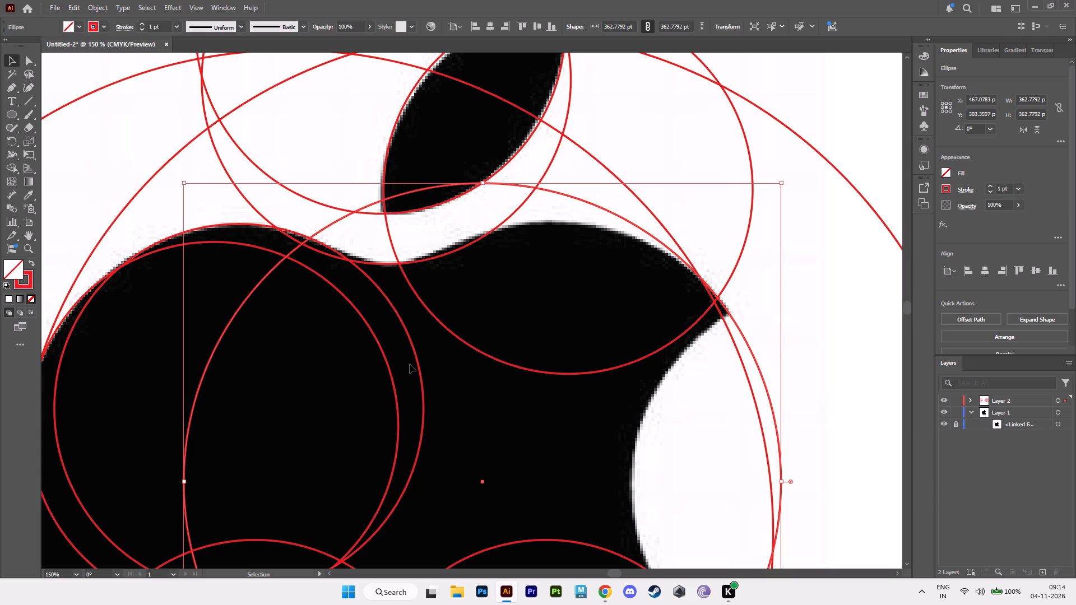
{"action": "scroll", "coordinate": [458, 312], "scroll_direction": "down", "scroll_amount": 2, "text": "alt"}
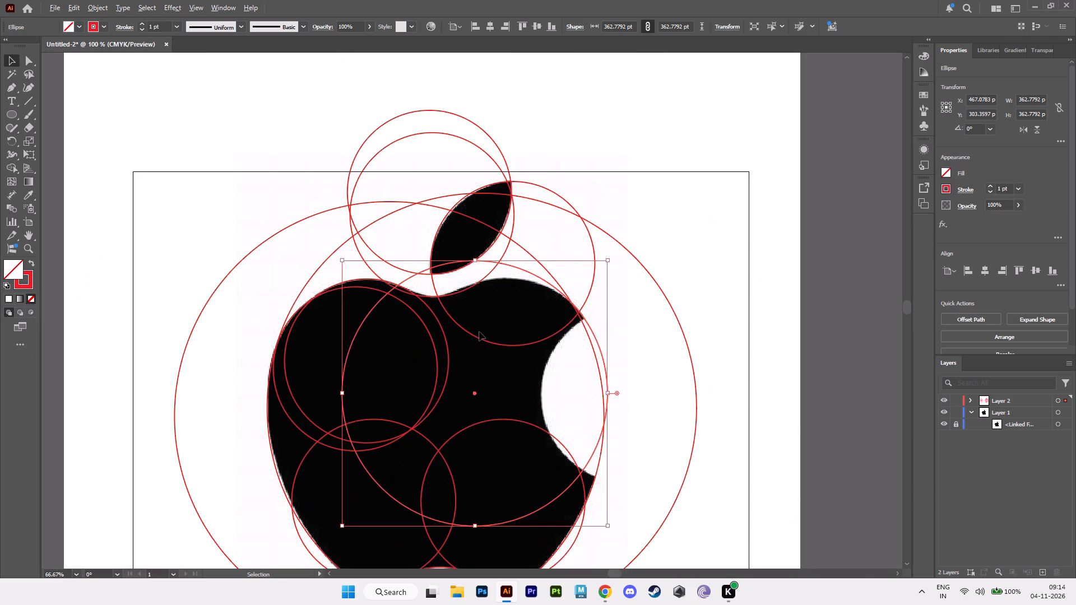
{"action": "middle_click_drag", "start_coordinate": [479, 332], "coordinate": [452, 325], "text": "alt"}
{"action": "left_click", "coordinate": [486, 223]}
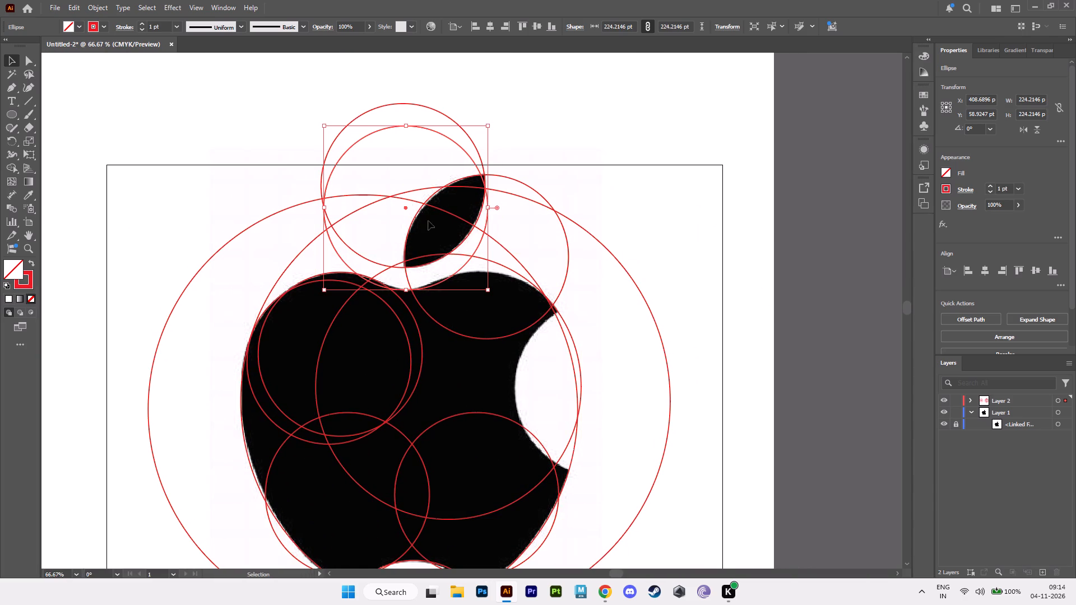
{"action": "left_click_drag", "start_coordinate": [407, 207], "coordinate": [477, 347], "text": "alt"}
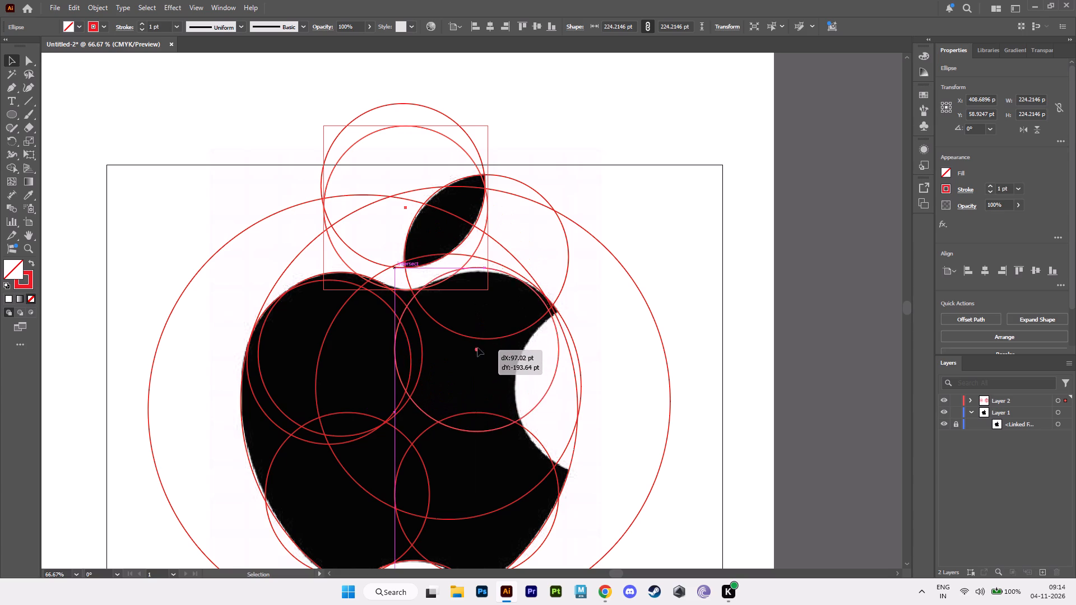
{"action": "left_click_drag", "start_coordinate": [477, 347], "coordinate": [484, 351], "text": "alt"}
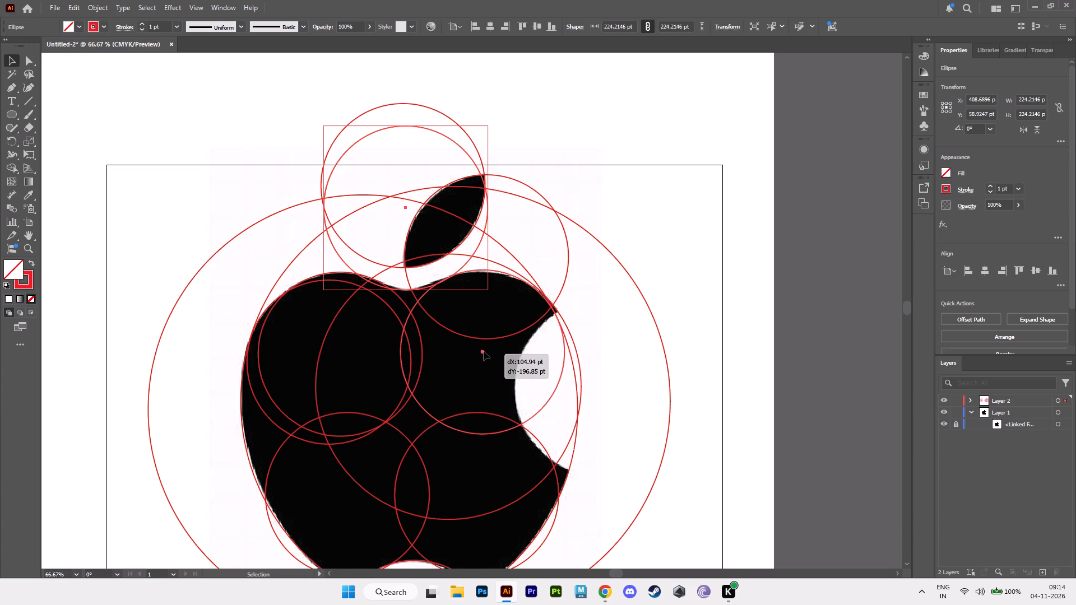
{"action": "left_click_drag", "start_coordinate": [484, 351], "coordinate": [480, 351], "text": "alt"}
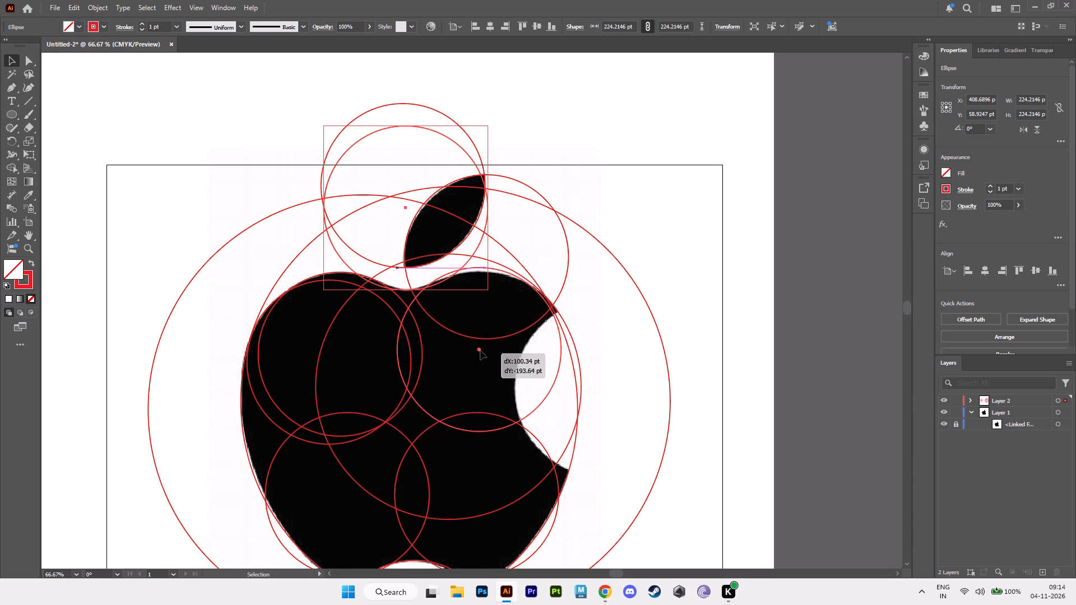
{"action": "left_click_drag", "start_coordinate": [480, 351], "coordinate": [482, 353], "text": "alt"}
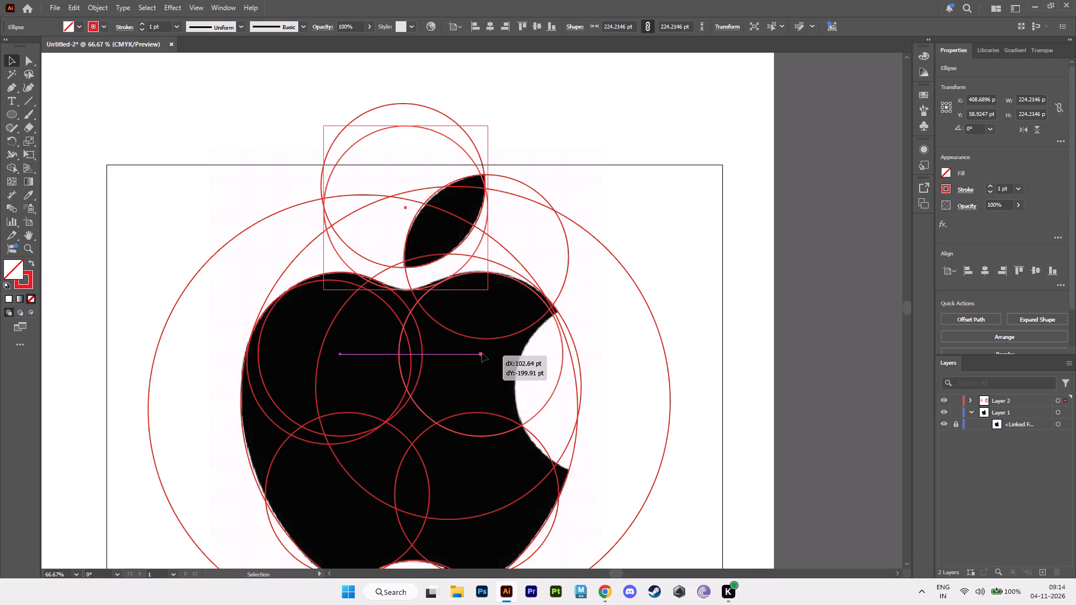
{"action": "left_click_drag", "start_coordinate": [482, 353], "coordinate": [484, 351], "text": "alt"}
Nudge the 363 pt circle to meet the shoulder curve and the bite's upper tip, centred at about X 476 pt, Y 314 pt.
{"action": "scroll", "coordinate": [483, 351], "scroll_direction": "up", "scroll_amount": 2, "text": "alt"}
{"action": "middle_click_drag", "start_coordinate": [480, 351], "coordinate": [511, 376], "text": "alt"}
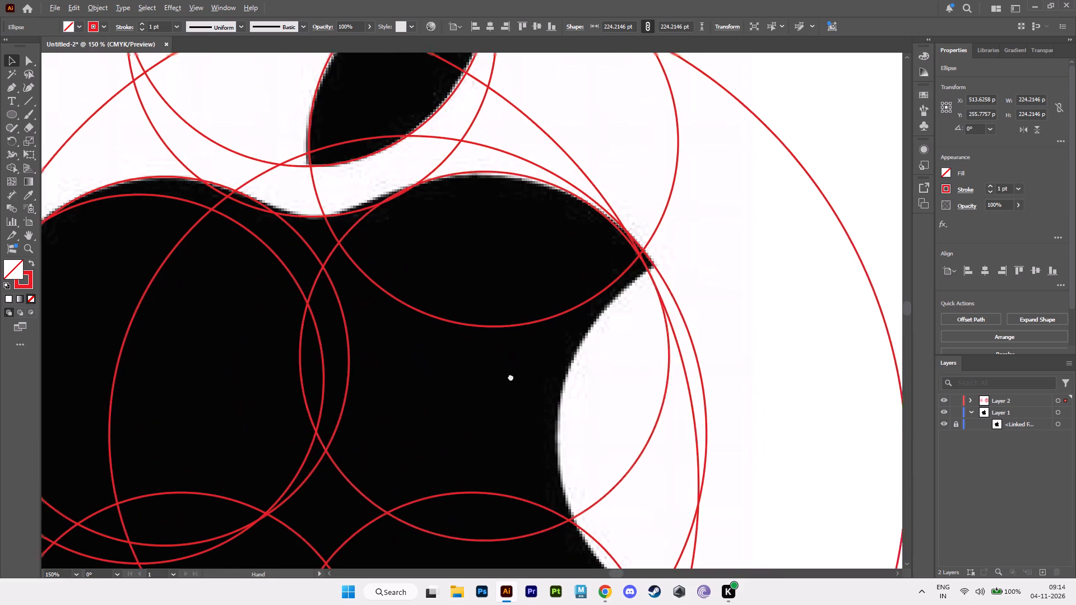
{"action": "middle_click_drag", "start_coordinate": [511, 376], "coordinate": [568, 429], "text": "alt"}
{"action": "scroll", "coordinate": [568, 429], "scroll_direction": "up", "scroll_amount": 1, "text": "alt"}
{"action": "middle_click_drag", "start_coordinate": [492, 368], "coordinate": [535, 412], "text": "alt"}
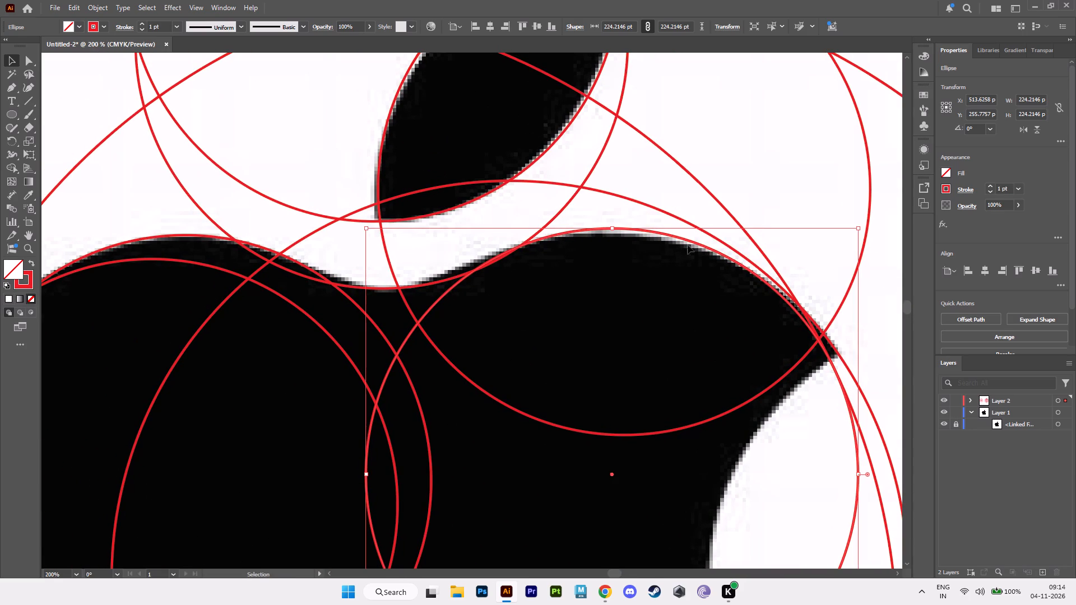
{"action": "left_click", "coordinate": [842, 357]}
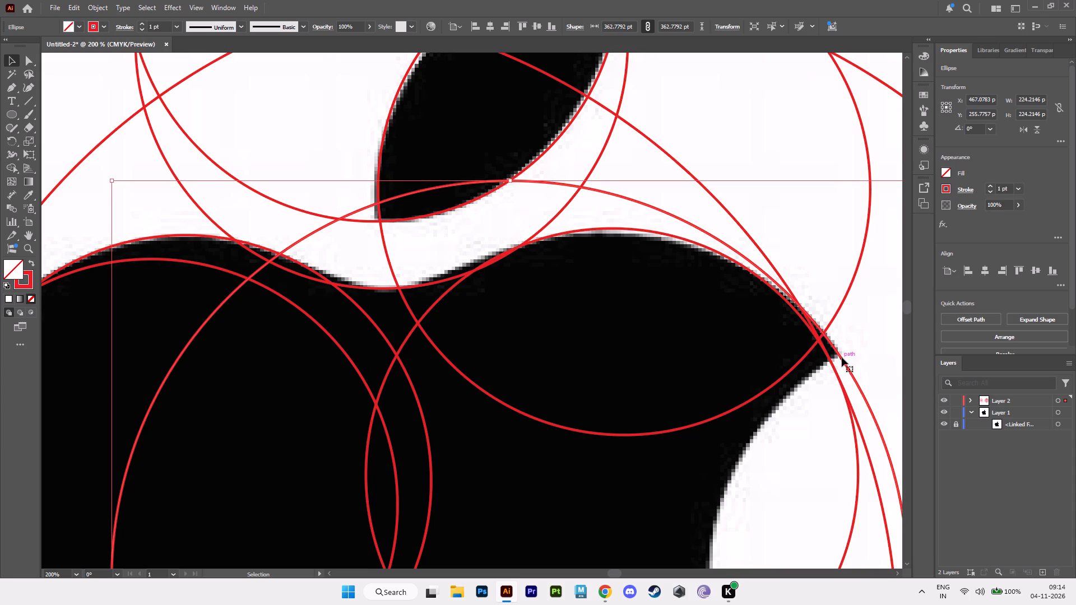
{"action": "key", "text": "Left"}
{"action": "key", "text": "Right"}
{"action": "key", "text": "Down"}
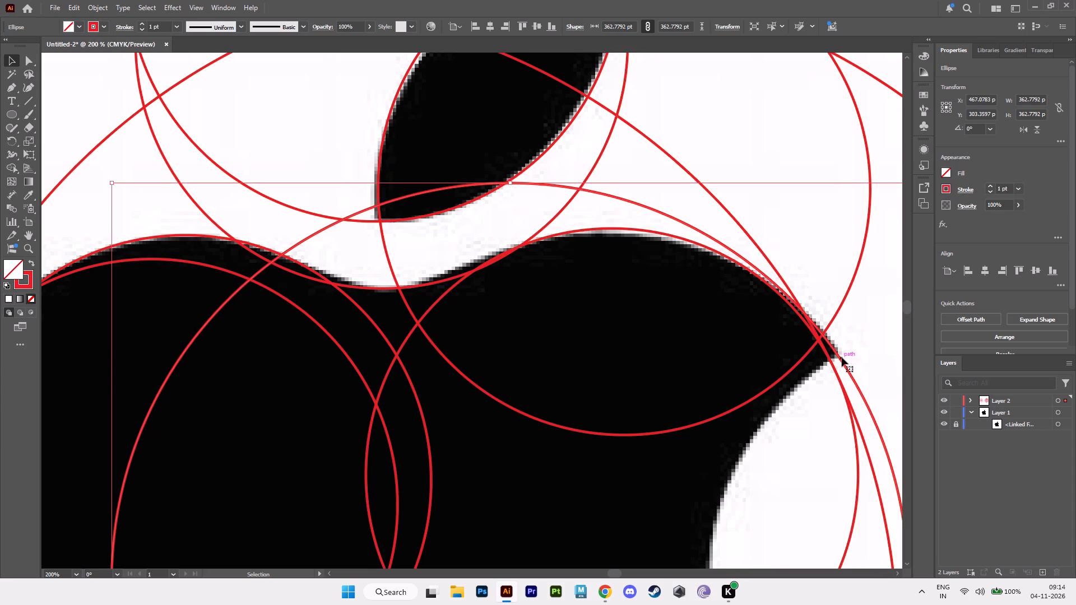
{"action": "key", "text": "Down"}
{"action": "key", "text": "Right"}
{"action": "key", "text": "Right"}
{"action": "key", "text": "Down"}
{"action": "key", "text": "Right"}
{"action": "key", "text": "Right"}
{"action": "key", "text": "Right"}
{"action": "key", "text": "Down"}
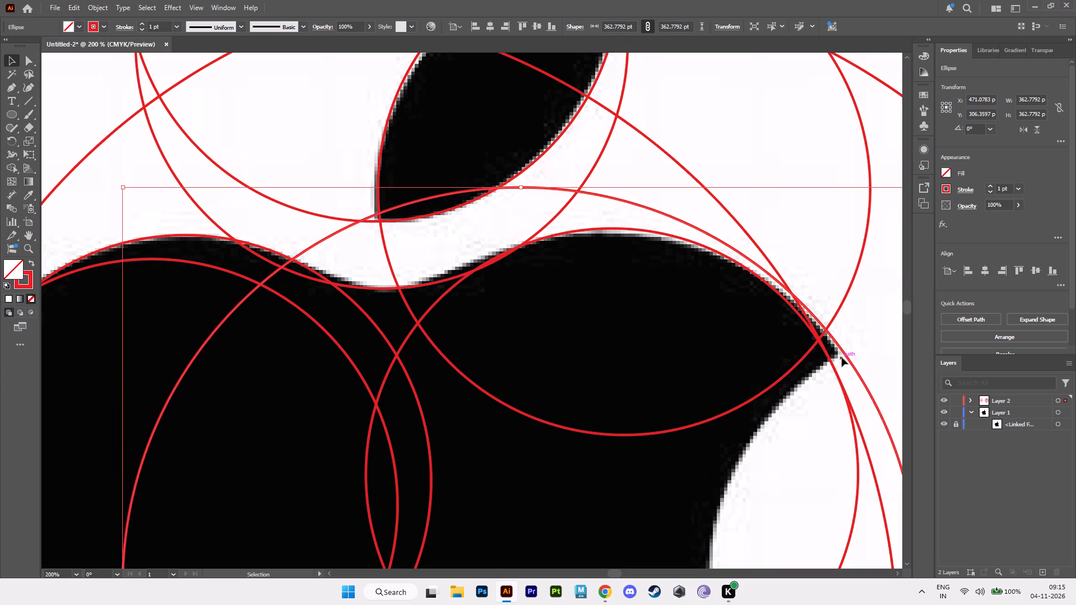
{"action": "key", "text": "Down"}
{"action": "key", "text": "Down"}
{"action": "key", "text": "Right"}
{"action": "key", "text": "Down"}
{"action": "key", "text": "Down"}
{"action": "key", "text": "Right"}
{"action": "key", "text": "Right"}
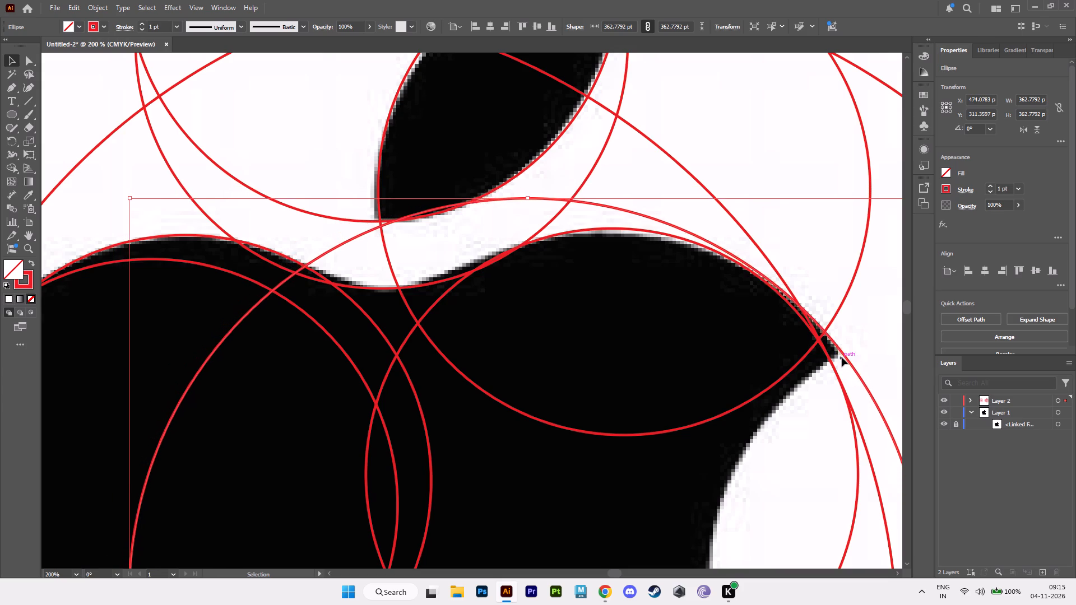
{"action": "key", "text": "Down"}
{"action": "key", "text": "Down"}
{"action": "key", "text": "Right"}
{"action": "key", "text": "Down"}
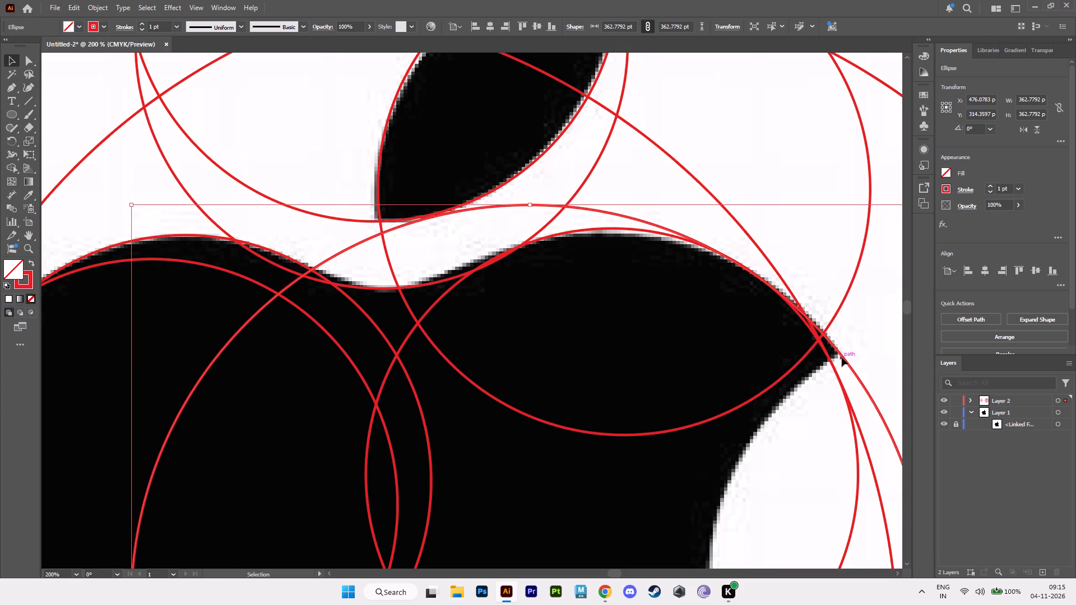
Copy the shoulder's 363 pt circle across to the apple's bite, centred at about X 741 pt, Y 310 pt.
{"action": "scroll", "coordinate": [411, 395], "scroll_direction": "down", "scroll_amount": 3, "text": "alt"}
{"action": "middle_click_drag", "start_coordinate": [431, 399], "coordinate": [412, 265], "text": "alt"}
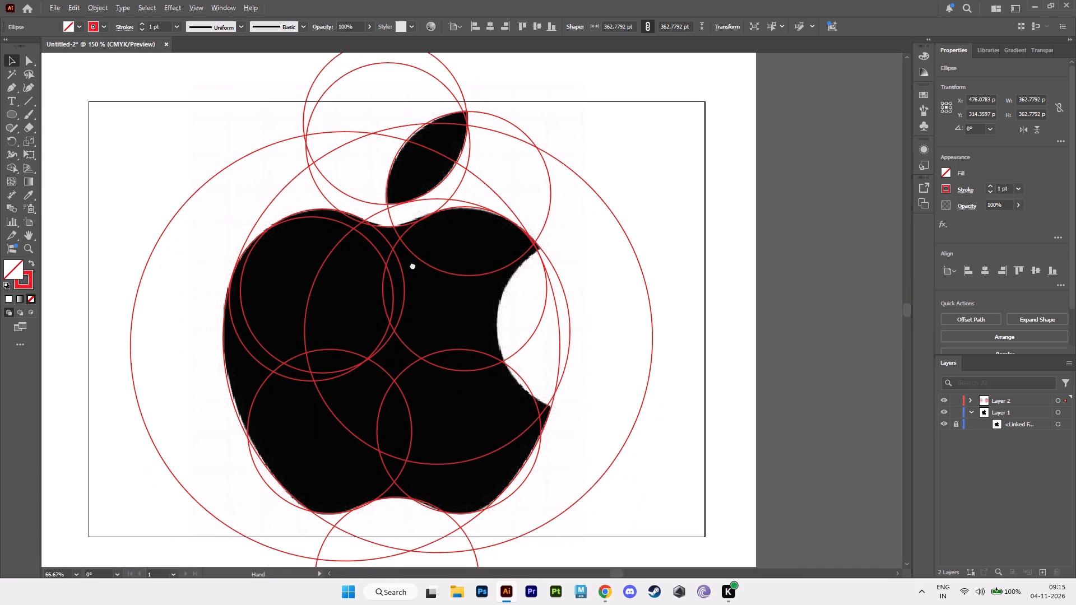
{"action": "middle_click_drag", "start_coordinate": [412, 265], "coordinate": [411, 263], "text": "alt"}
{"action": "left_click", "coordinate": [558, 281]}
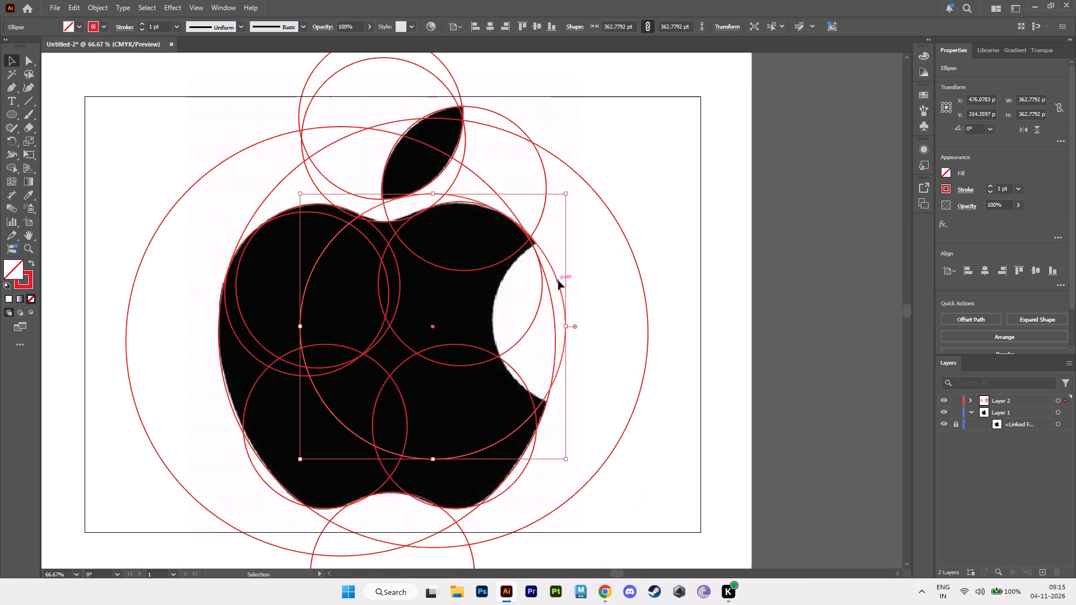
{"action": "left_click_drag", "start_coordinate": [558, 281], "coordinate": [749, 278], "text": "alt"}
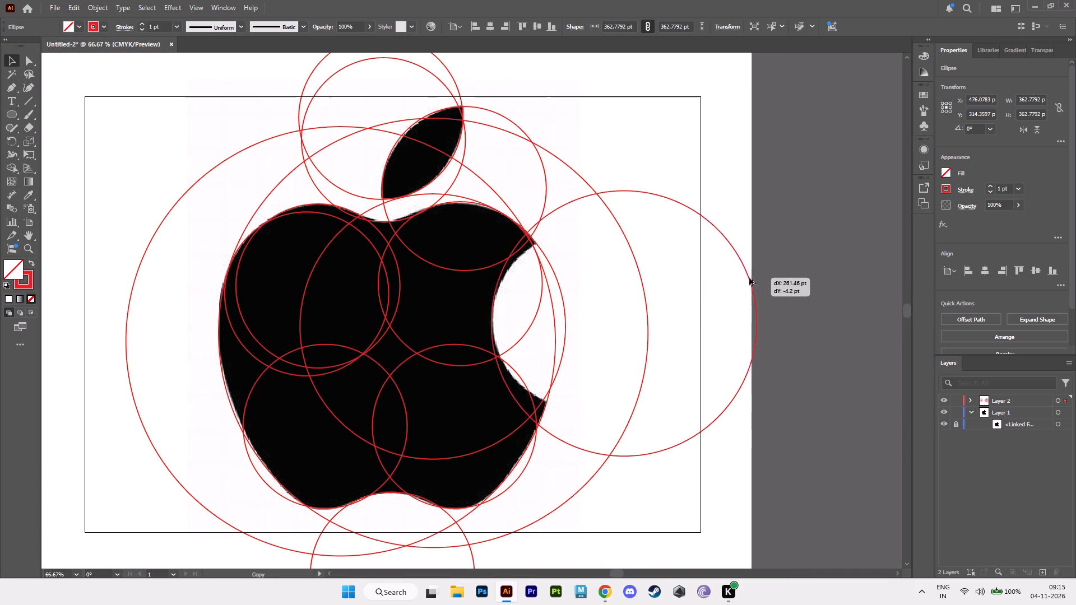
{"action": "left_click_drag", "start_coordinate": [749, 278], "coordinate": [752, 278], "text": "alt"}
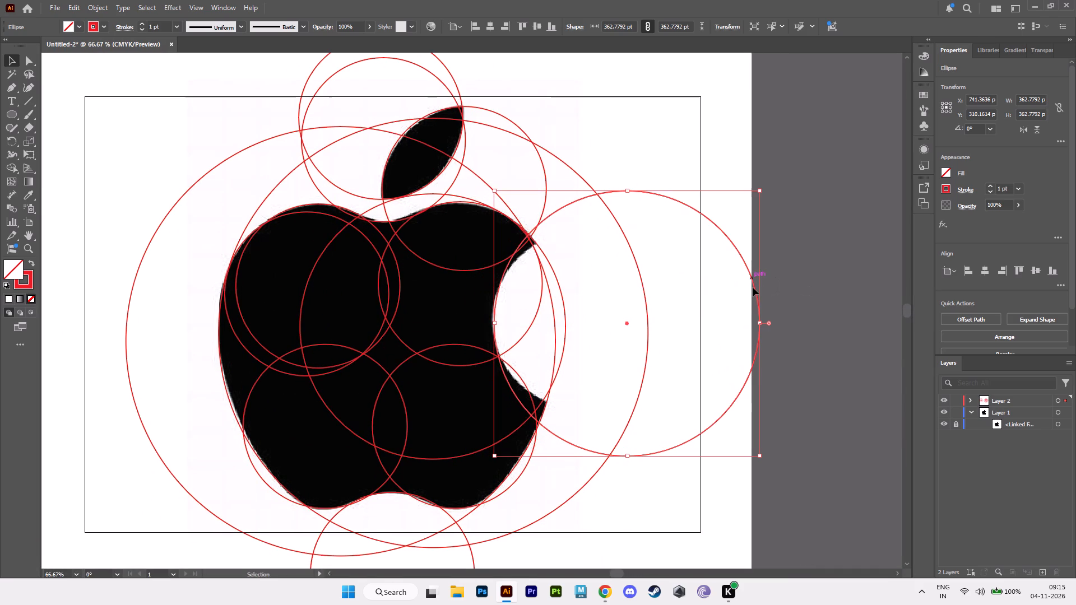
Delete the 363 pt circle copy placed at the apple's bite.
{"action": "key", "text": "Delete"}
Copy the 224 pt circle from the concentric golden-ratio set to the apple's bite, centred at about X 713 pt, Y 288 pt.
{"action": "scroll", "coordinate": [537, 304], "scroll_direction": "down", "scroll_amount": 5, "text": "alt"}
{"action": "middle_click_drag", "start_coordinate": [356, 322], "coordinate": [444, 326], "text": "alt"}
{"action": "scroll", "coordinate": [444, 326], "scroll_direction": "up", "scroll_amount": 3, "text": "alt"}
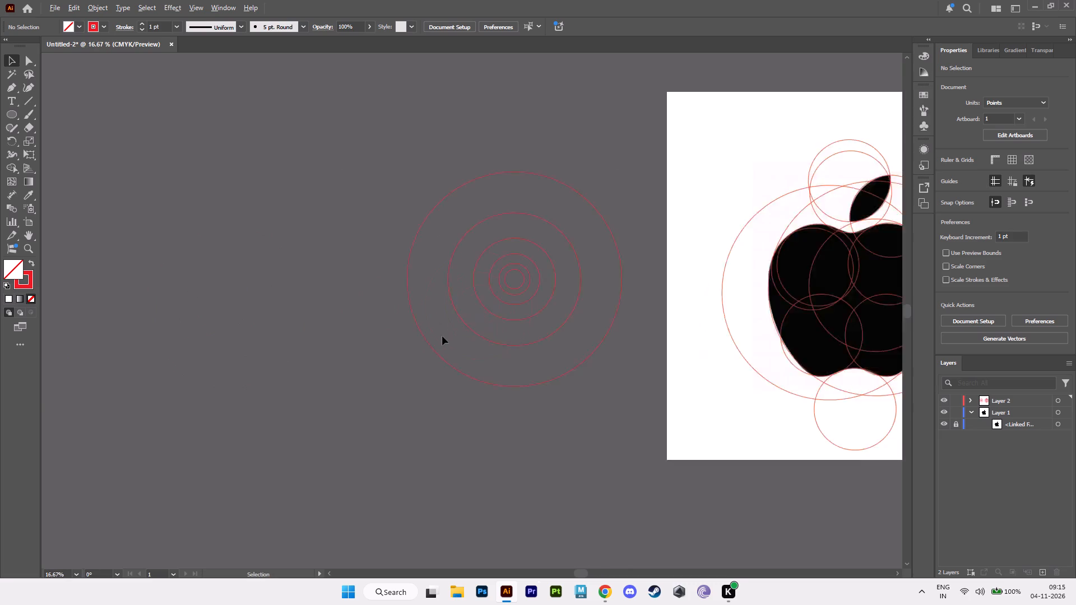
{"action": "scroll", "coordinate": [442, 336], "scroll_direction": "up", "scroll_amount": 1, "text": "alt"}
{"action": "middle_click_drag", "start_coordinate": [507, 358], "coordinate": [411, 359], "text": "alt"}
{"action": "left_click", "coordinate": [517, 250]}
{"action": "left_click_drag", "start_coordinate": [516, 250], "coordinate": [554, 250], "text": "alt"}
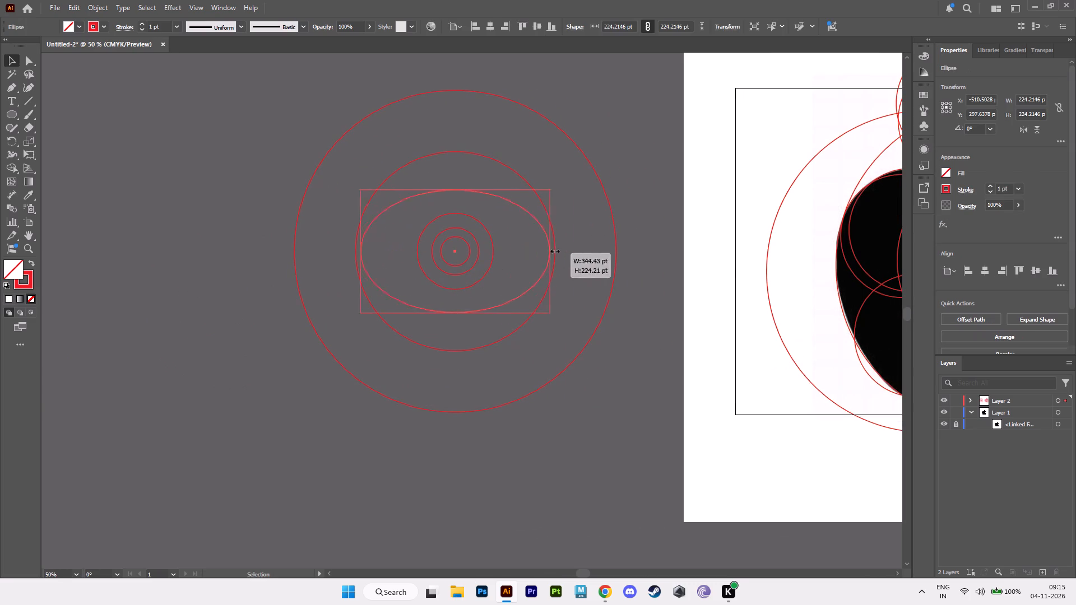
{"action": "left_click_drag", "start_coordinate": [554, 250], "coordinate": [709, 248], "text": "alt"}
{"action": "key", "text": "ctrl+z"}
{"action": "scroll", "coordinate": [522, 255], "scroll_direction": "down", "scroll_amount": 2, "text": "alt"}
{"action": "middle_click_drag", "start_coordinate": [512, 256], "coordinate": [317, 279], "text": "alt"}
{"action": "left_click_drag", "start_coordinate": [295, 275], "coordinate": [582, 273], "text": "alt"}
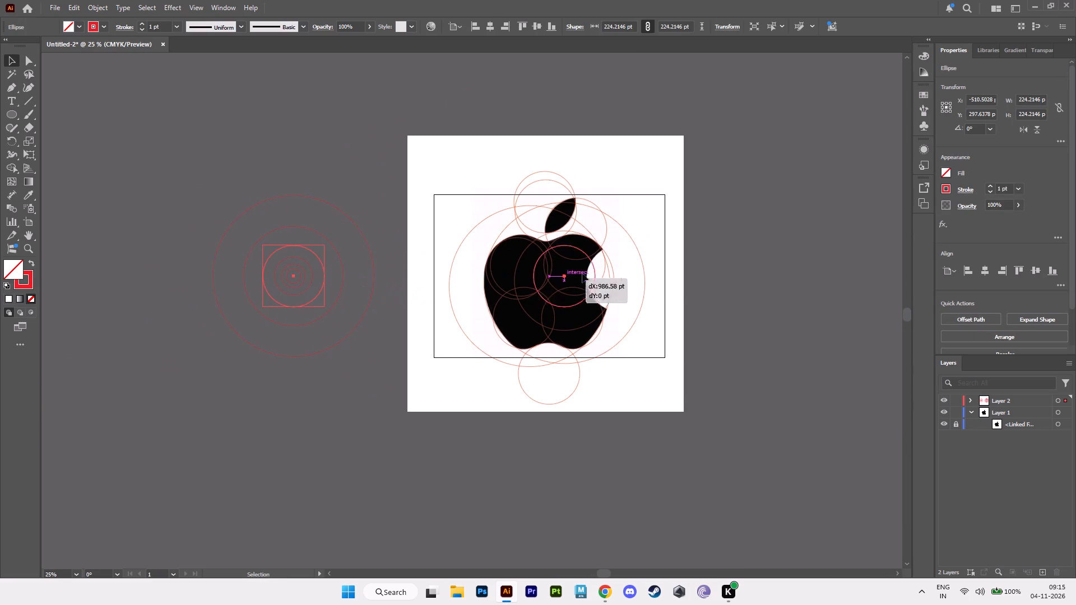
{"action": "left_click_drag", "start_coordinate": [582, 273], "coordinate": [630, 271], "text": "alt"}
Nudge the 224 pt circle down 3 pt beside the bite, to about Y 291 pt.
{"action": "scroll", "coordinate": [632, 271], "scroll_direction": "up", "scroll_amount": 4, "text": "alt"}
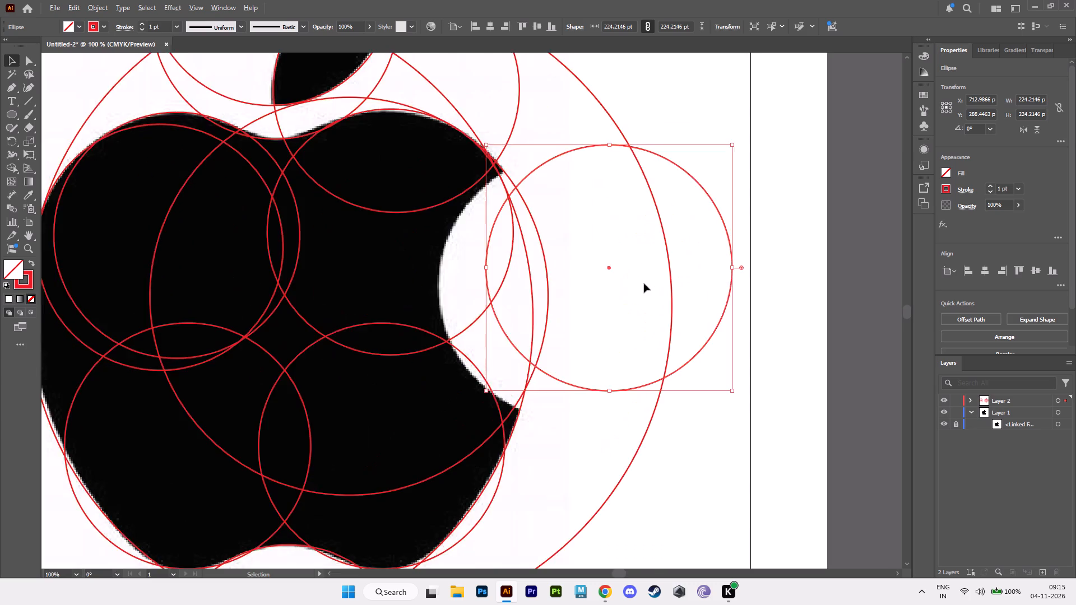
{"action": "scroll", "coordinate": [644, 284], "scroll_direction": "up", "scroll_amount": 2, "text": "alt"}
{"action": "middle_click_drag", "start_coordinate": [644, 284], "coordinate": [660, 287], "text": "alt"}
{"action": "scroll", "coordinate": [660, 287], "scroll_direction": "down", "scroll_amount": 1, "text": "alt"}
{"action": "middle_click_drag", "start_coordinate": [660, 287], "coordinate": [652, 311], "text": "alt"}
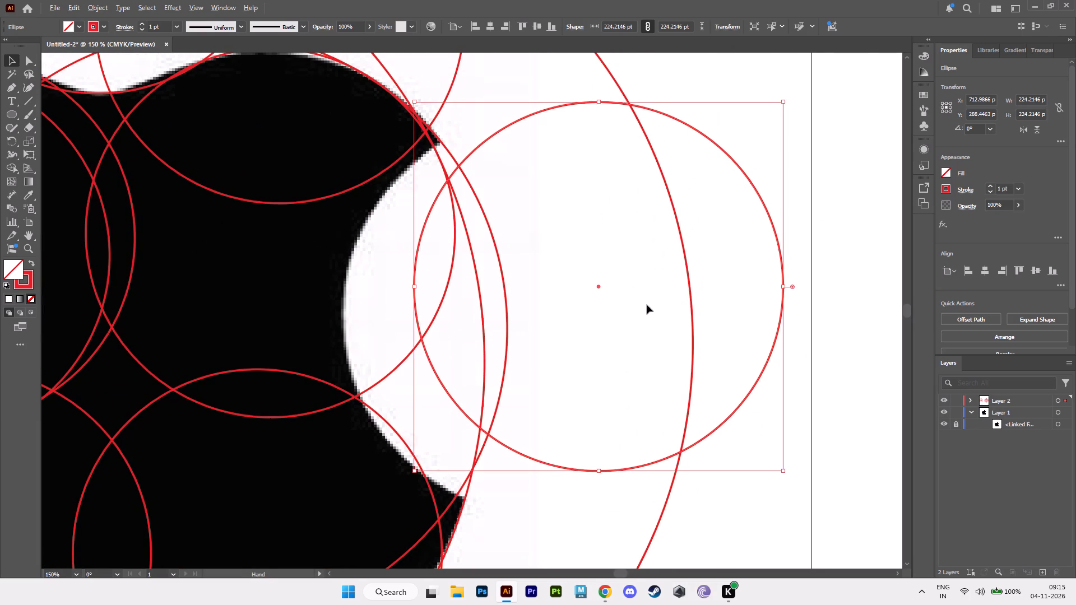
{"action": "key", "text": "Down"}
{"action": "key", "text": "Down"}
{"action": "key", "text": "Down"}
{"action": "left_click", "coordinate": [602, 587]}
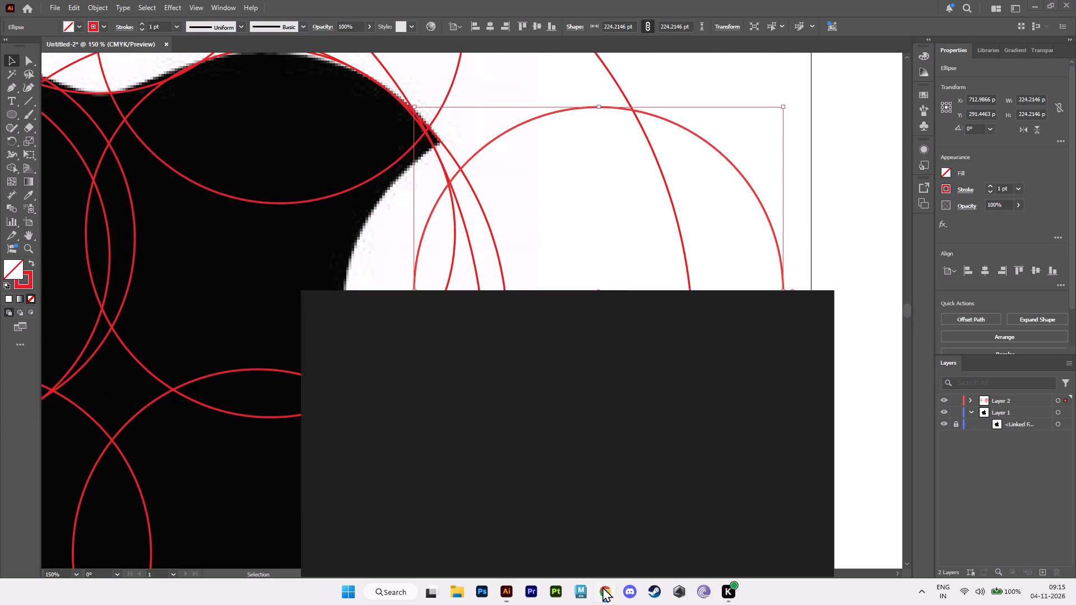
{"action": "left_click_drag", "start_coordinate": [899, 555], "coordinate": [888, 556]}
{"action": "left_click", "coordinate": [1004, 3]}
Nudge the 224 pt circle down and across onto the bite's curve, centred at about X 673 pt, Y 298 pt.
{"action": "scroll", "coordinate": [658, 297], "scroll_direction": "up", "scroll_amount": 1, "text": "alt"}
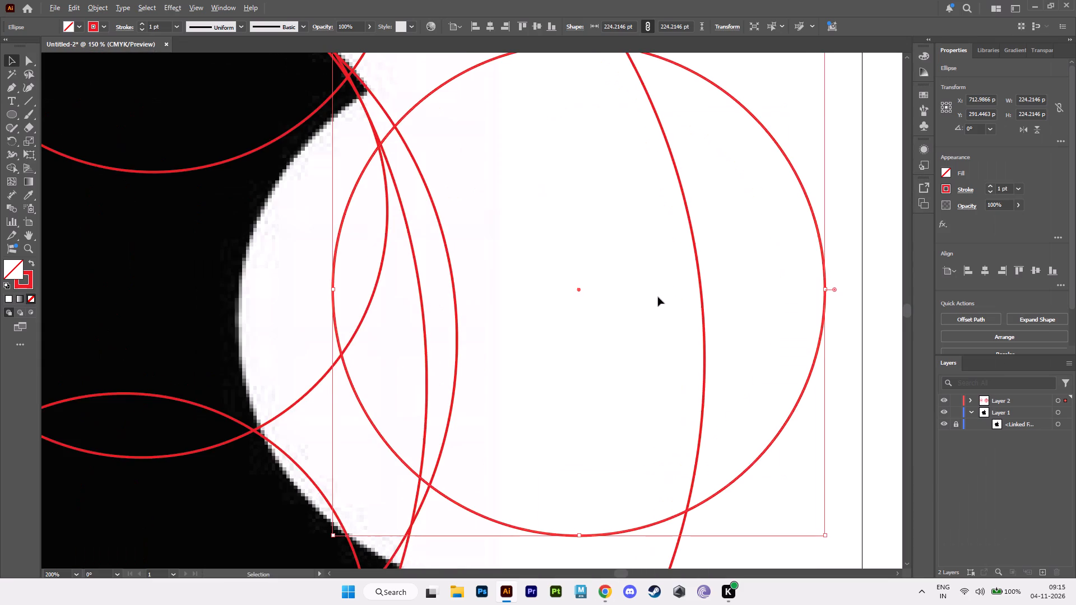
{"action": "scroll", "coordinate": [658, 297], "scroll_direction": "down", "scroll_amount": 1, "text": "alt"}
{"action": "key", "text": "Down"}
{"action": "key", "text": "Down"}
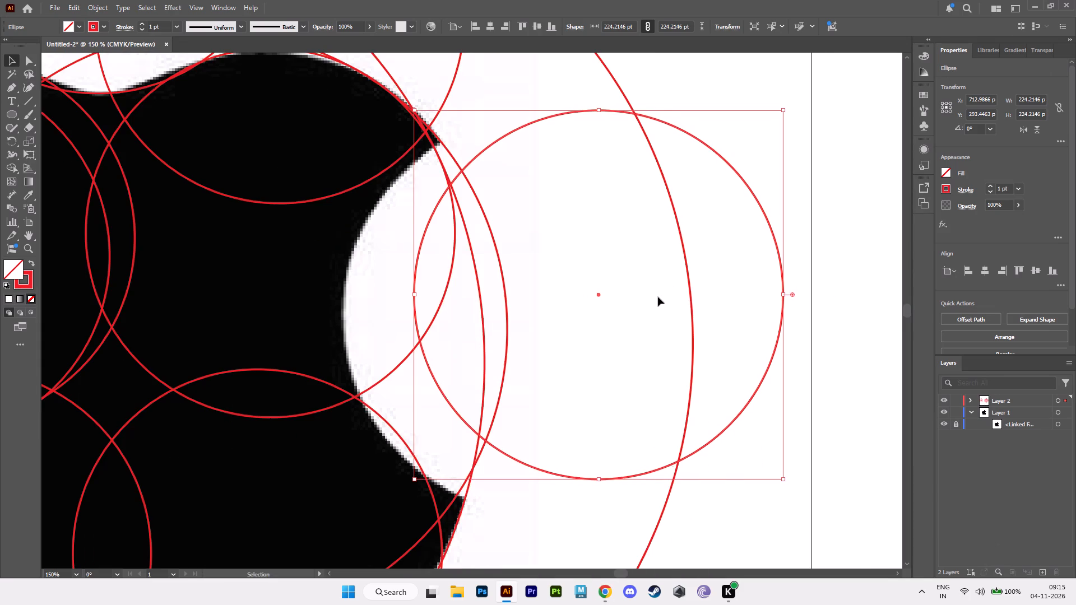
{"action": "key", "text": "Down"}
{"action": "key", "text": "Down"}
{"action": "key", "text": "Down"}
{"action": "key", "text": "Down"}
{"action": "key", "text": "Down"}
{"action": "key", "text": "Left"}
{"action": "key", "text": "Left"}
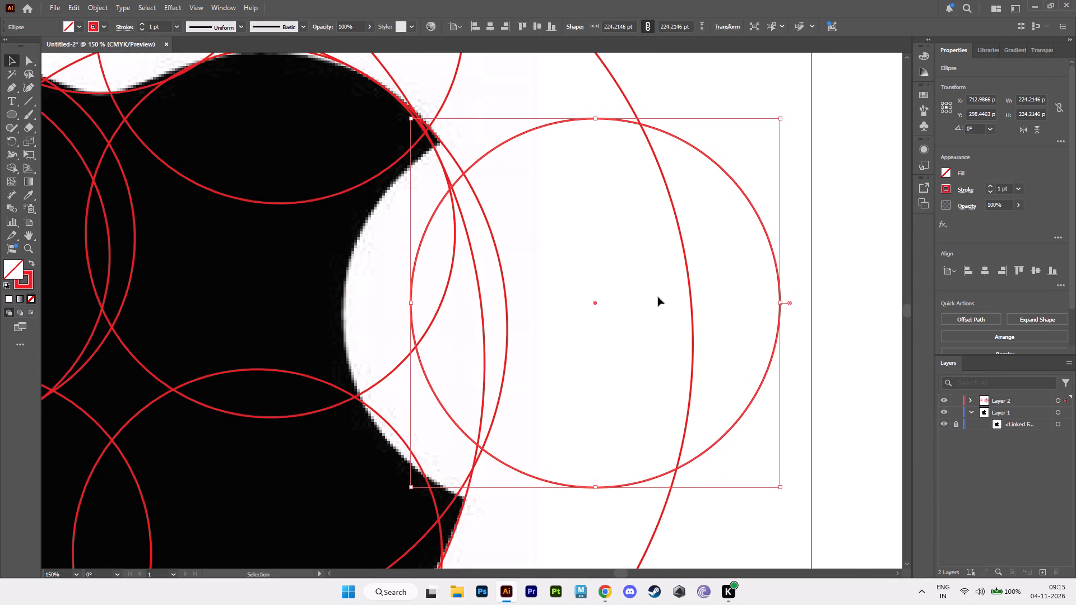
{"action": "key", "text": "Left"}
{"action": "key", "text": "Left"}
{"action": "key", "text": "Left"}
{"action": "key", "text": "Left"}
{"action": "key", "text": "Left"}
{"action": "key", "text": "Left"}
{"action": "key", "text": "Left"}
{"action": "key", "text": "Left"}
{"action": "key", "text": "Left"}
{"action": "key", "text": "Left"}
{"action": "key", "text": "Left"}
{"action": "key", "text": "Left"}
{"action": "key", "text": "Left"}
{"action": "key", "text": "Left"}
{"action": "key", "text": "Left"}
{"action": "key", "text": "Left"}
{"action": "key", "text": "Left"}
{"action": "key", "text": "Left"}
{"action": "key", "text": "Left"}
{"action": "key", "text": "Left"}
{"action": "key", "text": "Left"}
{"action": "key", "text": "Left"}
{"action": "key", "text": "Left"}
{"action": "key", "text": "Left"}
{"action": "key", "text": "Left"}
{"action": "key", "text": "Left"}
{"action": "key", "text": "Left"}
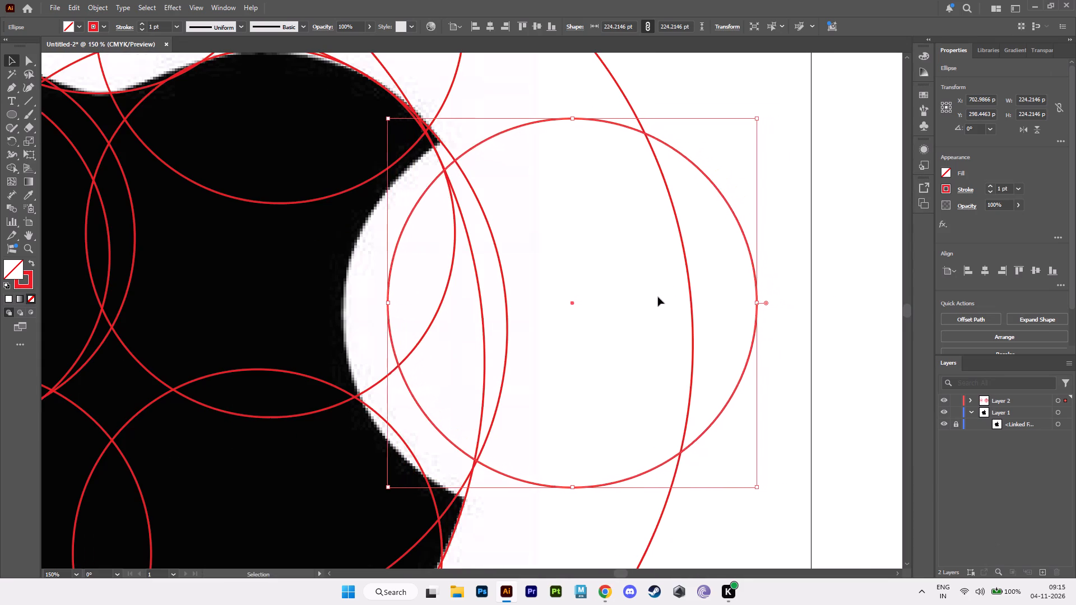
{"action": "key", "text": "Left"}
{"action": "key", "text": "Left"}
{"action": "key", "text": "Left"}
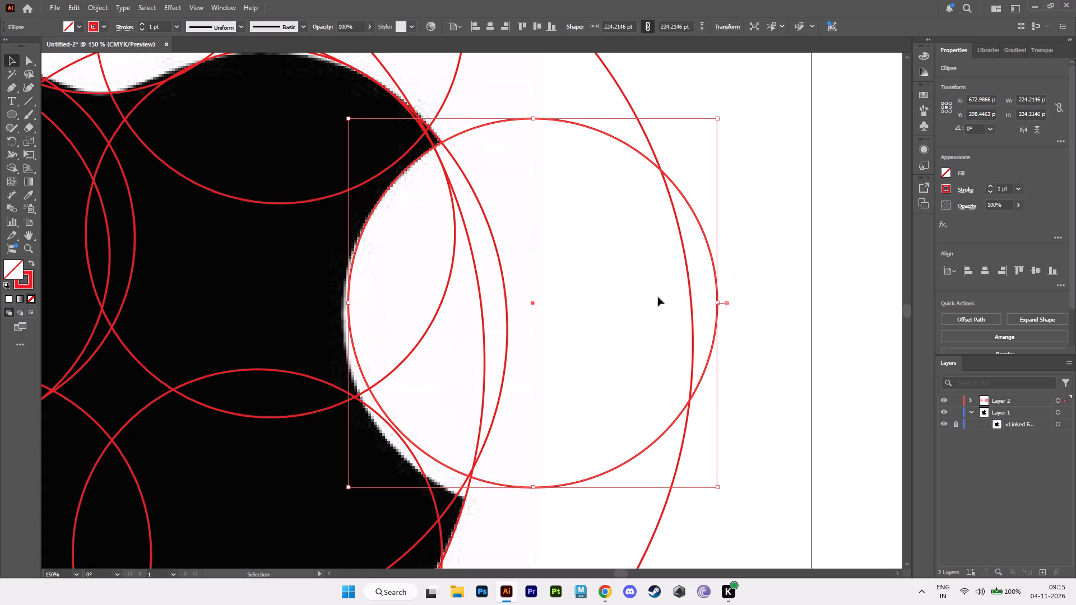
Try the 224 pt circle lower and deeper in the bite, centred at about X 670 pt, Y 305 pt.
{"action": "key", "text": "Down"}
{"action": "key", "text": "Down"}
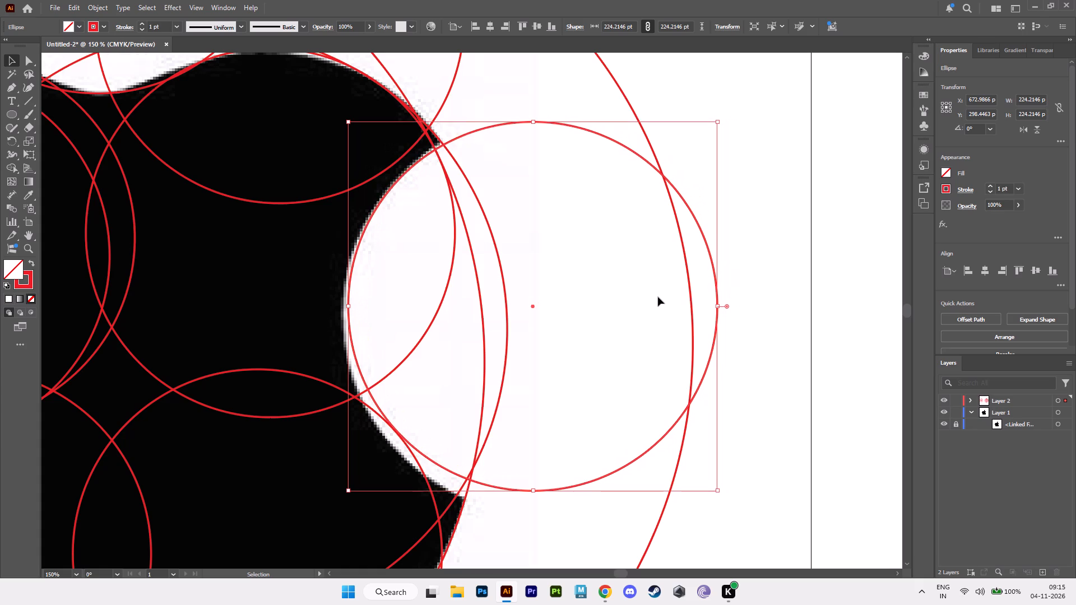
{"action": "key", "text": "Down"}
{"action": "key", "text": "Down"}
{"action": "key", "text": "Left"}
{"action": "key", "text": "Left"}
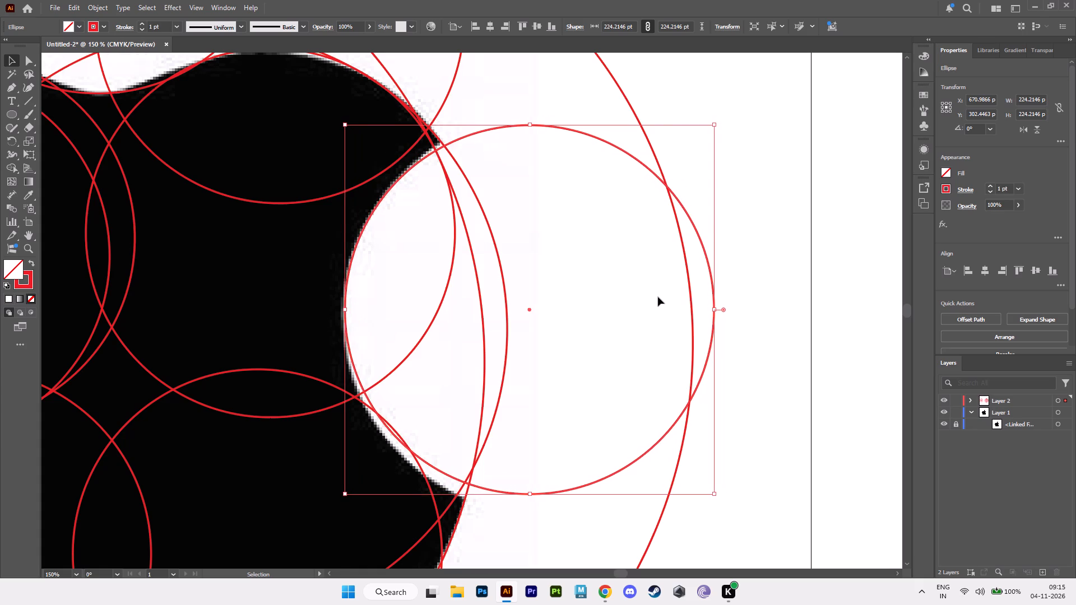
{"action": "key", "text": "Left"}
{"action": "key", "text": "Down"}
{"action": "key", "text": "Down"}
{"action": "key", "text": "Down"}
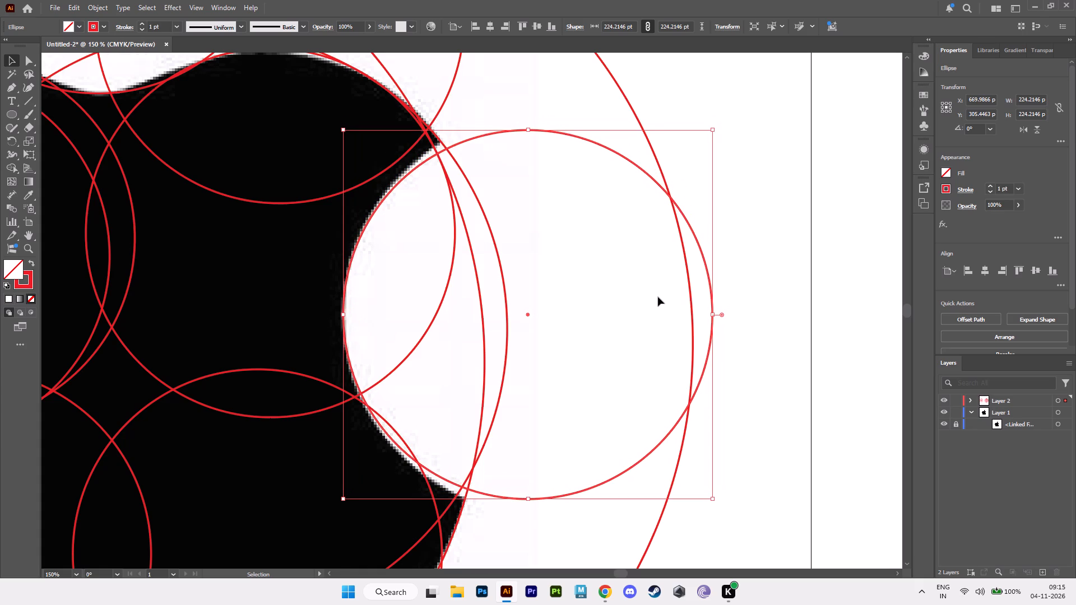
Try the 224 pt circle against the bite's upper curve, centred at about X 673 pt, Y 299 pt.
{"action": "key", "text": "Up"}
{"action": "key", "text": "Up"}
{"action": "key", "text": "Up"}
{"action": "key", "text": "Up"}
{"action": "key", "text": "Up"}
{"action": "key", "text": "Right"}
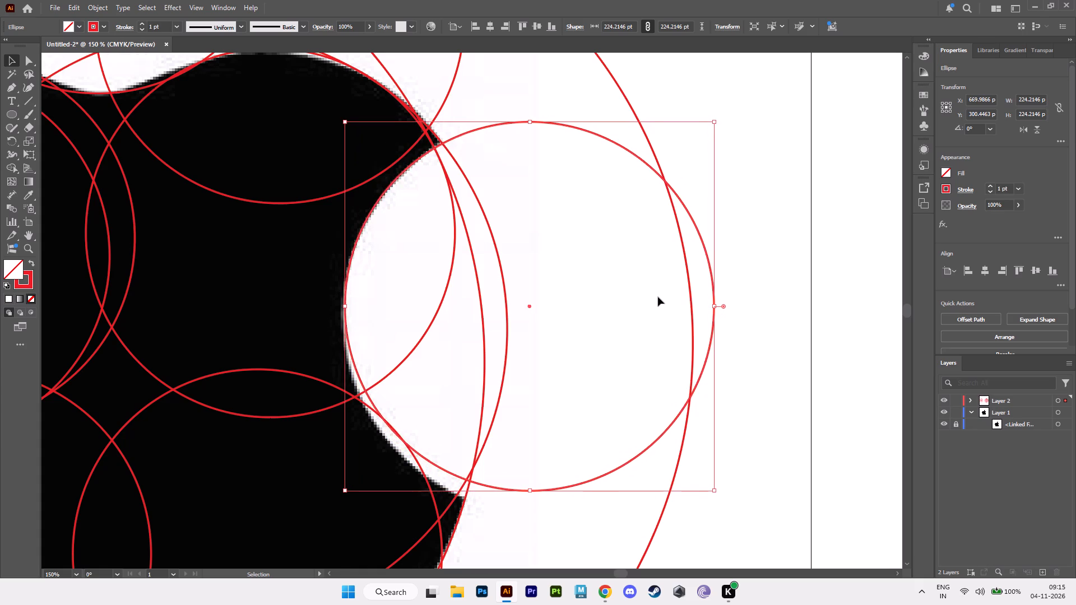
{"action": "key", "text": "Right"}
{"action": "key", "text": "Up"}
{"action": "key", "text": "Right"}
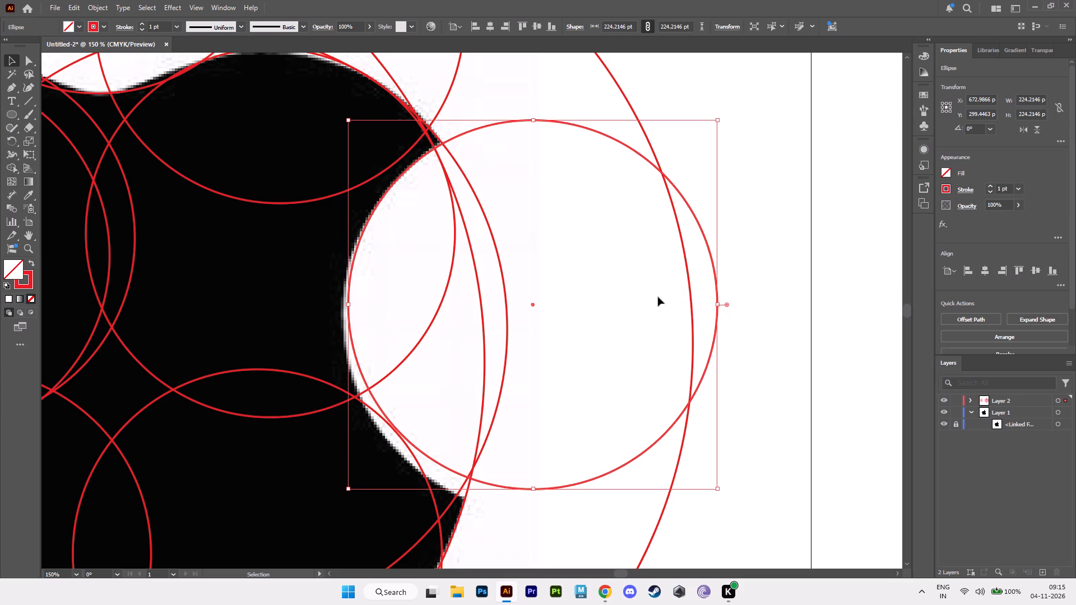
Nudge the 224 pt circle to follow the bite's lower curve, centred at about X 671 pt, Y 311 pt.
{"action": "key", "text": "Left"}
{"action": "key", "text": "Left"}
{"action": "key", "text": "Down"}
{"action": "key", "text": "Down"}
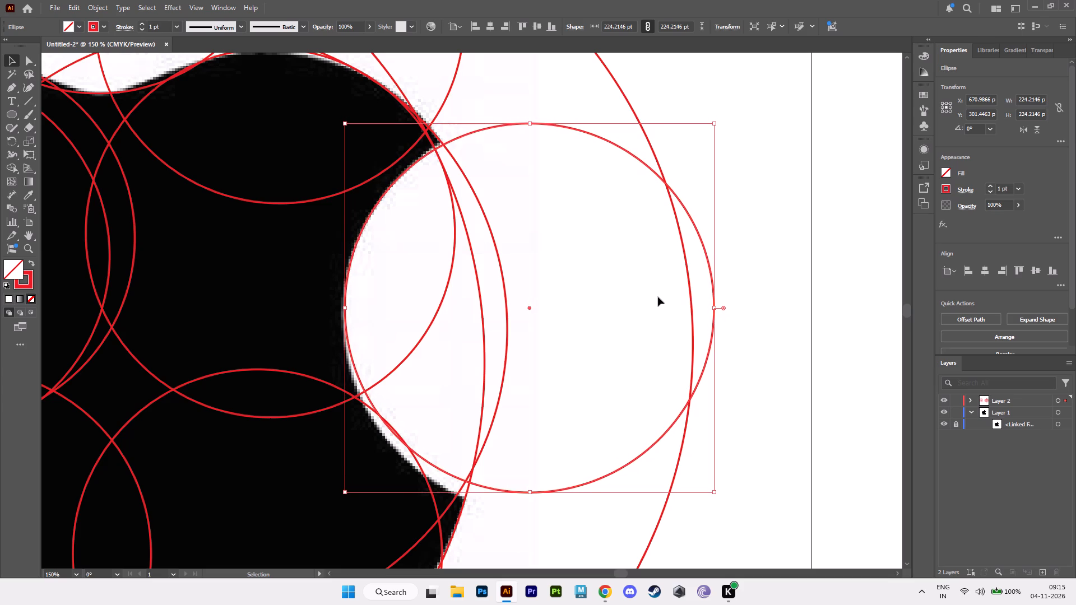
{"action": "key", "text": "Down"}
{"action": "key", "text": "Down"}
{"action": "key", "text": "Down"}
{"action": "key", "text": "Down"}
{"action": "key", "text": "Down"}
{"action": "key", "text": "Down"}
{"action": "key", "text": "Down"}
{"action": "key", "text": "Down"}
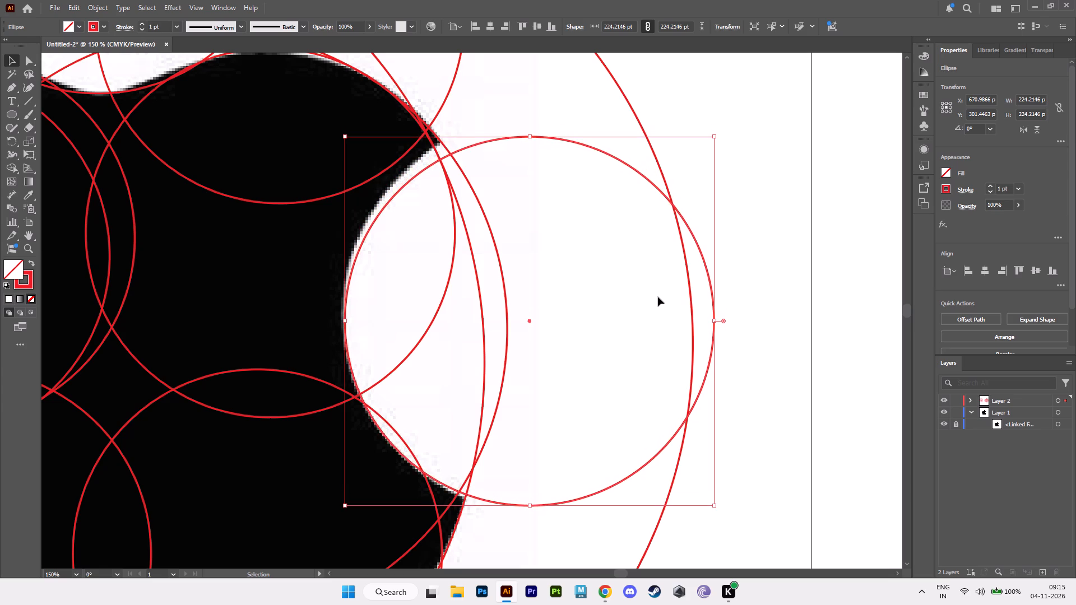
{"action": "key", "text": "Down"}
{"action": "key", "text": "Down"}
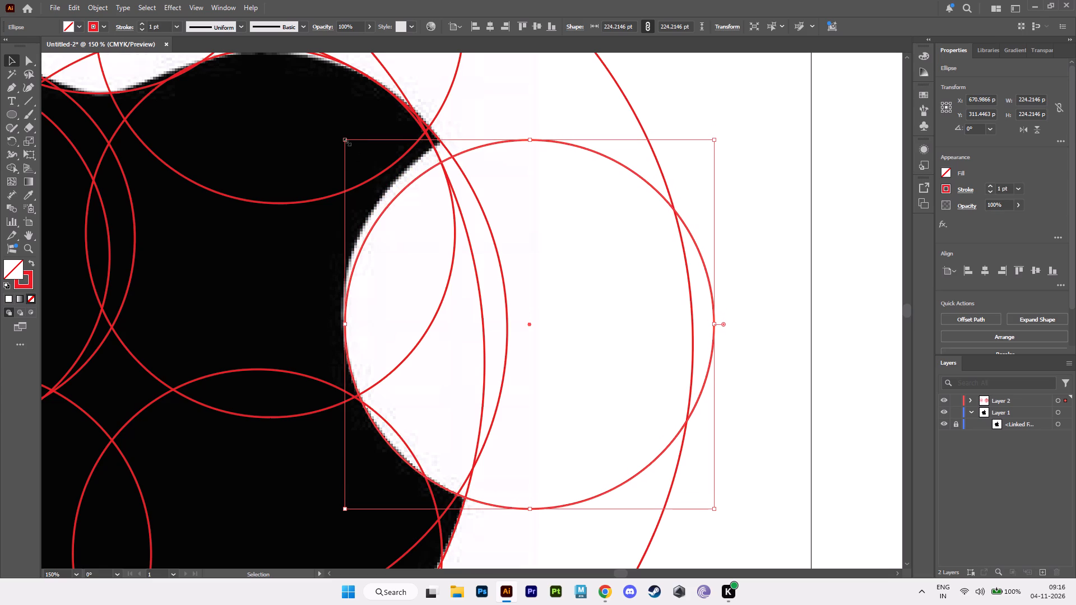
Enlarge the bite circle to about 237 pt and shift it about 6 pt right and 6 pt up to fit the bite.
{"action": "left_click_drag", "start_coordinate": [346, 140], "coordinate": [334, 129], "text": "alt+shift"}
{"action": "left_click_drag", "start_coordinate": [529, 323], "coordinate": [535, 318]}
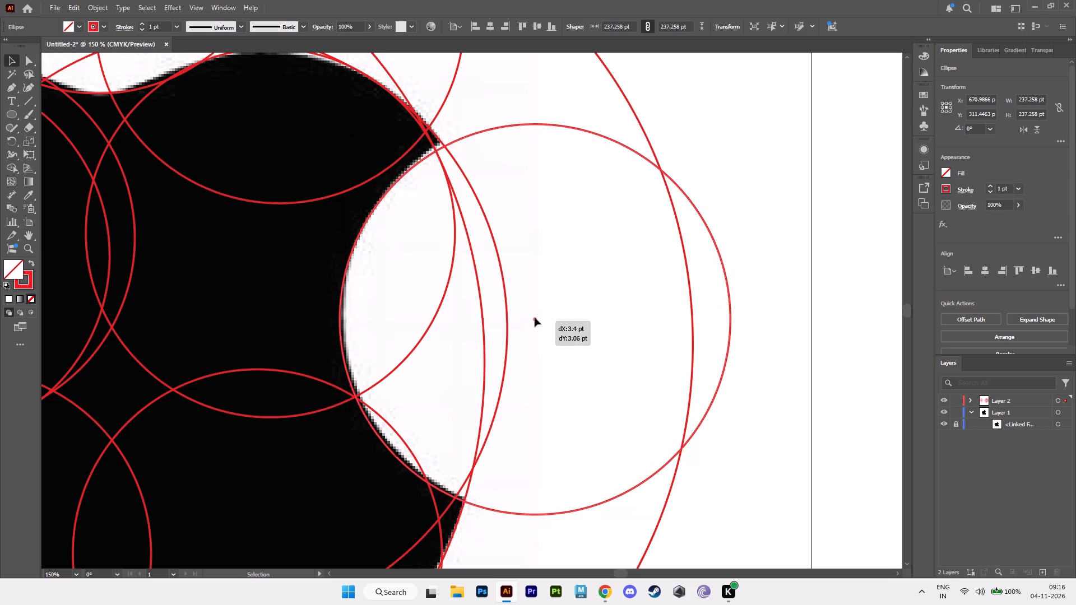
{"action": "left_click_drag", "start_coordinate": [535, 318], "coordinate": [537, 312]}
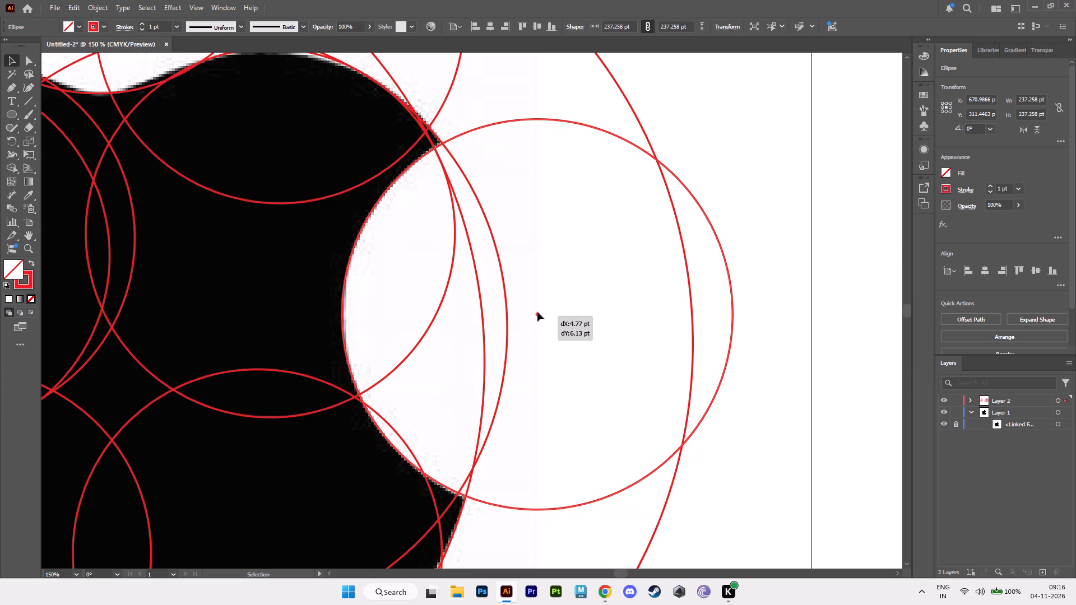
{"action": "left_click_drag", "start_coordinate": [537, 312], "coordinate": [540, 313]}
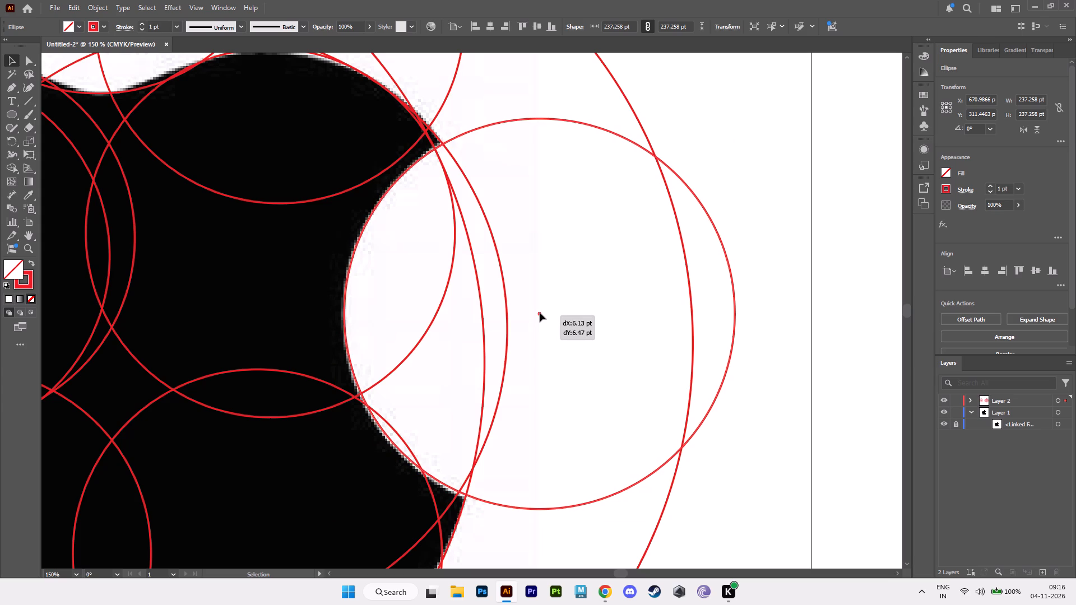
{"action": "left_click_drag", "start_coordinate": [540, 313], "coordinate": [539, 313]}
{"action": "scroll", "coordinate": [548, 318], "scroll_direction": "down", "scroll_amount": 4, "text": "alt"}
{"action": "middle_click_drag", "start_coordinate": [548, 318], "coordinate": [536, 315], "text": "alt"}
{"action": "left_click", "coordinate": [701, 252]}
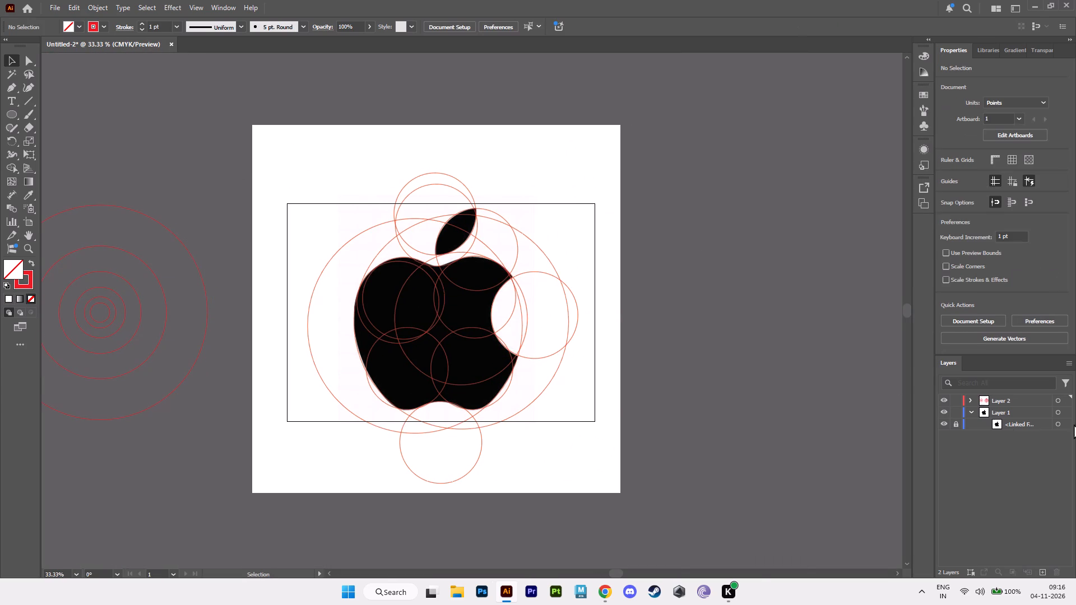
Hide the linked logo image to check the circle construction alone, and show it again.
{"action": "left_click", "coordinate": [942, 427]}
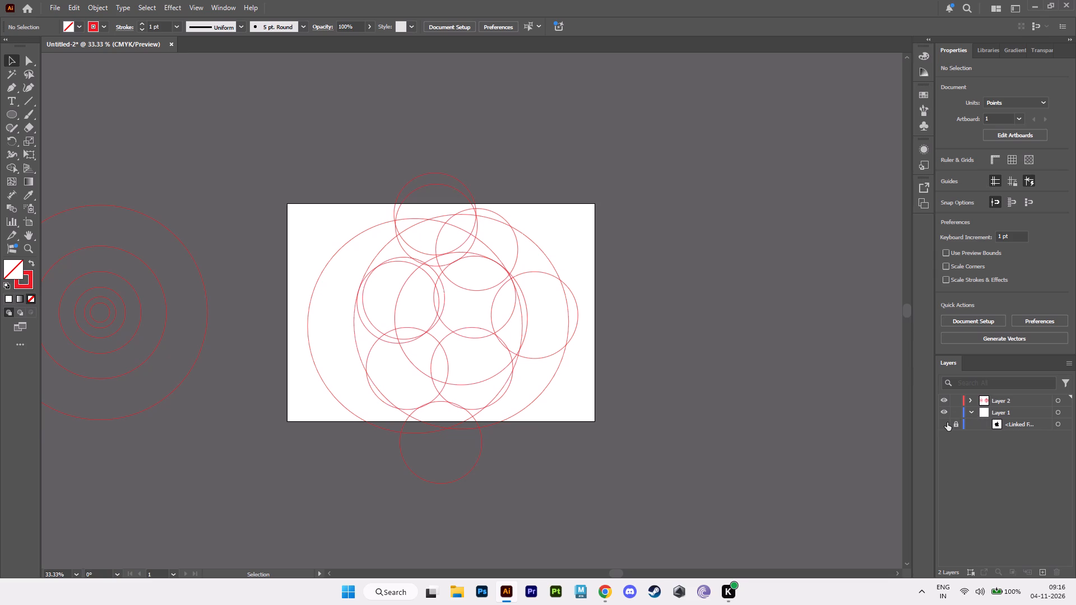
{"action": "left_click", "coordinate": [947, 423]}
Unlock the linked logo image and copy it with all its fitted circles off the artboard, at about X -692 pt, Y -629 pt.
{"action": "left_click", "coordinate": [956, 424]}
{"action": "scroll", "coordinate": [697, 336], "scroll_direction": "down", "scroll_amount": 1, "text": "alt"}
{"action": "middle_click_drag", "start_coordinate": [699, 334], "coordinate": [716, 334], "text": "alt"}
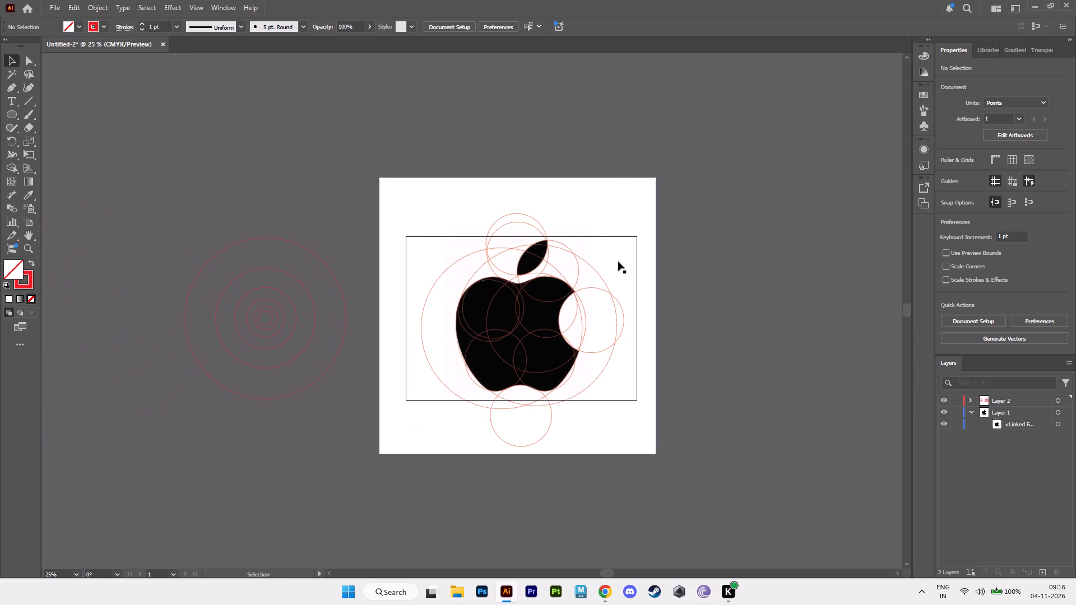
{"action": "left_click_drag", "start_coordinate": [360, 164], "coordinate": [709, 478]}
{"action": "left_click_drag", "start_coordinate": [709, 478], "coordinate": [760, 520]}
{"action": "left_click_drag", "start_coordinate": [523, 319], "coordinate": [371, 226], "text": "alt"}
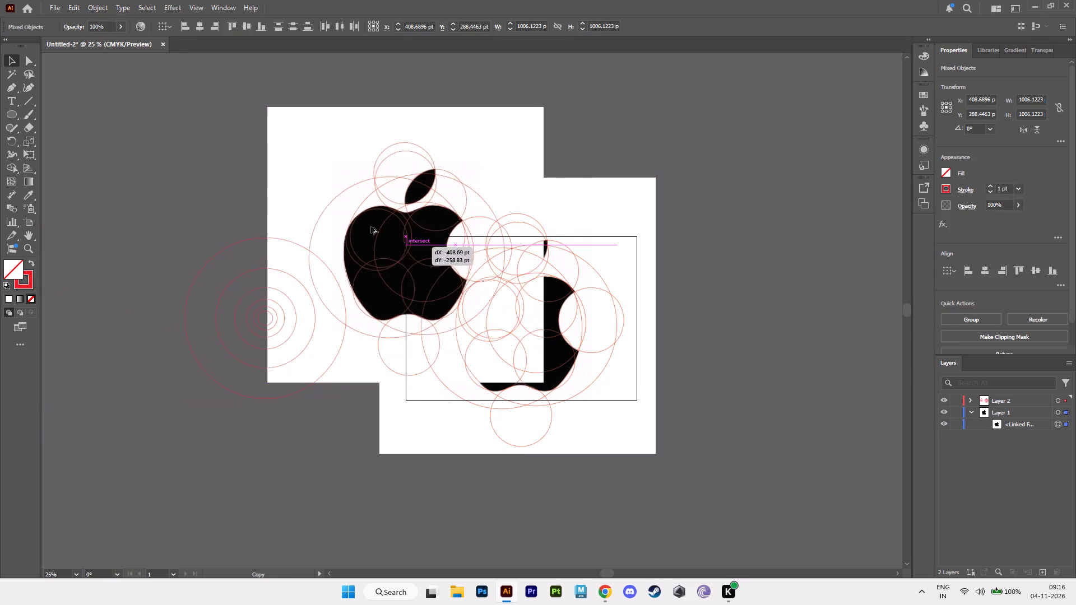
{"action": "left_click_drag", "start_coordinate": [371, 226], "coordinate": [221, 67], "text": "alt"}
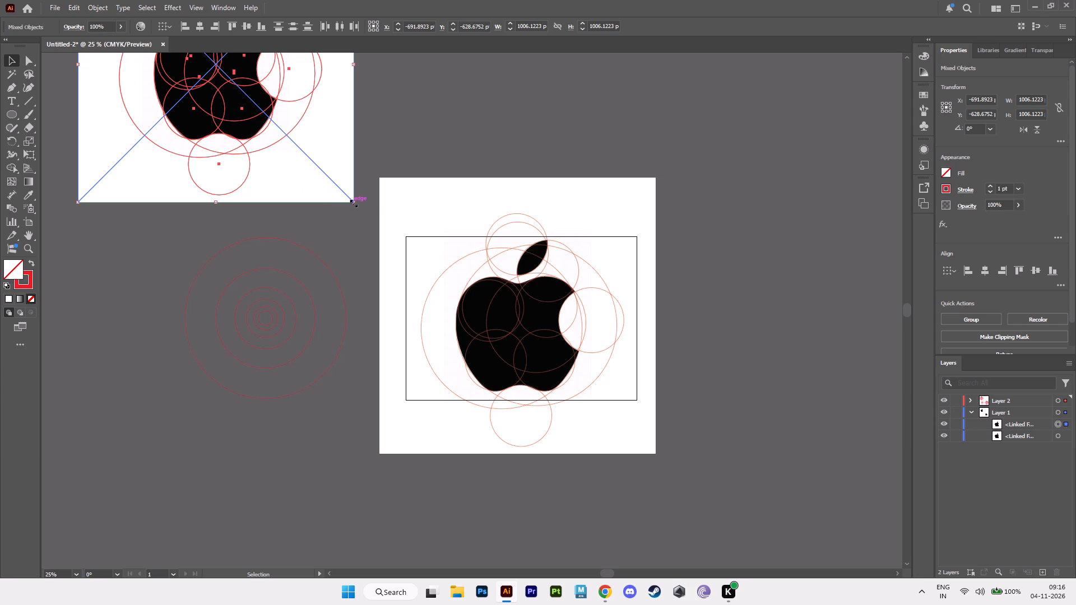
Scale the copied artwork to about 415 pt square and place it above the concentric circles, at about X -372 pt, Y -260 pt.
{"action": "left_click_drag", "start_coordinate": [353, 202], "coordinate": [275, 123], "text": "alt+shift"}
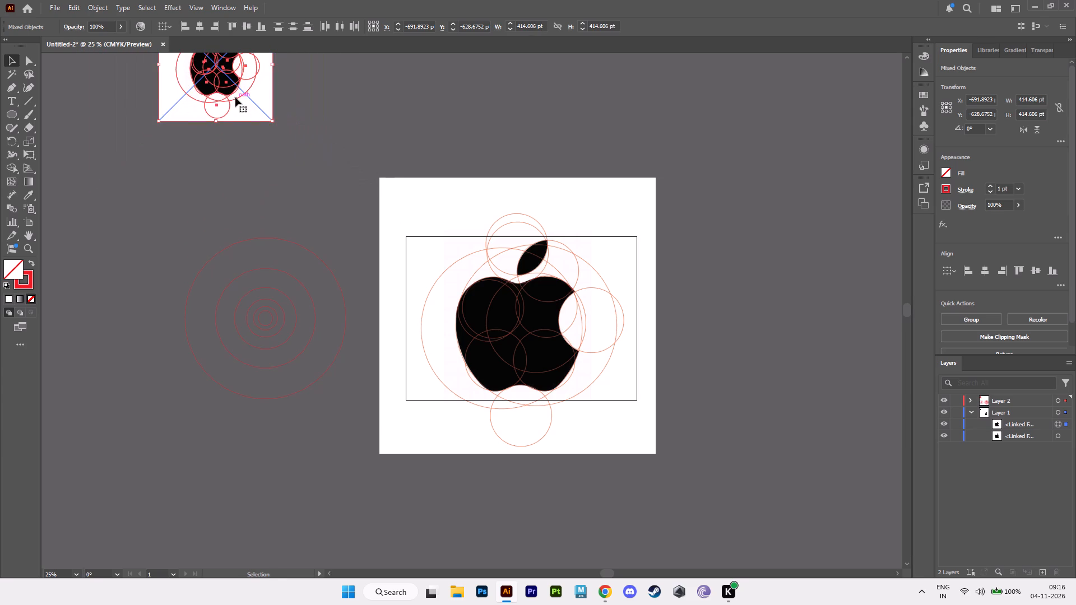
{"action": "left_click_drag", "start_coordinate": [233, 95], "coordinate": [319, 197]}
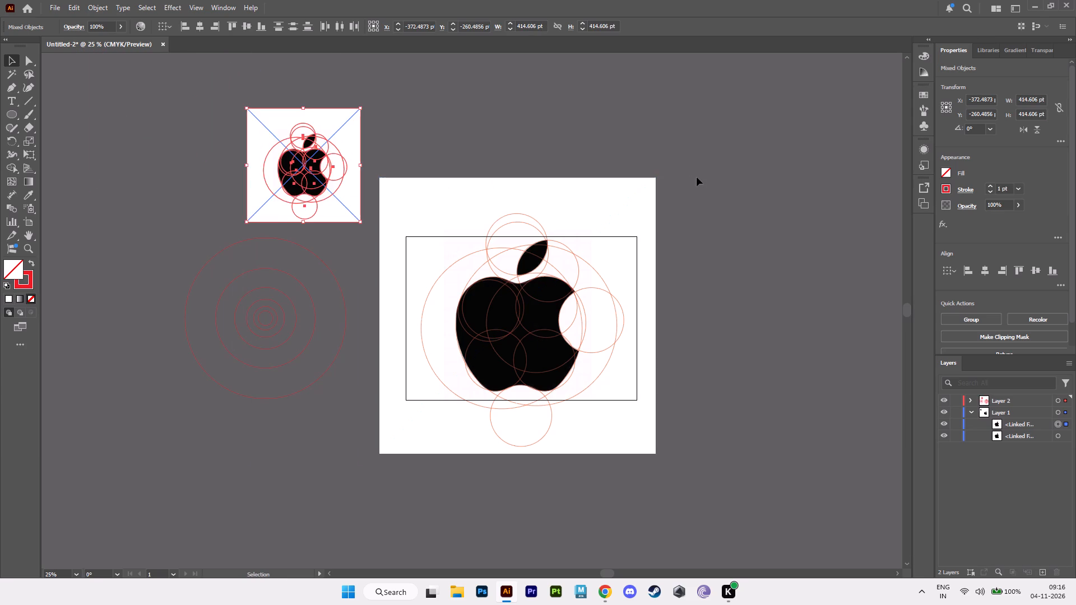
{"action": "left_click", "coordinate": [698, 177]}
Lock the original linked logo image and collapse Layer 1.
{"action": "left_click", "coordinate": [958, 439]}
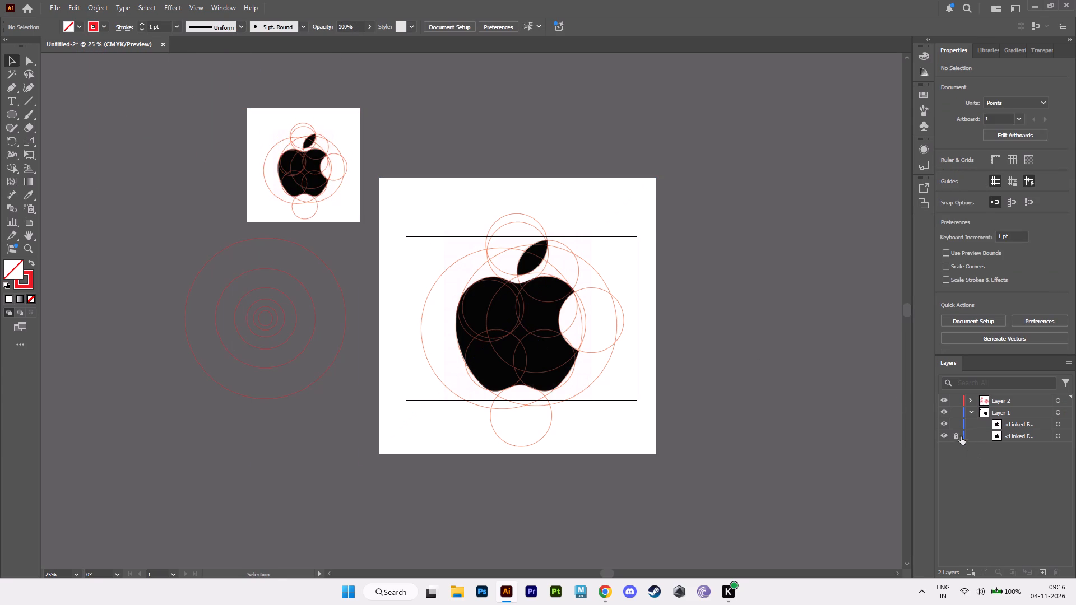
{"action": "left_click", "coordinate": [970, 412]}
Change the stroke colour of all circles fitted over the original logo to light orange.
{"action": "left_click_drag", "start_coordinate": [409, 202], "coordinate": [669, 487]}
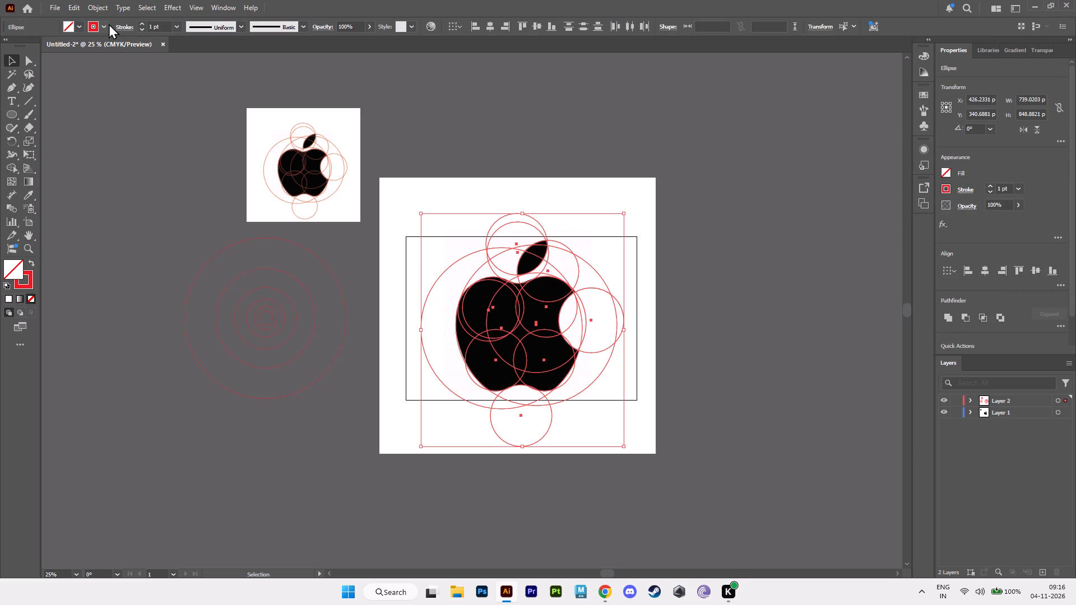
{"action": "left_click", "coordinate": [105, 22]}
{"action": "left_click", "coordinate": [115, 69]}
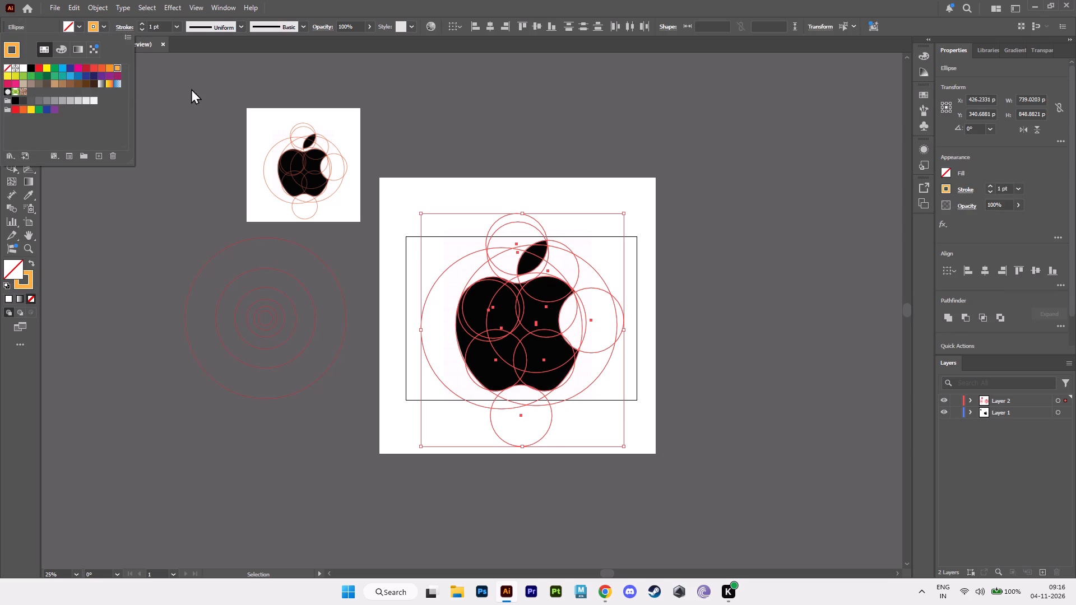
{"action": "left_click", "coordinate": [745, 234]}
{"action": "left_click", "coordinate": [774, 260]}
Select all circles over the original logo and use Shape Builder to merge the inner regions of the apple's upper-left lobe.
{"action": "scroll", "coordinate": [710, 329], "scroll_direction": "up", "scroll_amount": 3, "text": "alt"}
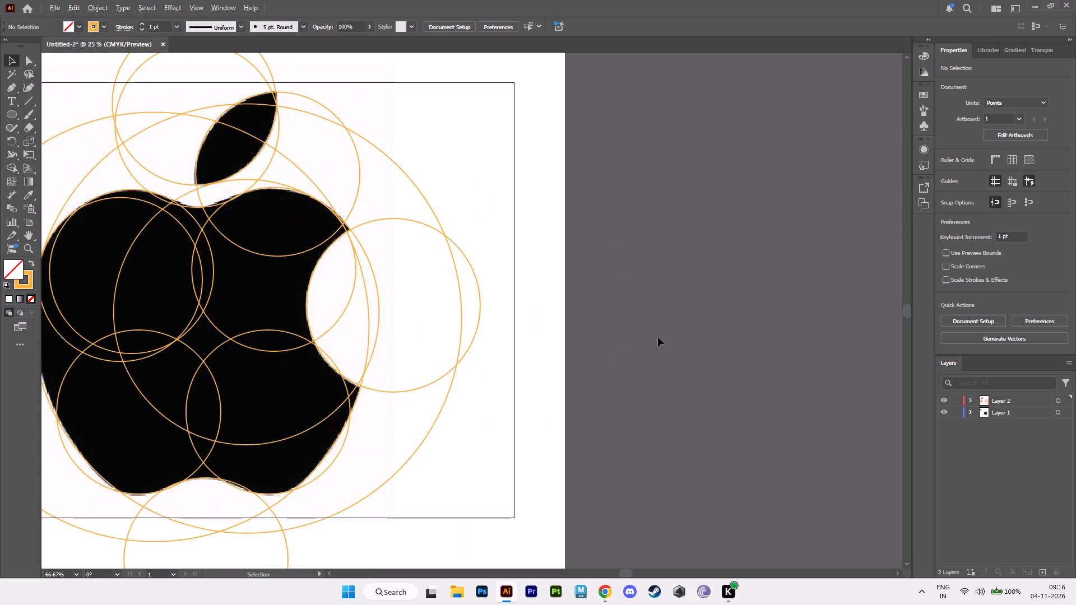
{"action": "middle_click_drag", "start_coordinate": [516, 337], "coordinate": [805, 287], "text": "alt"}
{"action": "scroll", "coordinate": [512, 264], "scroll_direction": "down", "scroll_amount": 2, "text": "alt"}
{"action": "left_click_drag", "start_coordinate": [342, 107], "coordinate": [468, 216]}
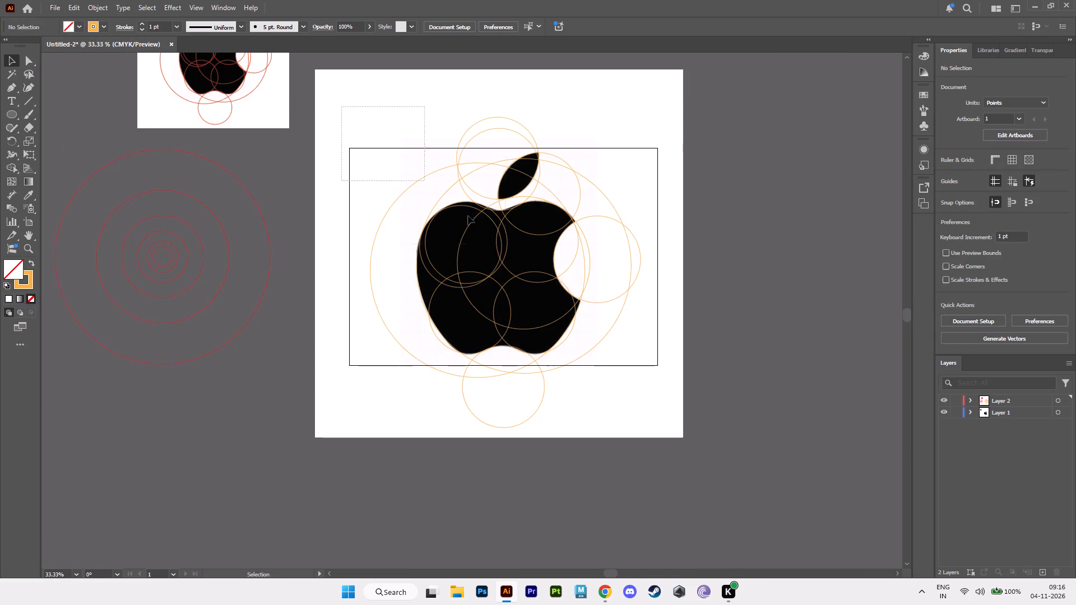
{"action": "left_click_drag", "start_coordinate": [468, 216], "coordinate": [783, 451]}
{"action": "key", "text": "shift+m"}
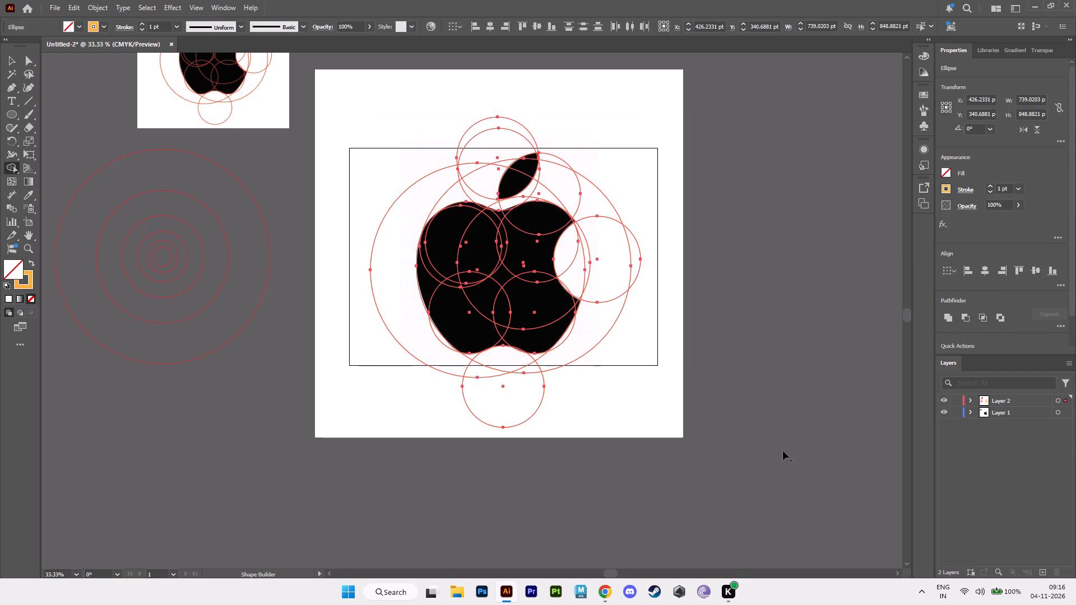
{"action": "scroll", "coordinate": [536, 286], "scroll_direction": "up", "scroll_amount": 4, "text": "alt"}
{"action": "middle_click_drag", "start_coordinate": [540, 281], "coordinate": [703, 604], "text": "alt"}
{"action": "scroll", "coordinate": [697, 592], "scroll_direction": "down", "scroll_amount": 1, "text": "alt"}
{"action": "scroll", "coordinate": [647, 489], "scroll_direction": "up", "scroll_amount": 1, "text": "alt"}
{"action": "scroll", "coordinate": [406, 398], "scroll_direction": "down", "scroll_amount": 2, "text": "alt"}
{"action": "middle_click_drag", "start_coordinate": [406, 397], "coordinate": [367, 357], "text": "alt"}
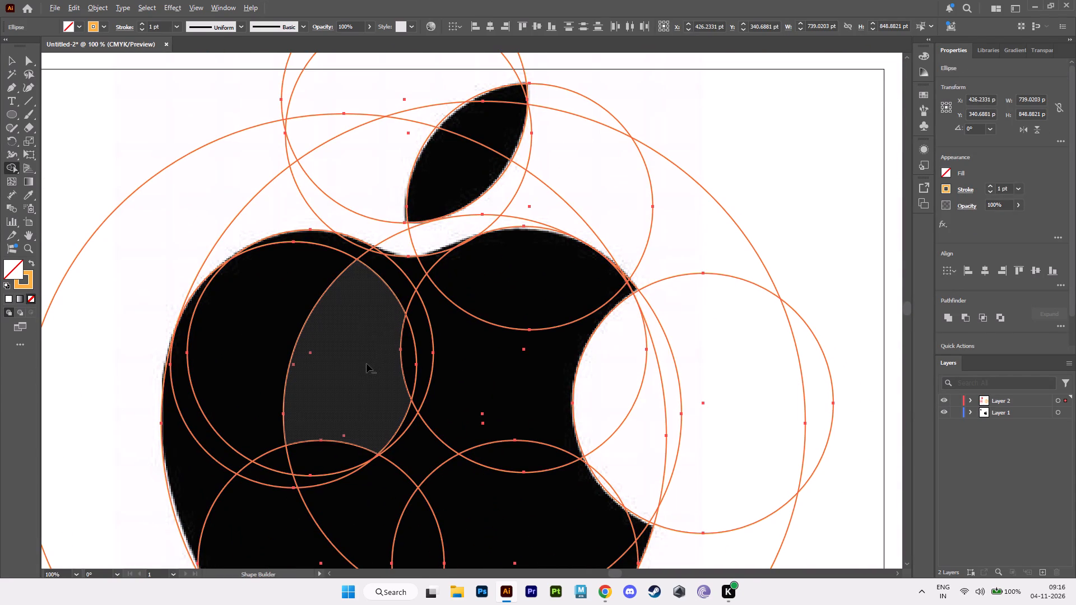
{"action": "left_click", "coordinate": [367, 364], "text": "alt"}
{"action": "left_click_drag", "start_coordinate": [284, 327], "coordinate": [319, 342], "text": "alt"}
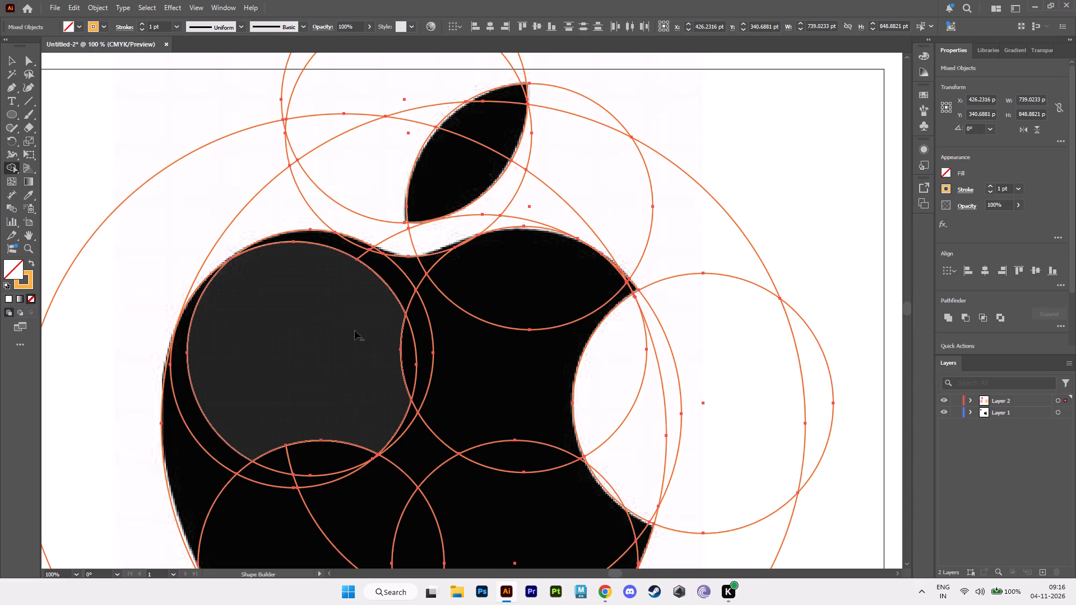
{"action": "left_click_drag", "start_coordinate": [390, 276], "coordinate": [373, 293], "text": "alt"}
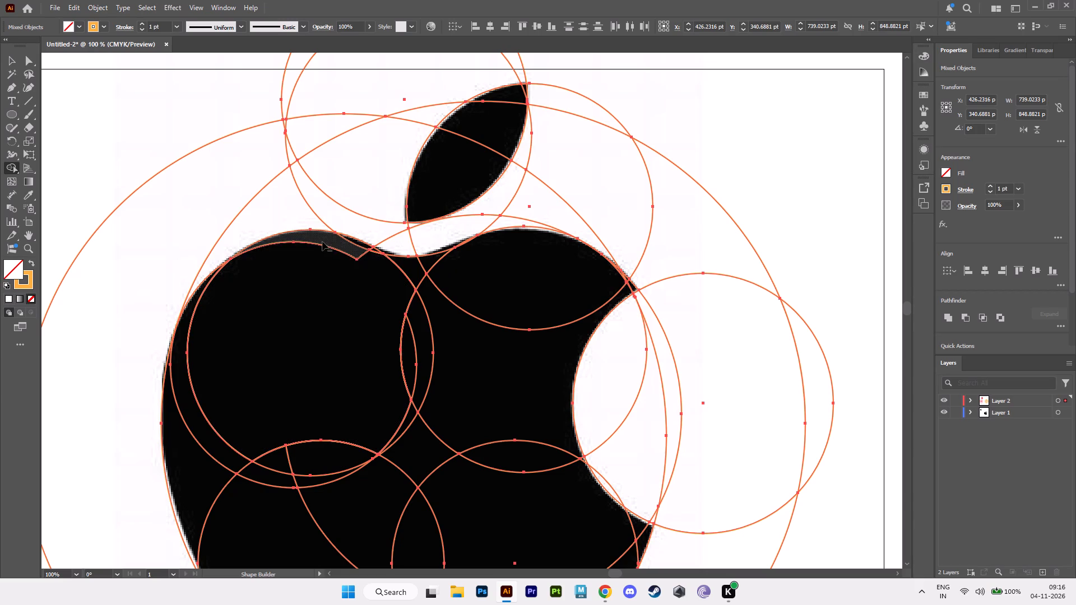
Merge the thin slivers along the top edge of the apple's upper-left lobe into the lobe shape.
{"action": "left_click_drag", "start_coordinate": [322, 241], "coordinate": [321, 253], "text": "alt"}
{"action": "left_click_drag", "start_coordinate": [358, 244], "coordinate": [359, 245], "text": "alt"}
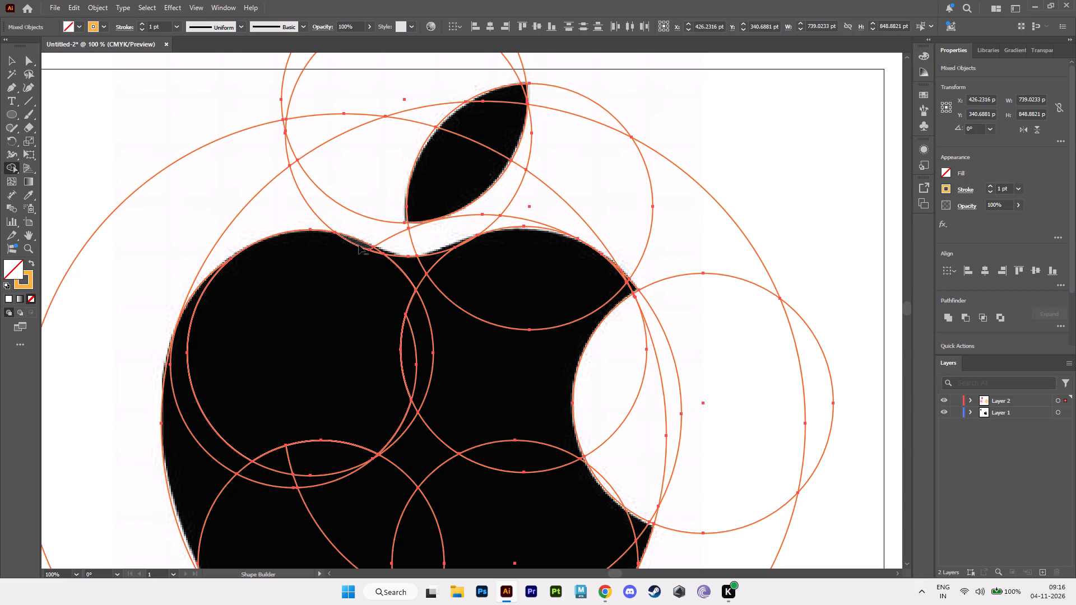
{"action": "left_click_drag", "start_coordinate": [359, 245], "coordinate": [359, 253], "text": "alt"}
{"action": "left_click", "coordinate": [375, 252], "text": "alt"}
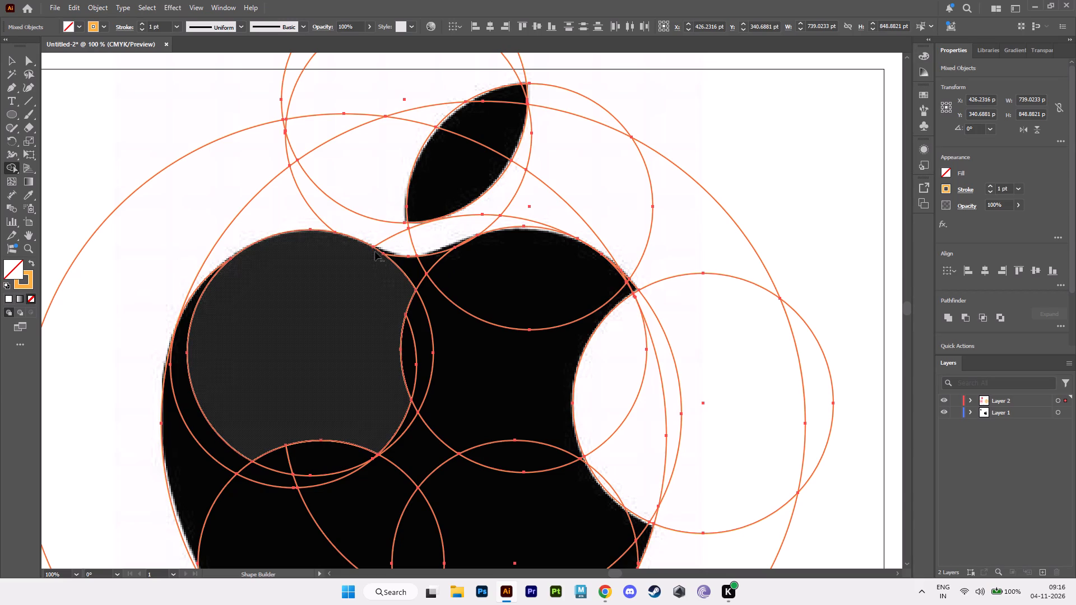
Merge the region below the apple's top dip and the adjoining right-hand body regions into the upper-left lobe shape.
{"action": "scroll", "coordinate": [378, 313], "scroll_direction": "up", "scroll_amount": 2, "text": "alt"}
{"action": "middle_click_drag", "start_coordinate": [378, 313], "coordinate": [342, 380], "text": "alt"}
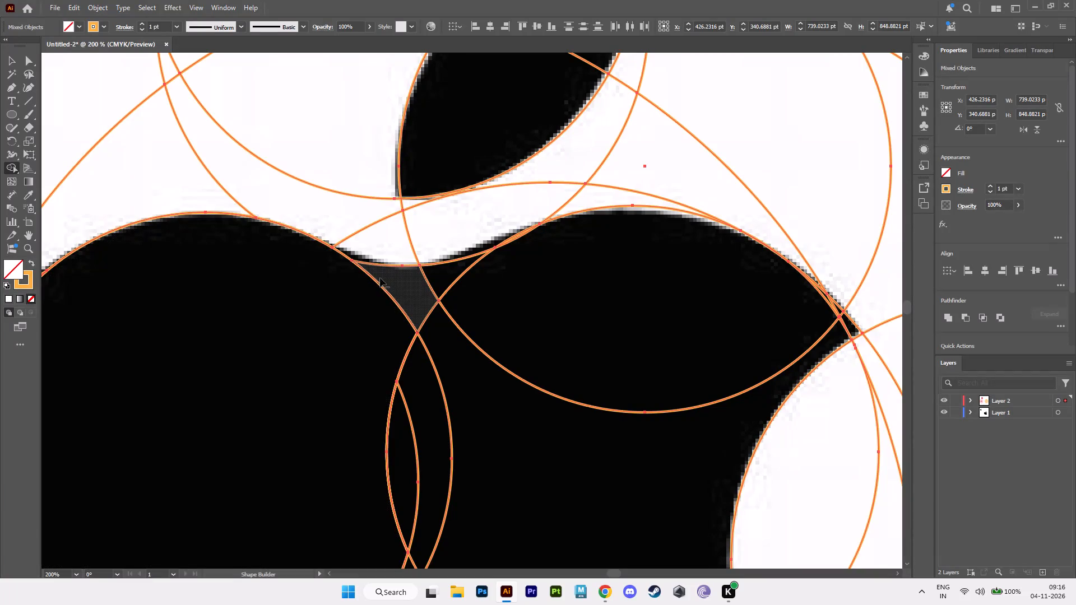
{"action": "left_click_drag", "start_coordinate": [382, 278], "coordinate": [371, 292], "text": "alt"}
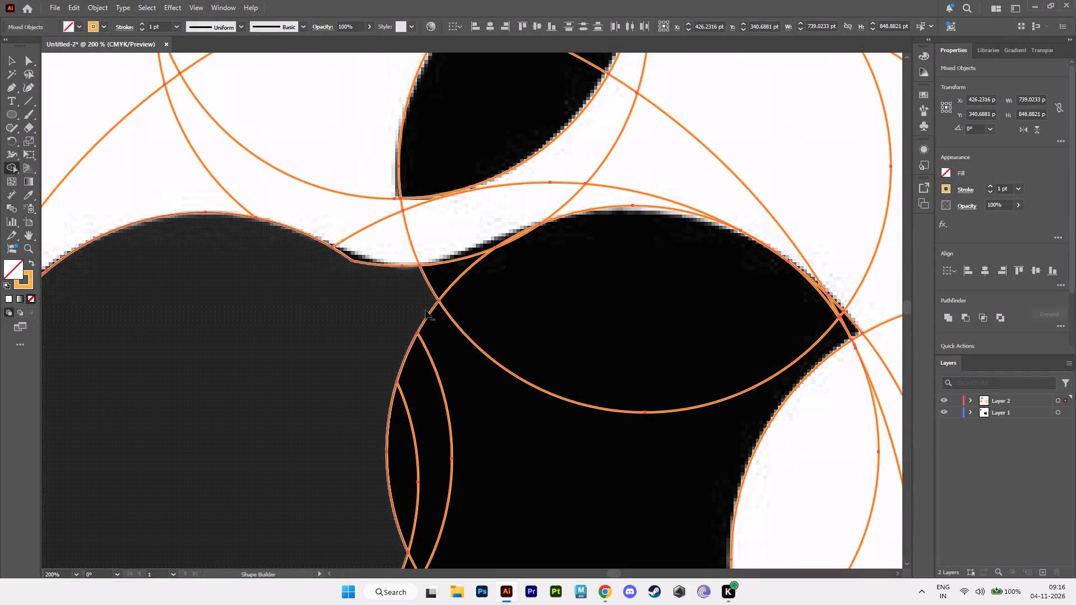
{"action": "left_click_drag", "start_coordinate": [424, 308], "coordinate": [433, 318], "text": "alt"}
{"action": "left_click_drag", "start_coordinate": [494, 341], "coordinate": [484, 374], "text": "alt"}
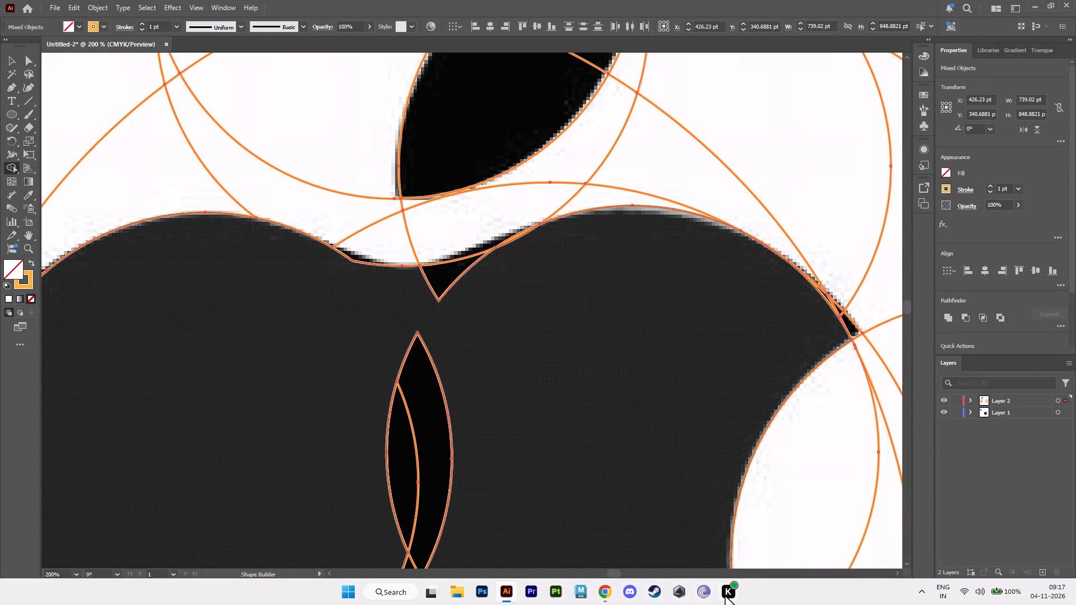
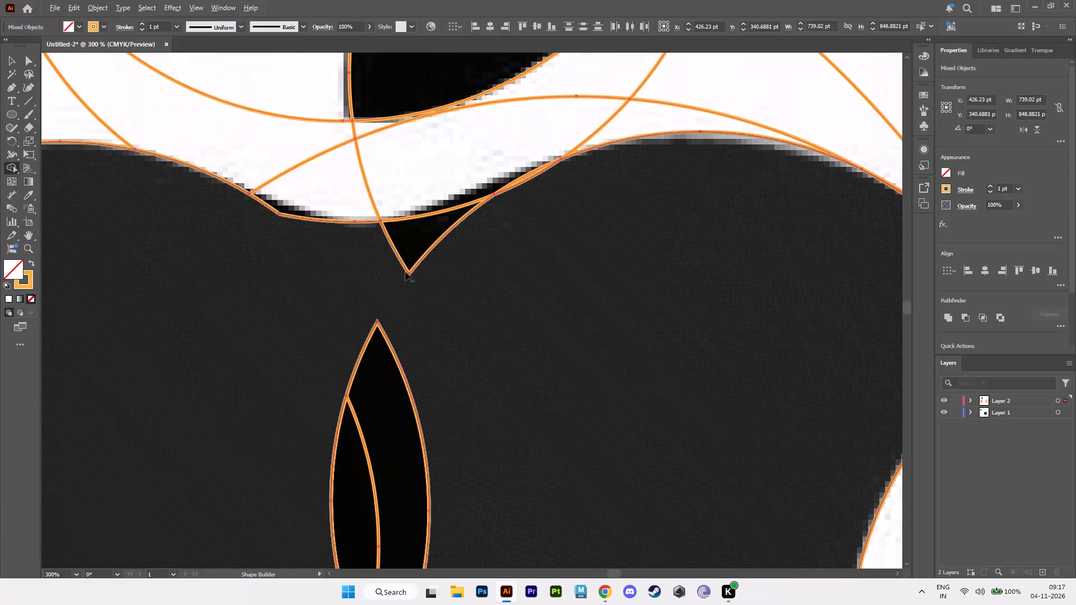
Merge the triangle under the top dip and the lens and small pieces between the two upper lobes into the apple body.
{"action": "left_click_drag", "start_coordinate": [374, 266], "coordinate": [398, 258]}
{"action": "left_click_drag", "start_coordinate": [398, 258], "coordinate": [406, 254]}
{"action": "scroll", "coordinate": [439, 283], "scroll_direction": "down", "scroll_amount": 1}
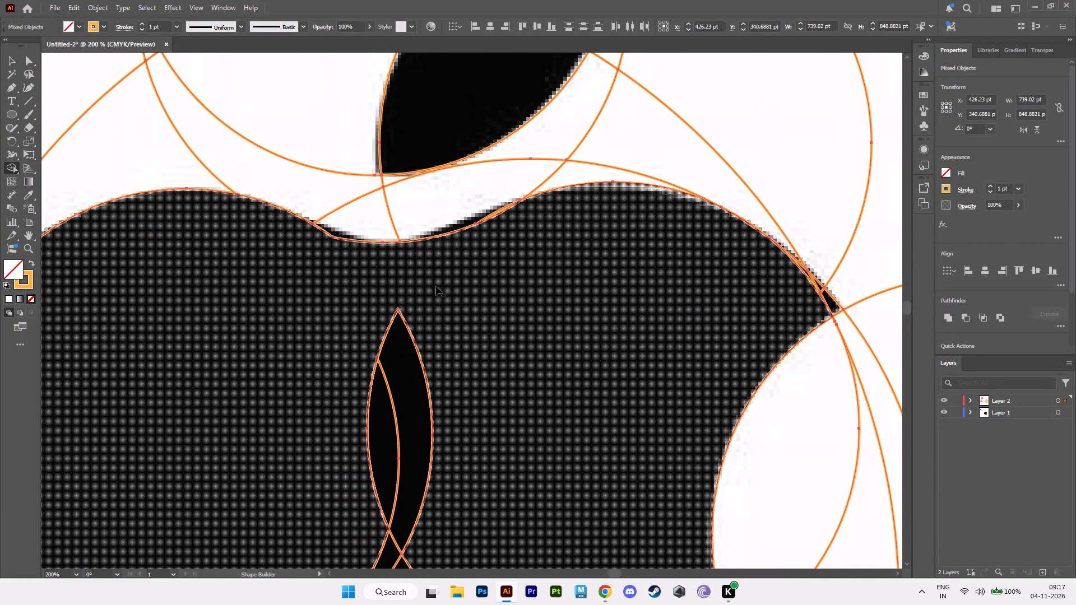
{"action": "scroll", "coordinate": [406, 286], "scroll_direction": "down", "scroll_amount": 1}
{"action": "left_click_drag", "start_coordinate": [435, 338], "coordinate": [384, 353]}
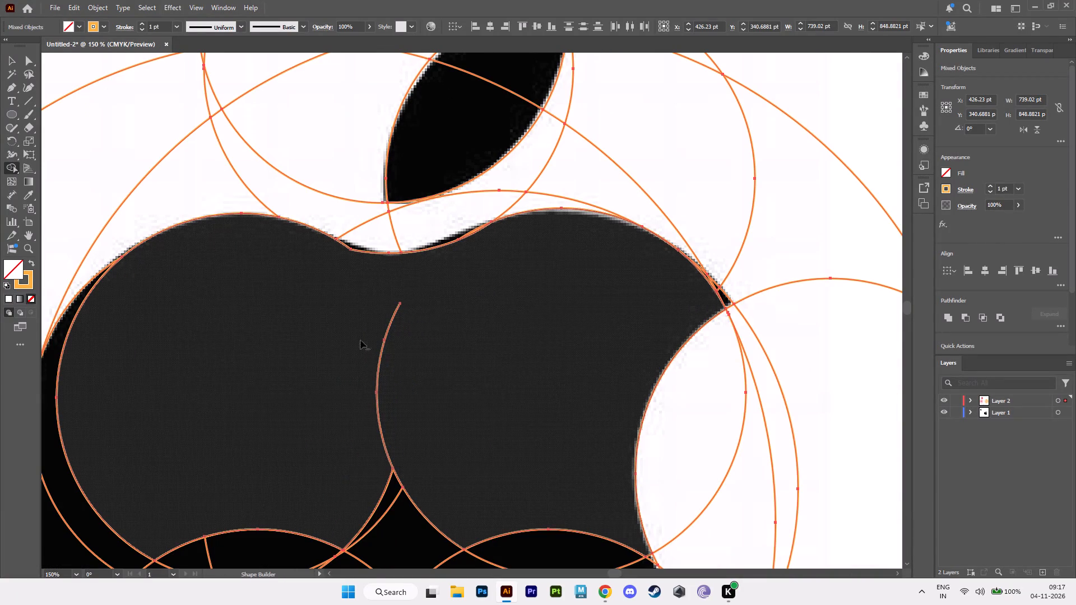
{"action": "left_click_drag", "start_coordinate": [378, 313], "coordinate": [438, 347]}
{"action": "left_click_drag", "start_coordinate": [364, 359], "coordinate": [385, 367]}
{"action": "left_click_drag", "start_coordinate": [401, 476], "coordinate": [362, 504]}
{"action": "left_click_drag", "start_coordinate": [384, 494], "coordinate": [415, 541]}
{"action": "left_click_drag", "start_coordinate": [423, 501], "coordinate": [419, 519]}
Merge the overlapping regions at the top of the lower-left circle and the centre wedge beside it into the apple body.
{"action": "scroll", "coordinate": [424, 503], "scroll_direction": "down", "scroll_amount": 2}
{"action": "middle_click_drag", "start_coordinate": [429, 478], "coordinate": [508, 284]}
{"action": "scroll", "coordinate": [508, 284], "scroll_direction": "up", "scroll_amount": 2}
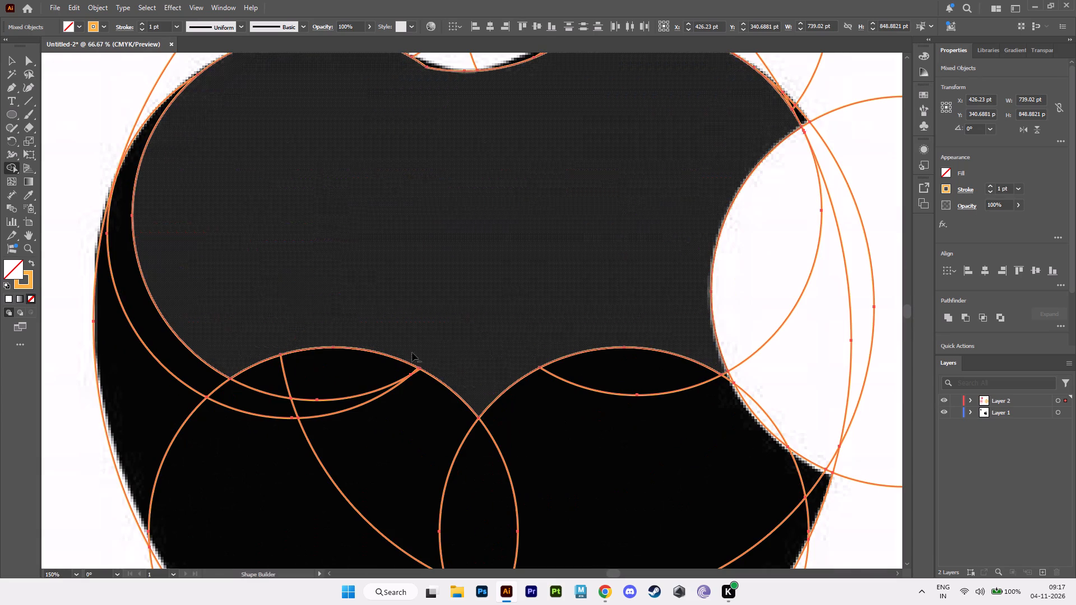
{"action": "left_click_drag", "start_coordinate": [447, 369], "coordinate": [427, 412]}
{"action": "left_click_drag", "start_coordinate": [375, 337], "coordinate": [370, 360]}
{"action": "left_click_drag", "start_coordinate": [344, 387], "coordinate": [379, 431]}
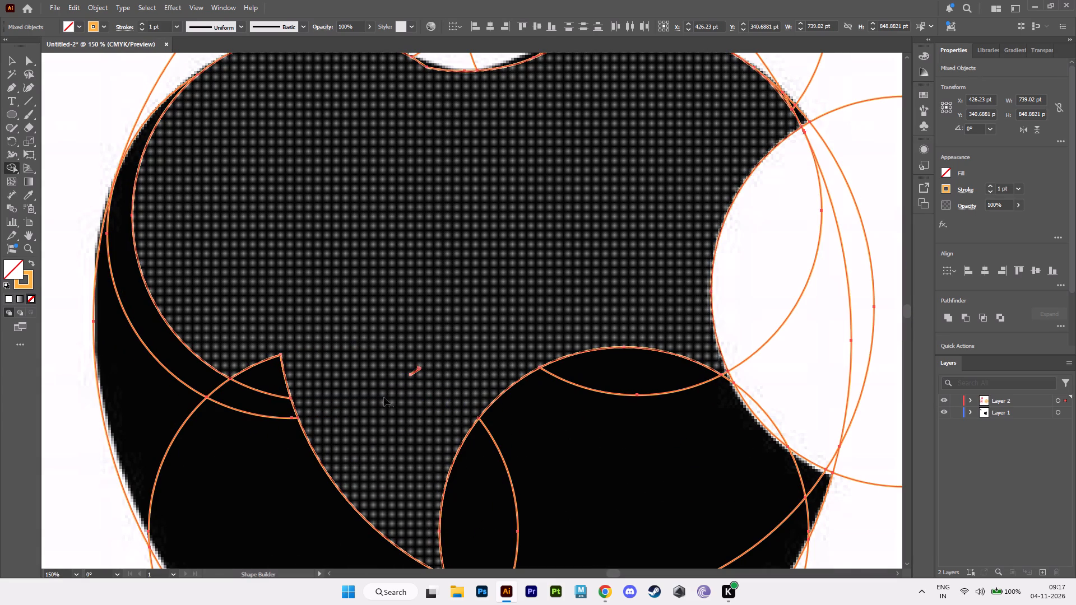
{"action": "left_click_drag", "start_coordinate": [397, 363], "coordinate": [425, 384]}
{"action": "left_click_drag", "start_coordinate": [233, 343], "coordinate": [317, 386]}
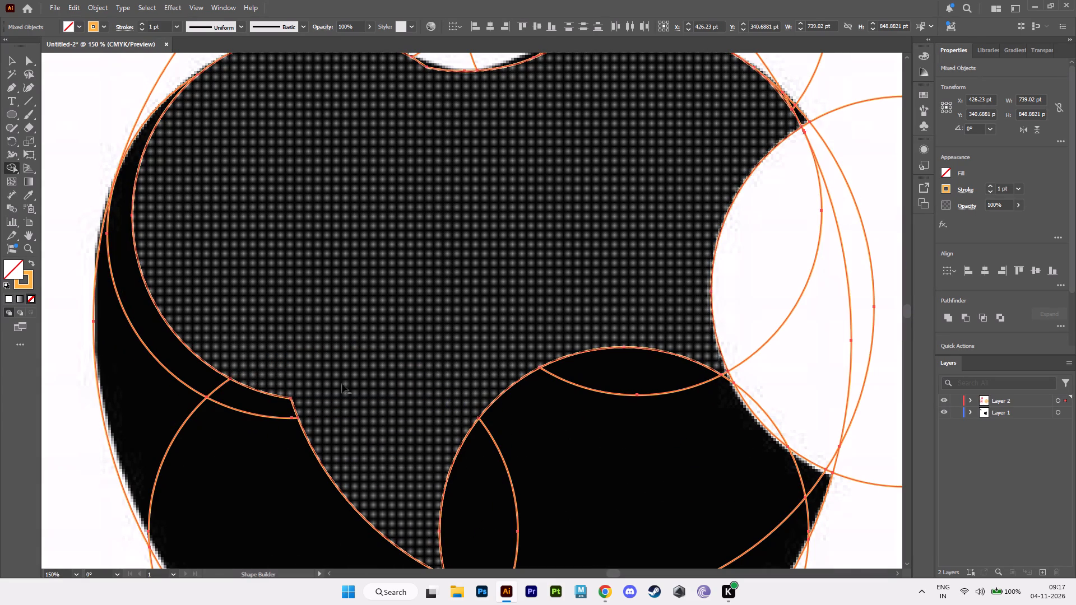
Merge the crescents along the apple's left edge and the remaining lower-left regions into the body shape.
{"action": "middle_click_drag", "start_coordinate": [327, 385], "coordinate": [388, 257]}
{"action": "left_click_drag", "start_coordinate": [324, 243], "coordinate": [317, 268]}
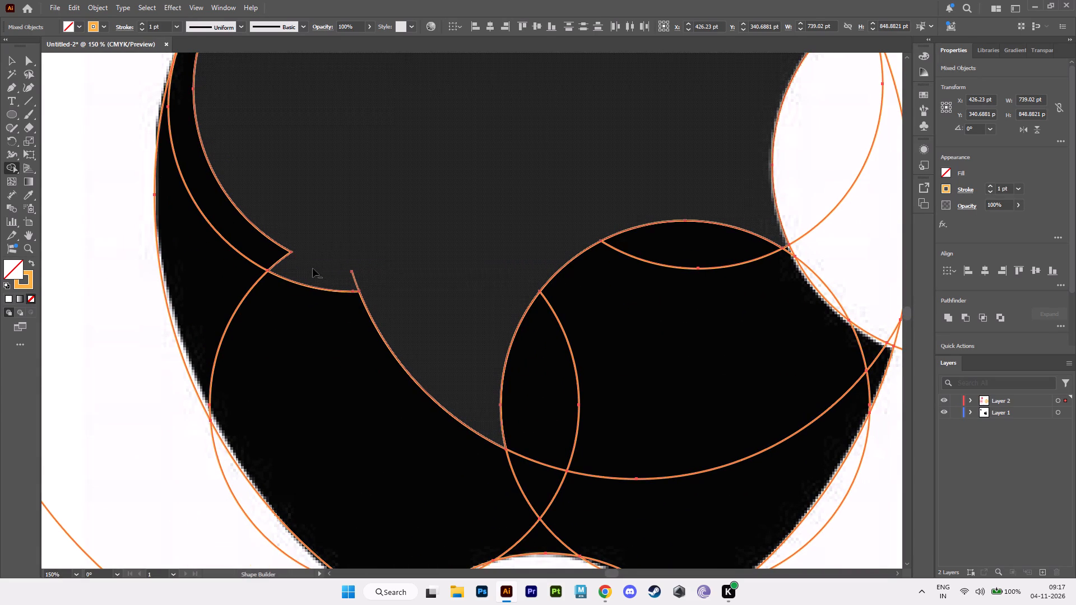
{"action": "left_click_drag", "start_coordinate": [278, 220], "coordinate": [257, 237]}
{"action": "left_click_drag", "start_coordinate": [262, 252], "coordinate": [252, 266]}
{"action": "left_click_drag", "start_coordinate": [248, 278], "coordinate": [250, 281]}
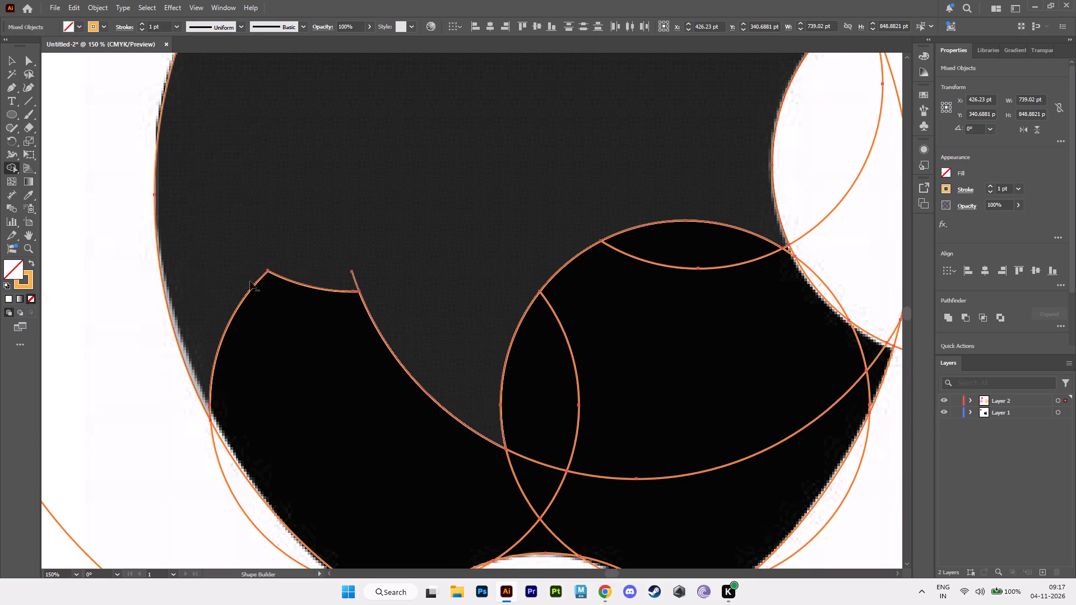
{"action": "left_click_drag", "start_coordinate": [250, 281], "coordinate": [262, 290]}
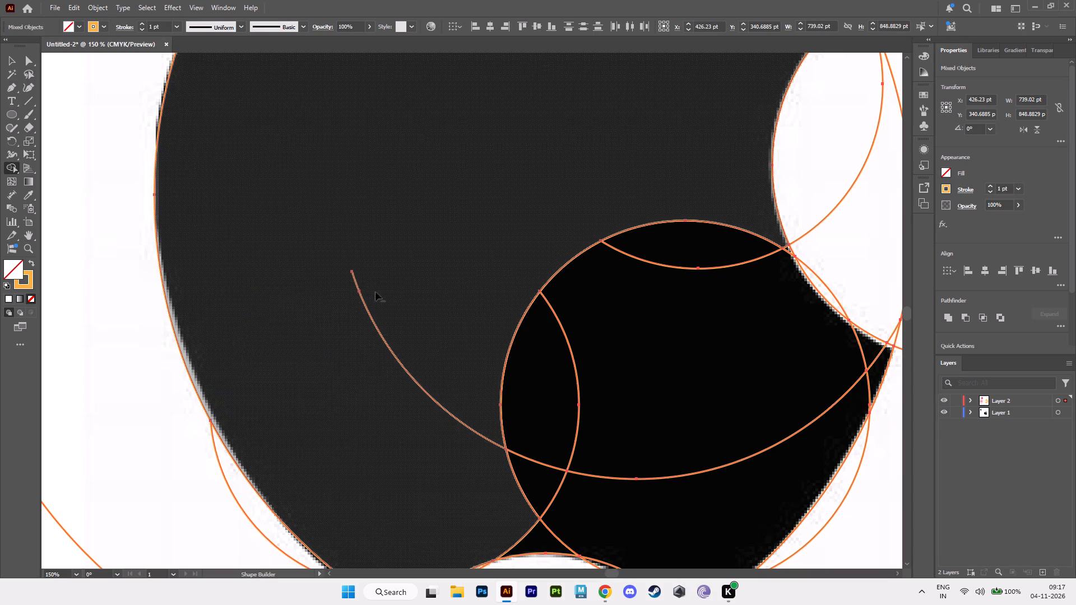
{"action": "left_click_drag", "start_coordinate": [375, 292], "coordinate": [340, 307]}
Delete the crescent outside the apple's lower-left edge and the short line running off its bottom-left corner.
{"action": "scroll", "coordinate": [389, 350], "scroll_direction": "down", "scroll_amount": 2}
{"action": "middle_click_drag", "start_coordinate": [389, 350], "coordinate": [330, 319]}
{"action": "scroll", "coordinate": [330, 319], "scroll_direction": "up", "scroll_amount": 3}
{"action": "scroll", "coordinate": [335, 320], "scroll_direction": "down", "scroll_amount": 1}
{"action": "middle_click_drag", "start_coordinate": [338, 320], "coordinate": [372, 178]}
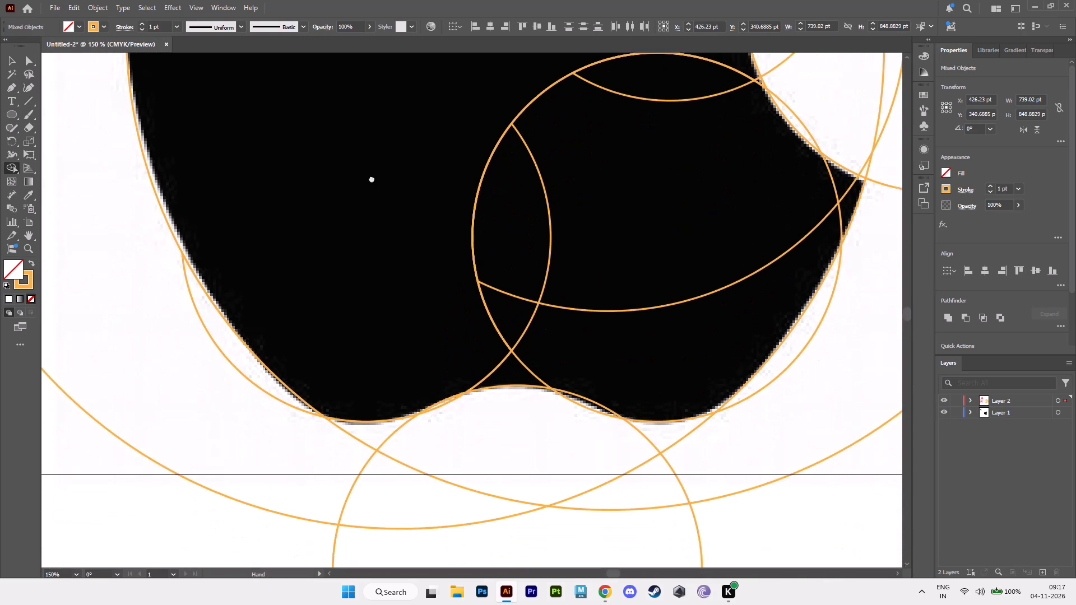
{"action": "middle_click_drag", "start_coordinate": [372, 178], "coordinate": [372, 176]}
{"action": "left_click_drag", "start_coordinate": [248, 383], "coordinate": [252, 369]}
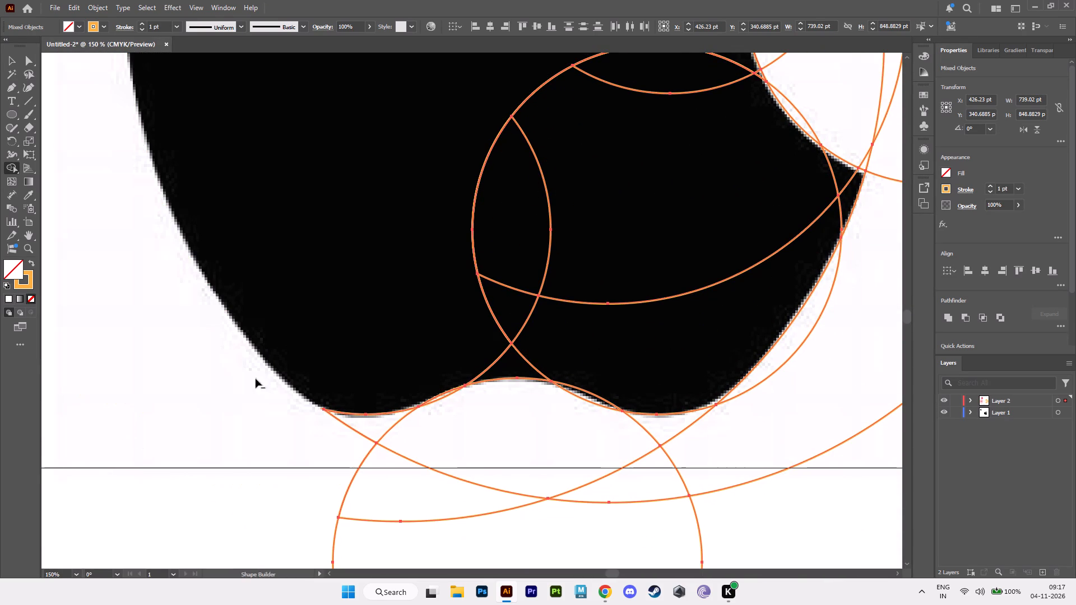
{"action": "key", "text": "ctrl+z"}
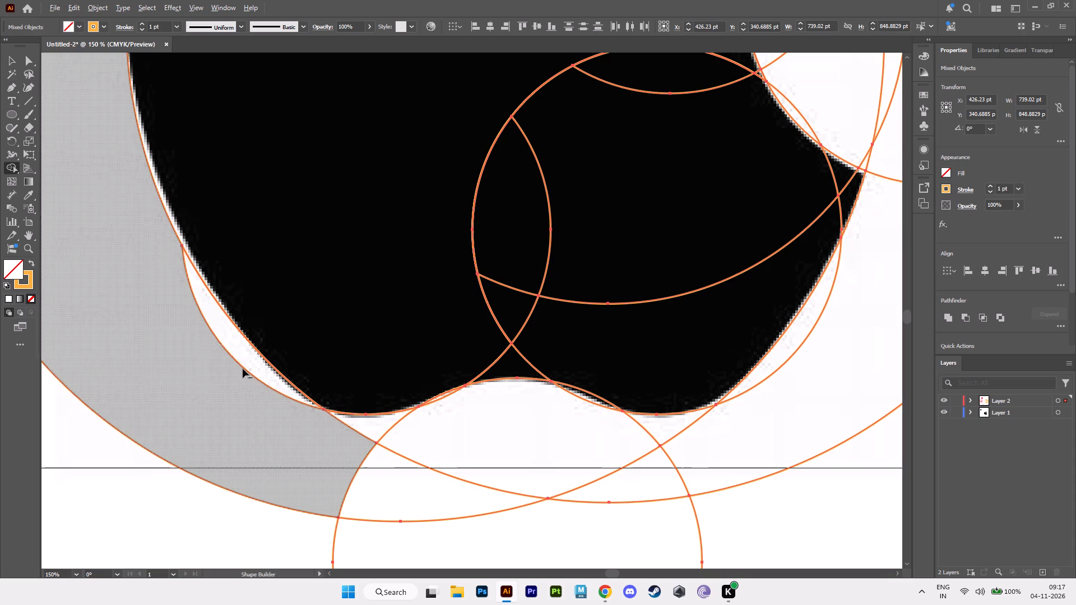
{"action": "left_click", "coordinate": [243, 368], "text": "alt"}
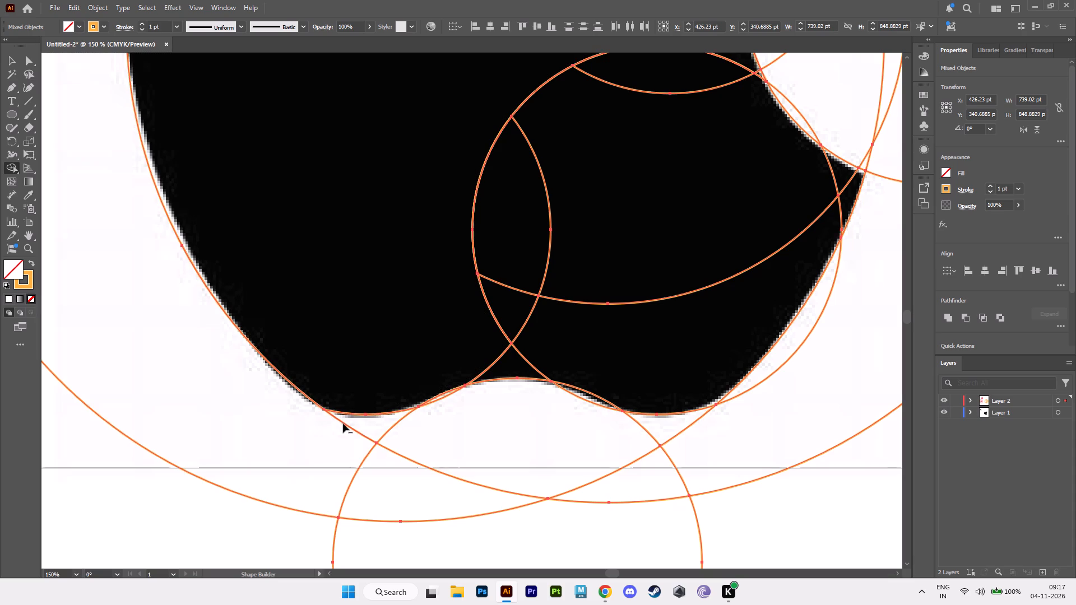
{"action": "left_click", "coordinate": [343, 424], "text": "alt"}
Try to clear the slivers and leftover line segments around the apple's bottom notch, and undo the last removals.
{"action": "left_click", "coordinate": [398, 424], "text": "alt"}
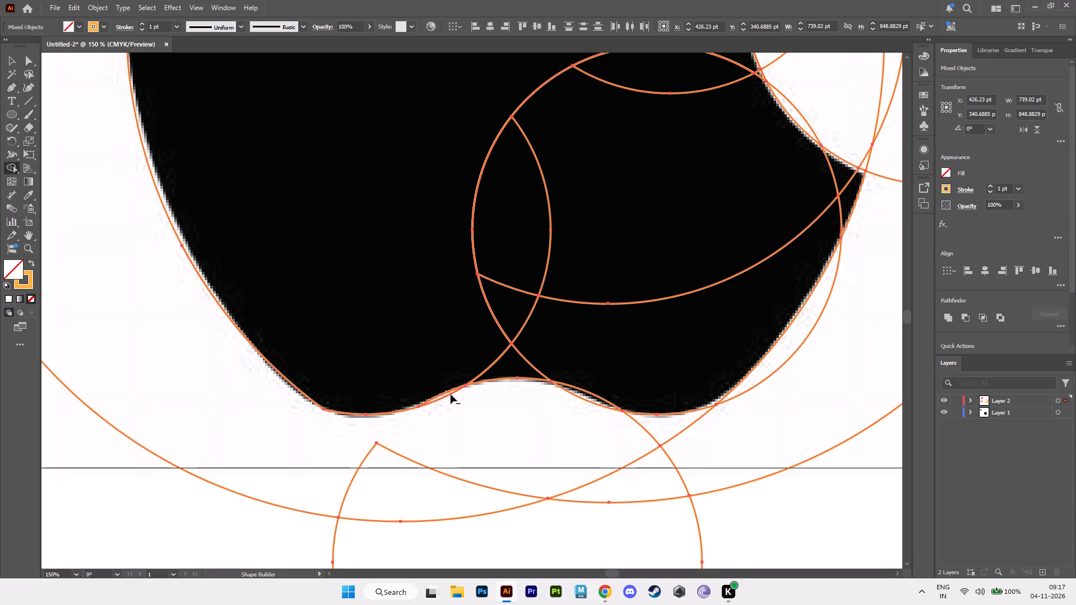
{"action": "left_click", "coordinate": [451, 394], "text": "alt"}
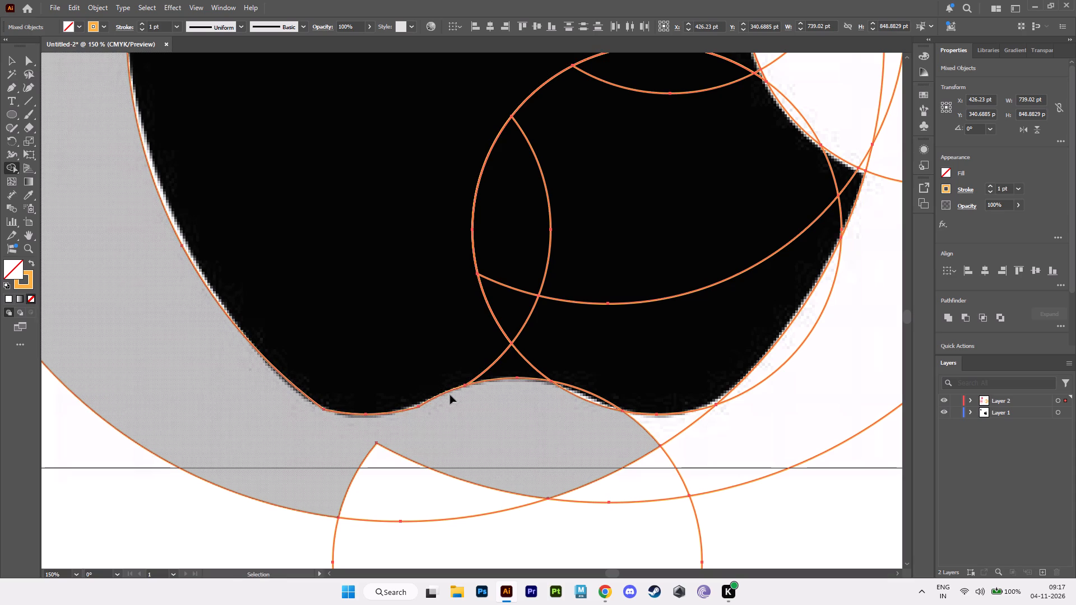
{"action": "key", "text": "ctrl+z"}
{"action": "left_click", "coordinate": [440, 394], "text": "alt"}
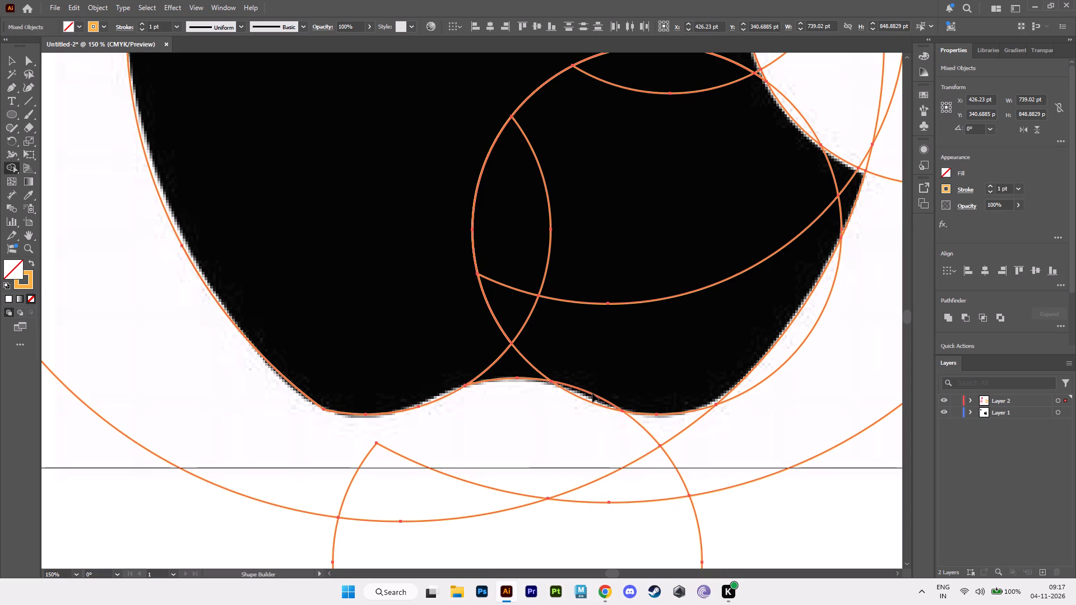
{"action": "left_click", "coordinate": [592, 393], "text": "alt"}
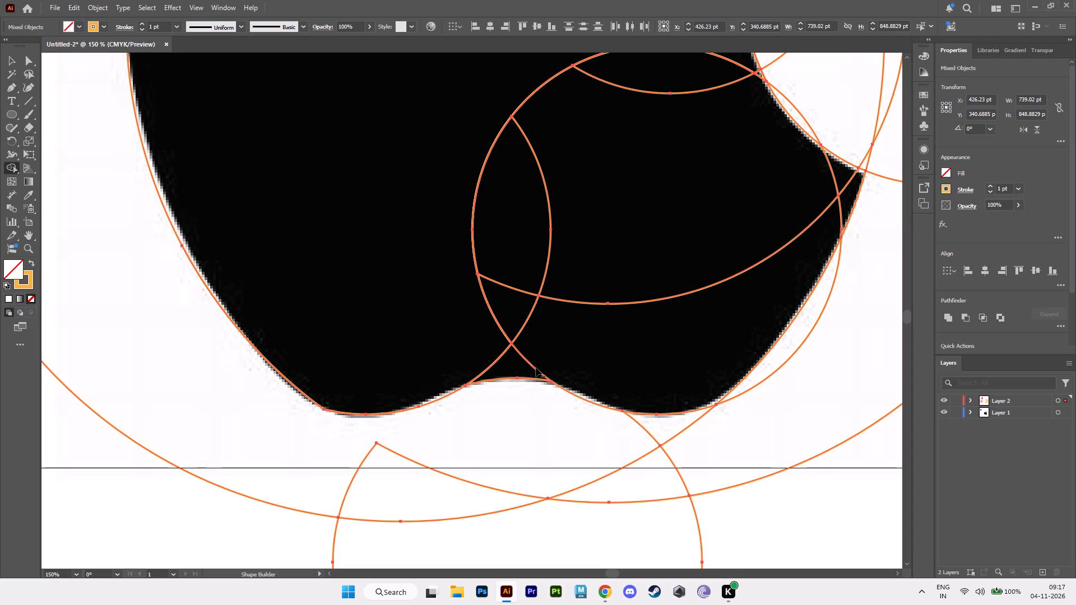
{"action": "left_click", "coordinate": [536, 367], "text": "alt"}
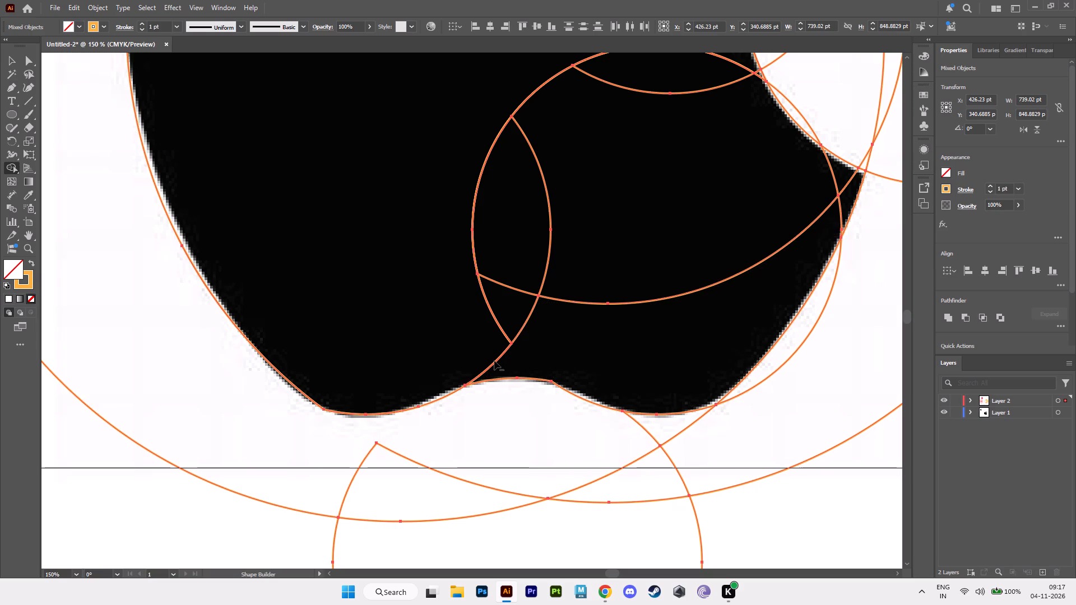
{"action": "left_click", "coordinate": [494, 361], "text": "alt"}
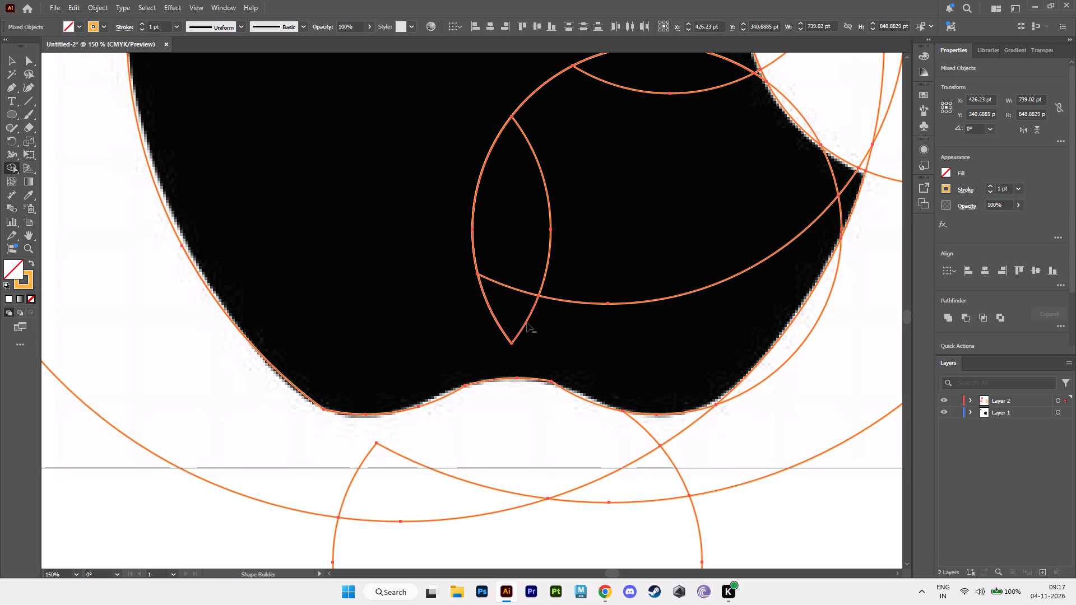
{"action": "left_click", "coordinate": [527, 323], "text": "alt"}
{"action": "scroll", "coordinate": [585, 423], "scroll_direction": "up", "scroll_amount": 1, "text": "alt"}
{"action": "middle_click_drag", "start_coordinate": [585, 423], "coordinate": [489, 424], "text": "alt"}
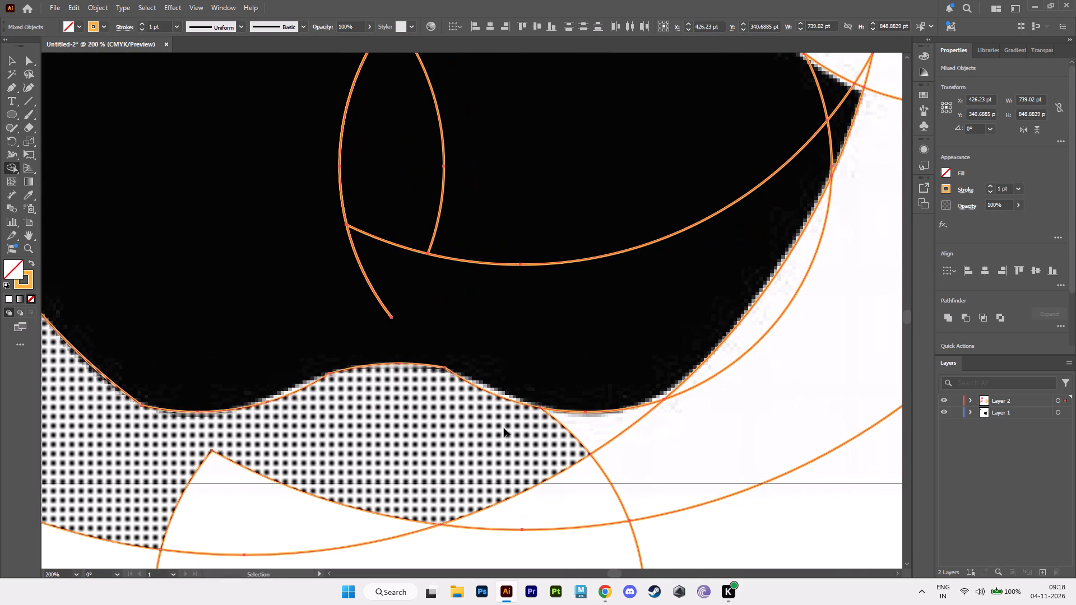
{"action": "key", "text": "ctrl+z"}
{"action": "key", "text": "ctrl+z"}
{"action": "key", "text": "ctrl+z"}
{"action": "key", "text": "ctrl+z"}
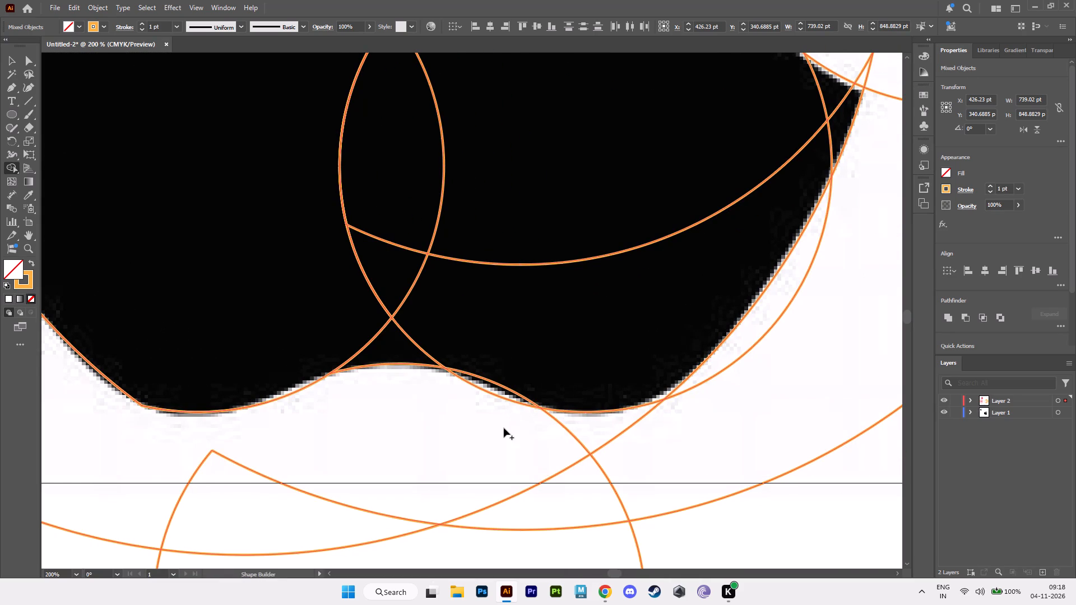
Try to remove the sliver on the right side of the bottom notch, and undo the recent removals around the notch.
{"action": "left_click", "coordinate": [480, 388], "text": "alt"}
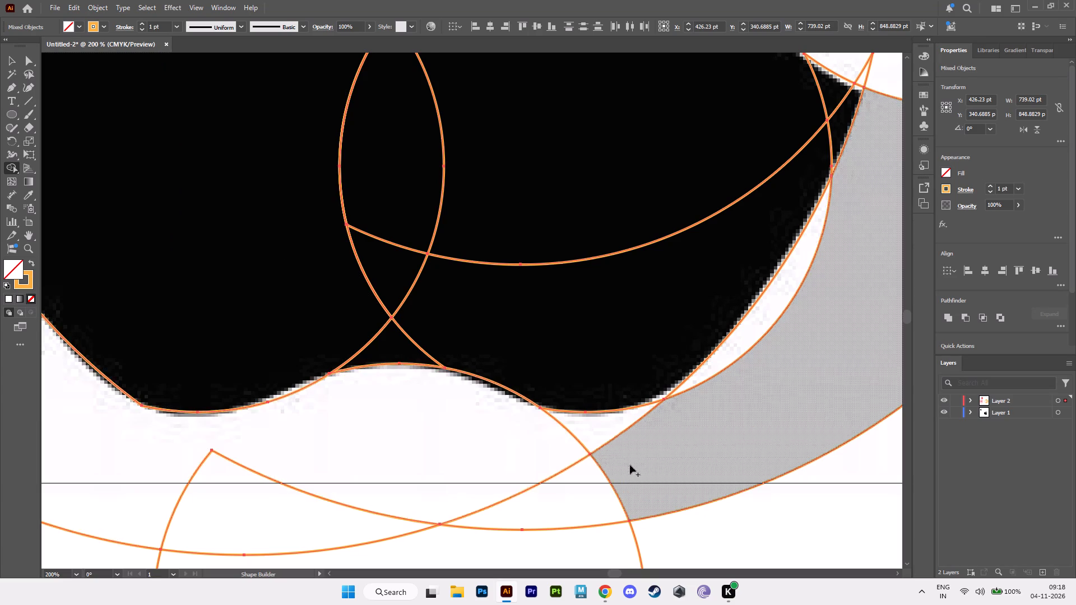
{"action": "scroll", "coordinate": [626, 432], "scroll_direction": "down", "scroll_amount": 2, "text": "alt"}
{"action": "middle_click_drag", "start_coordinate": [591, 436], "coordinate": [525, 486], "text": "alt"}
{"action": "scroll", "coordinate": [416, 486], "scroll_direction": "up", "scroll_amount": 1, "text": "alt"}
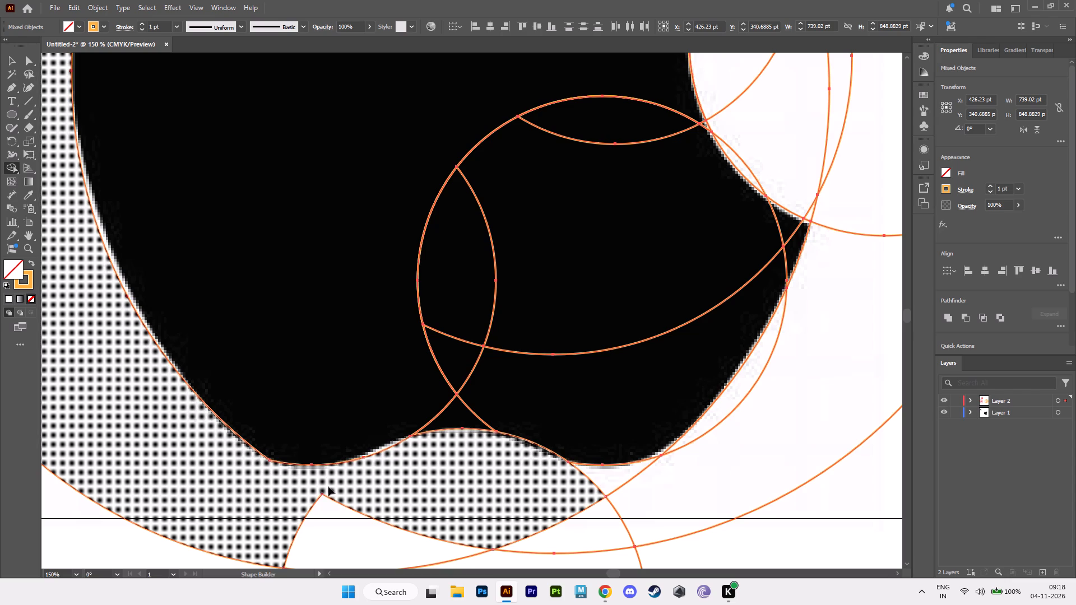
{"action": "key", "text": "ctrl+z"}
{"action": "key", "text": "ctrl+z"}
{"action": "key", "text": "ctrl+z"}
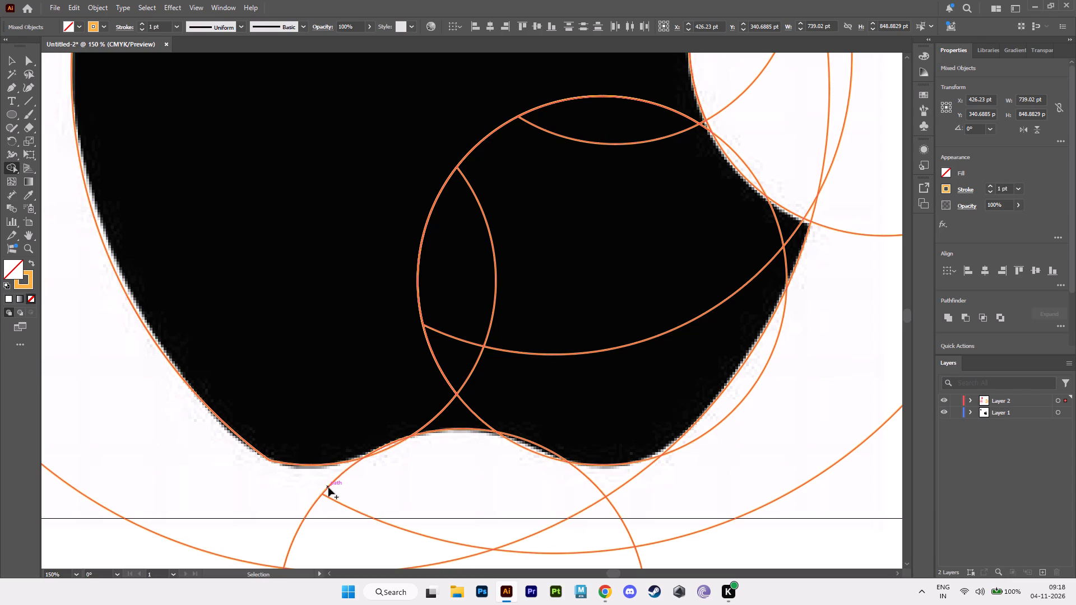
Remove the slivers on both sides of the apple's bottom notch, keeping the arc at the top of the notch.
{"action": "left_click", "coordinate": [541, 455], "text": "alt"}
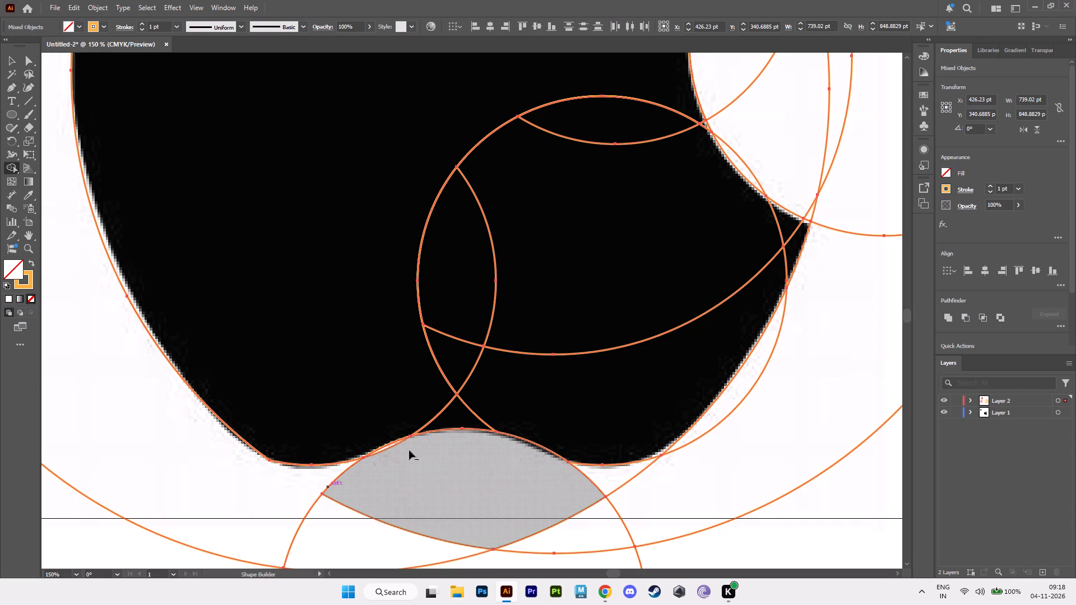
{"action": "left_click", "coordinate": [388, 443], "text": "alt"}
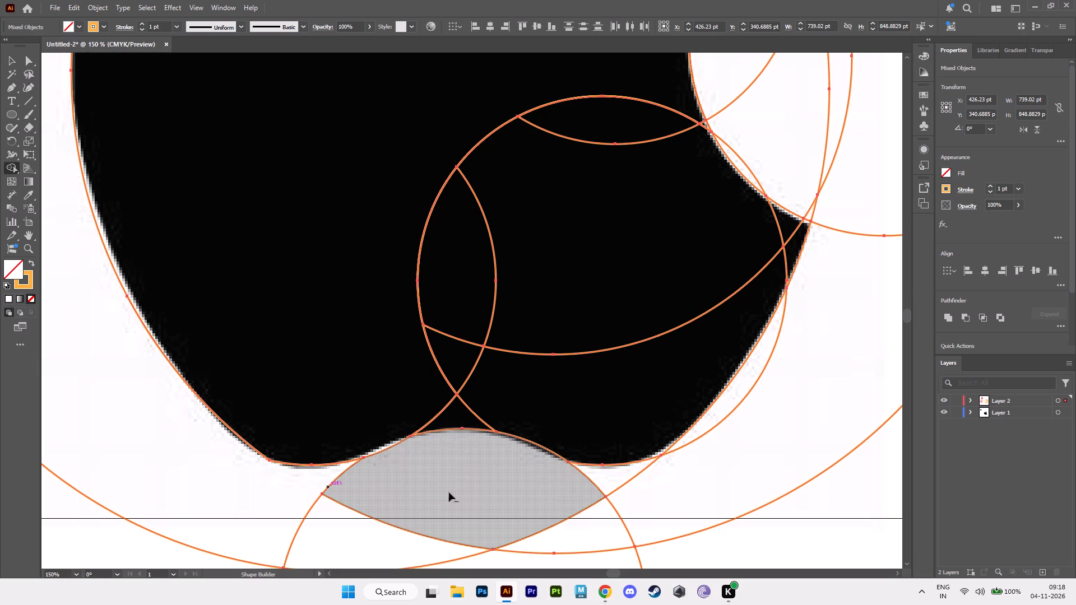
{"action": "left_click", "coordinate": [449, 423], "text": "alt"}
{"action": "left_click", "coordinate": [448, 429], "text": "alt"}
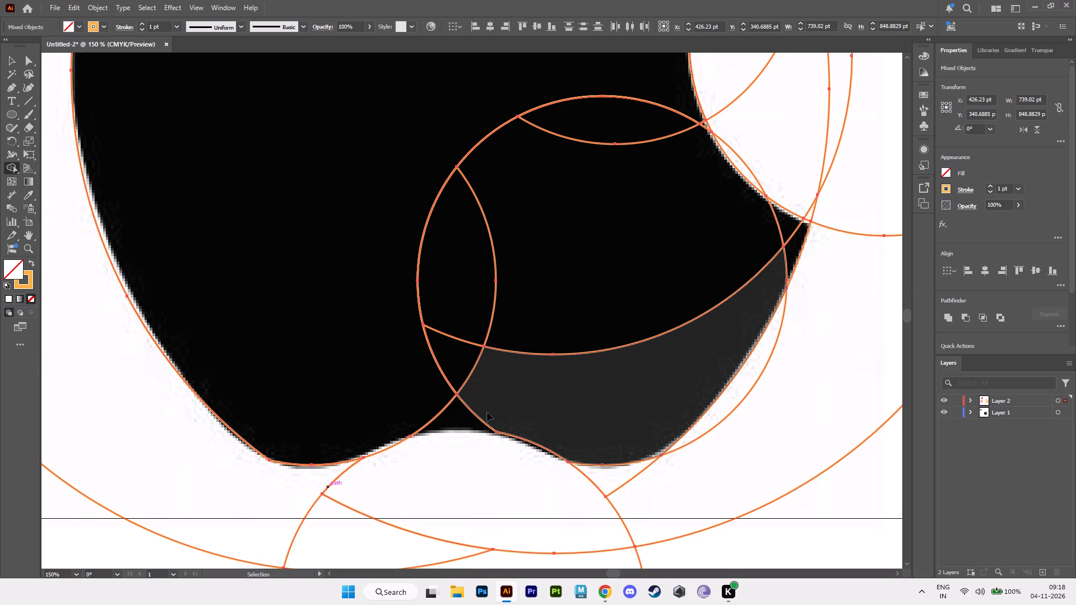
{"action": "key", "text": "ctrl+z"}
Merge the piece above the bottom notch and the overlapping lower-right circle regions into the apple body.
{"action": "left_click_drag", "start_coordinate": [498, 405], "coordinate": [419, 402], "text": "alt"}
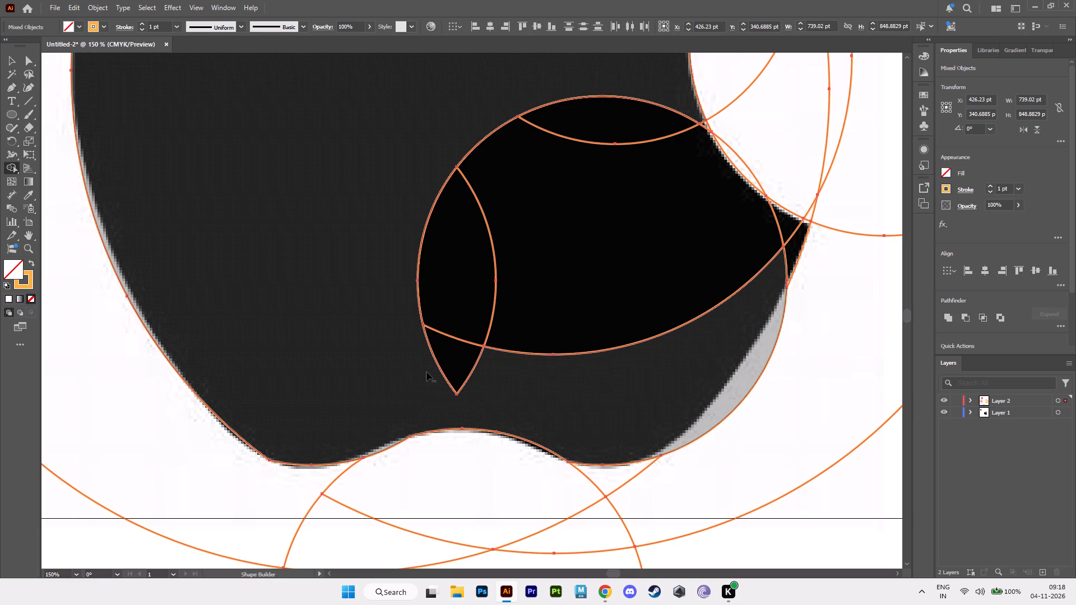
{"action": "left_click_drag", "start_coordinate": [405, 369], "coordinate": [500, 362], "text": "alt"}
{"action": "left_click_drag", "start_coordinate": [530, 297], "coordinate": [372, 328], "text": "alt"}
{"action": "left_click_drag", "start_coordinate": [500, 310], "coordinate": [495, 386], "text": "alt"}
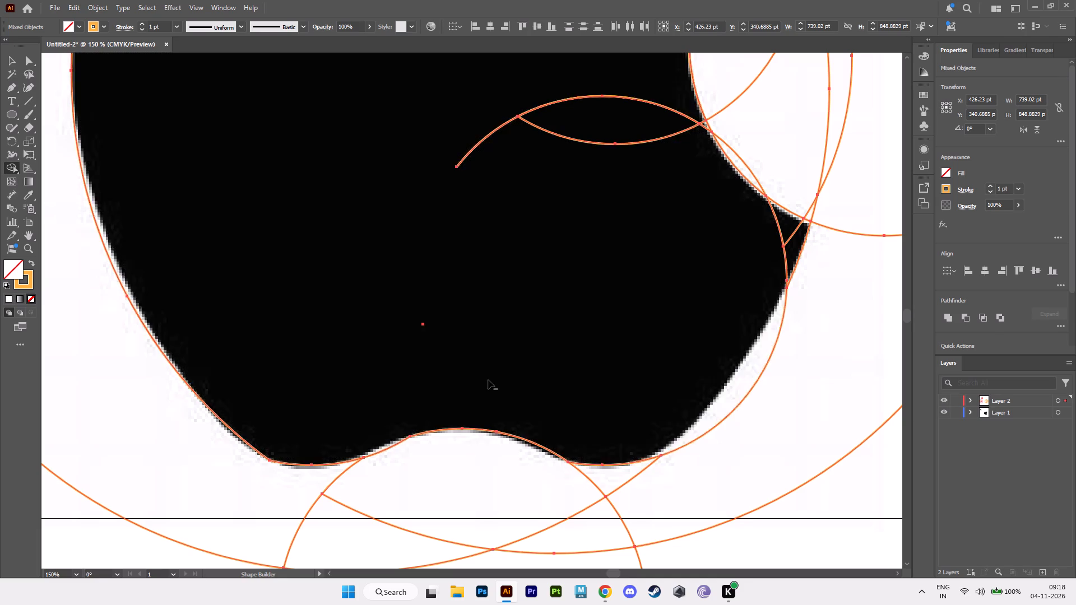
{"action": "left_click_drag", "start_coordinate": [471, 130], "coordinate": [519, 166], "text": "alt"}
{"action": "left_click", "coordinate": [423, 325], "text": "alt"}
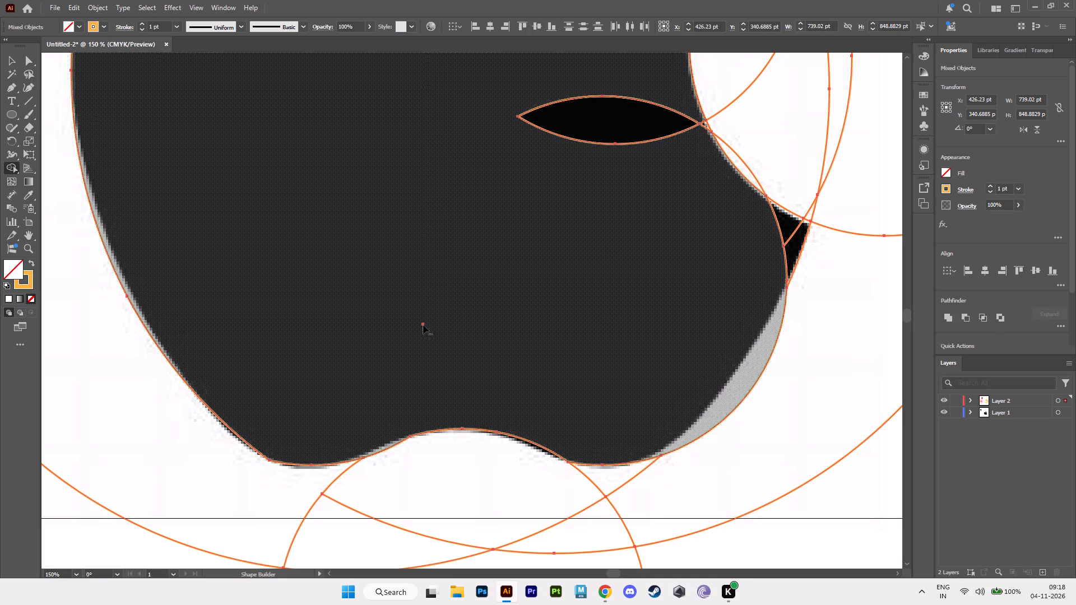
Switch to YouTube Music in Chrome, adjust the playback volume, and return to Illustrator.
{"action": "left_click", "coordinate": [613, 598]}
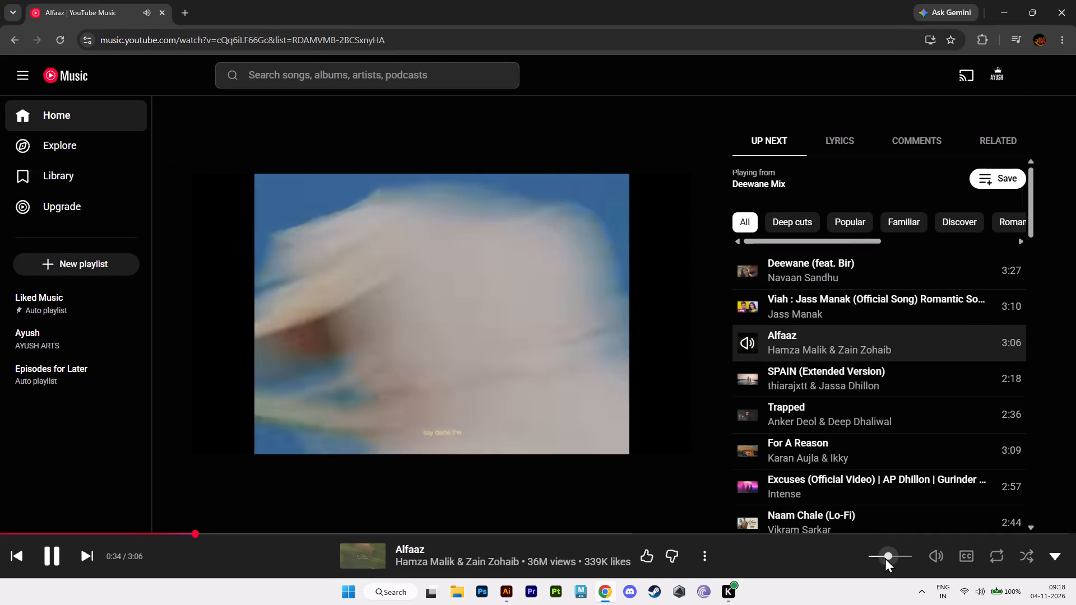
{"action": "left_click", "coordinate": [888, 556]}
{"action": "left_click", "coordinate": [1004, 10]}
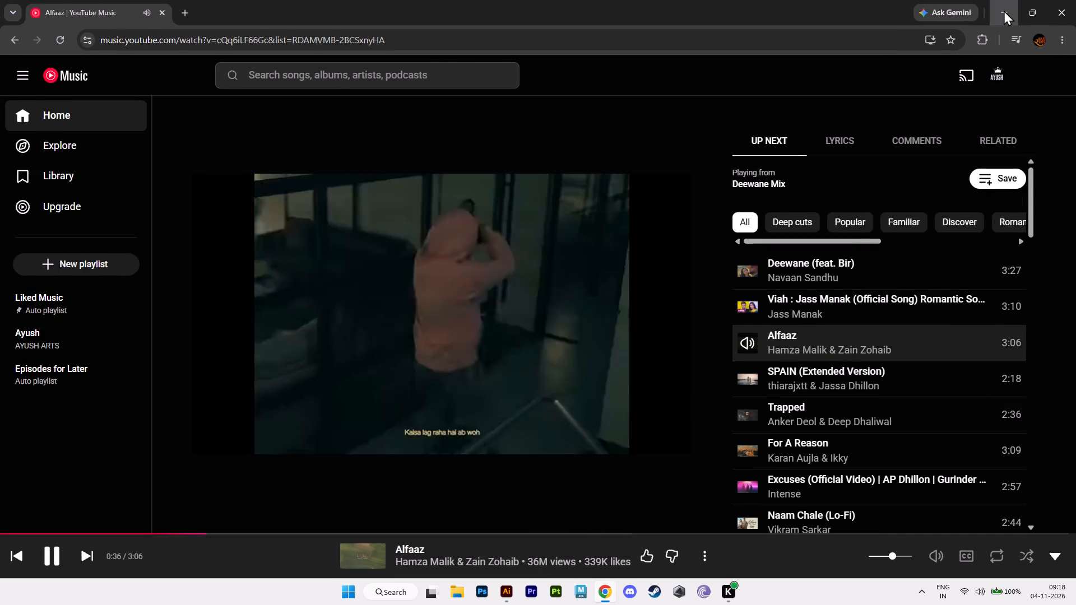
Delete the large outer region beside the apple's lower-left edge and the lower part of the circle beneath the notch.
{"action": "scroll", "coordinate": [597, 370], "scroll_direction": "down", "scroll_amount": 2, "text": "alt"}
{"action": "middle_click_drag", "start_coordinate": [602, 363], "coordinate": [520, 425], "text": "alt"}
{"action": "scroll", "coordinate": [522, 426], "scroll_direction": "up", "scroll_amount": 2, "text": "alt"}
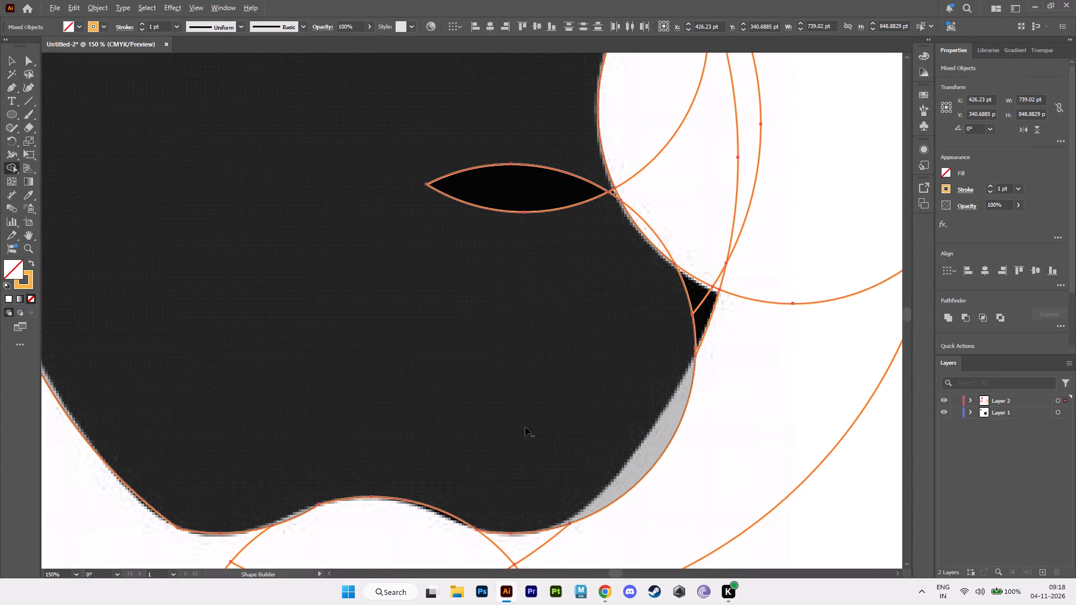
{"action": "middle_click_drag", "start_coordinate": [531, 448], "coordinate": [563, 286], "text": "alt"}
{"action": "scroll", "coordinate": [552, 313], "scroll_direction": "up", "scroll_amount": 2, "text": "alt"}
{"action": "scroll", "coordinate": [526, 466], "scroll_direction": "down", "scroll_amount": 2, "text": "alt"}
{"action": "middle_click_drag", "start_coordinate": [532, 466], "coordinate": [558, 287], "text": "alt"}
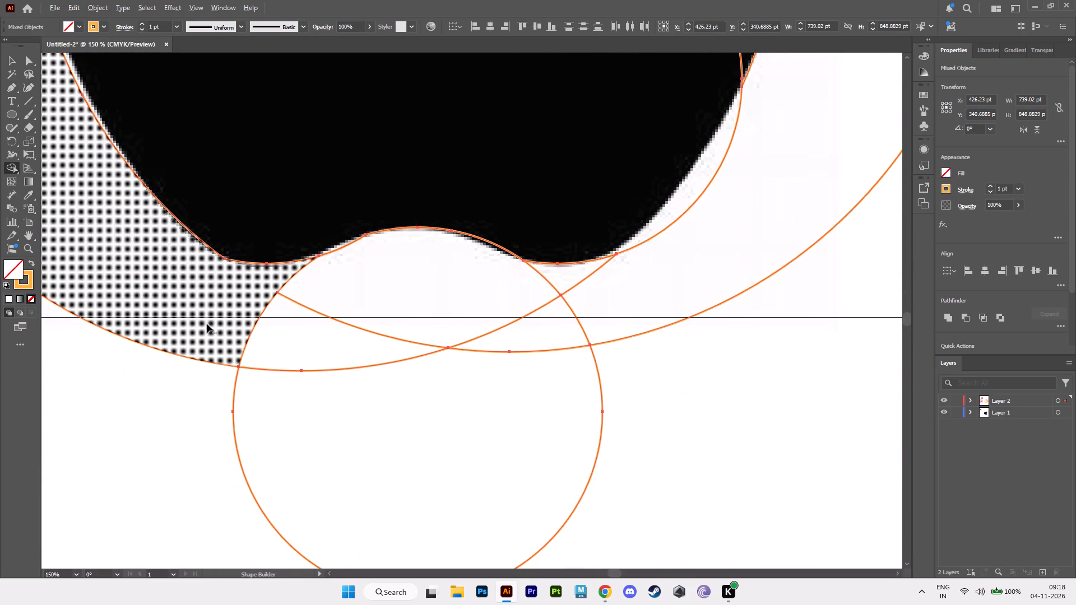
{"action": "left_click_drag", "start_coordinate": [207, 322], "coordinate": [94, 524], "text": "alt"}
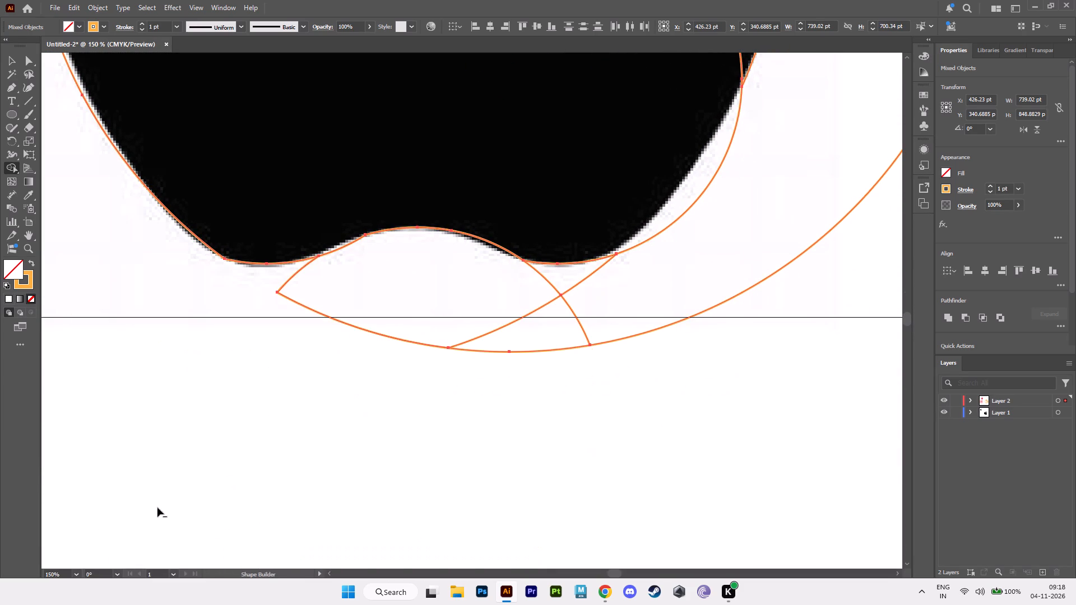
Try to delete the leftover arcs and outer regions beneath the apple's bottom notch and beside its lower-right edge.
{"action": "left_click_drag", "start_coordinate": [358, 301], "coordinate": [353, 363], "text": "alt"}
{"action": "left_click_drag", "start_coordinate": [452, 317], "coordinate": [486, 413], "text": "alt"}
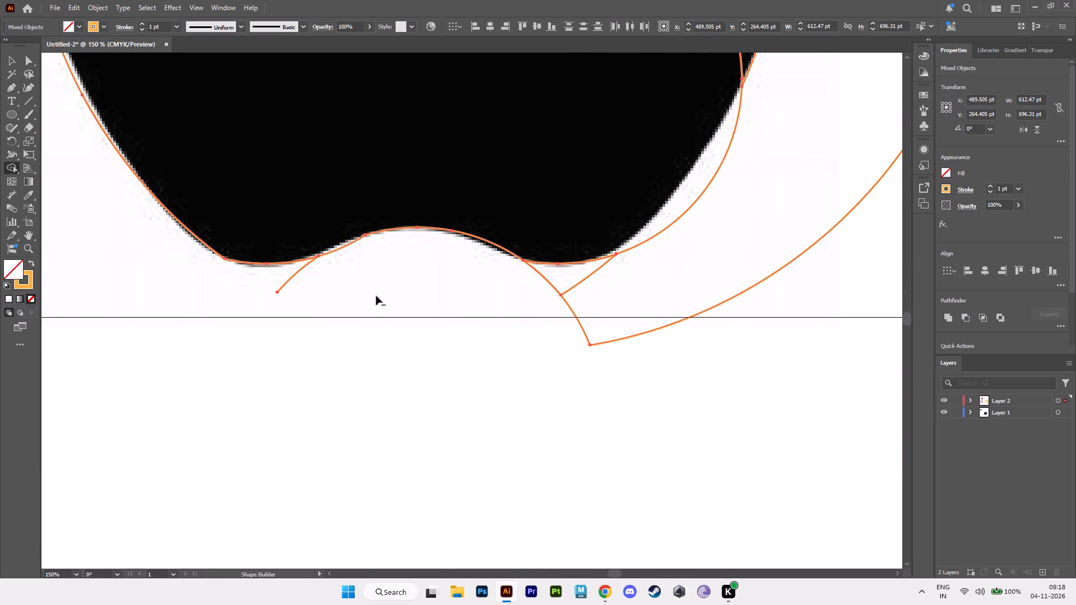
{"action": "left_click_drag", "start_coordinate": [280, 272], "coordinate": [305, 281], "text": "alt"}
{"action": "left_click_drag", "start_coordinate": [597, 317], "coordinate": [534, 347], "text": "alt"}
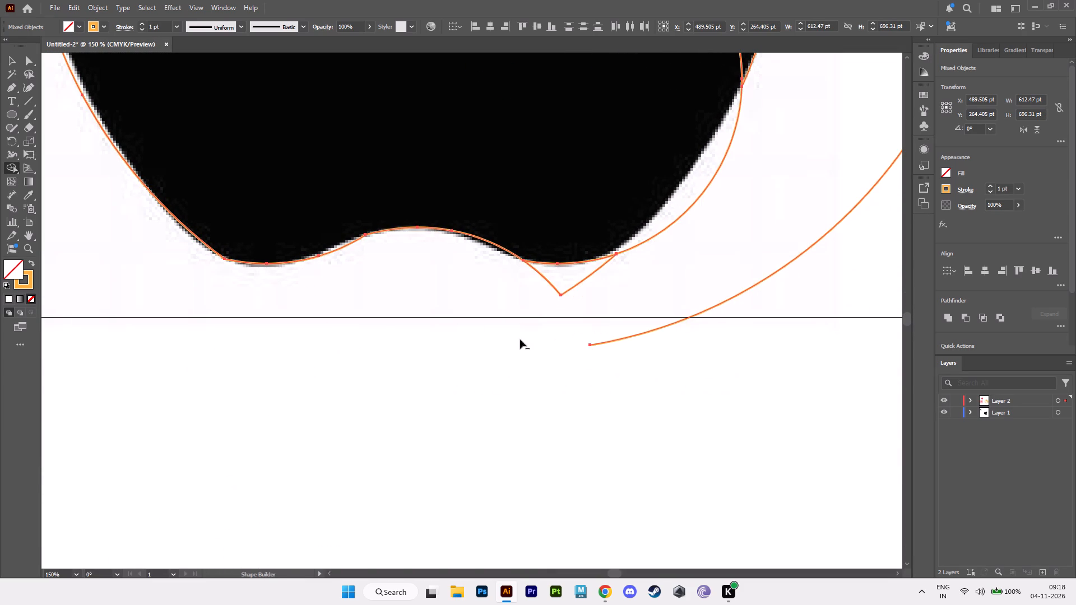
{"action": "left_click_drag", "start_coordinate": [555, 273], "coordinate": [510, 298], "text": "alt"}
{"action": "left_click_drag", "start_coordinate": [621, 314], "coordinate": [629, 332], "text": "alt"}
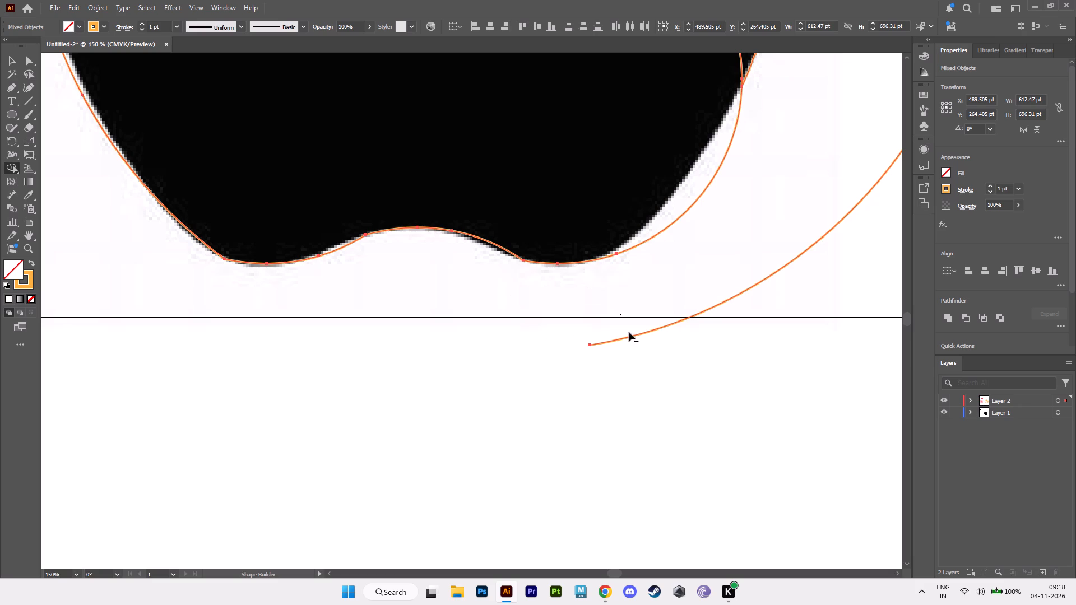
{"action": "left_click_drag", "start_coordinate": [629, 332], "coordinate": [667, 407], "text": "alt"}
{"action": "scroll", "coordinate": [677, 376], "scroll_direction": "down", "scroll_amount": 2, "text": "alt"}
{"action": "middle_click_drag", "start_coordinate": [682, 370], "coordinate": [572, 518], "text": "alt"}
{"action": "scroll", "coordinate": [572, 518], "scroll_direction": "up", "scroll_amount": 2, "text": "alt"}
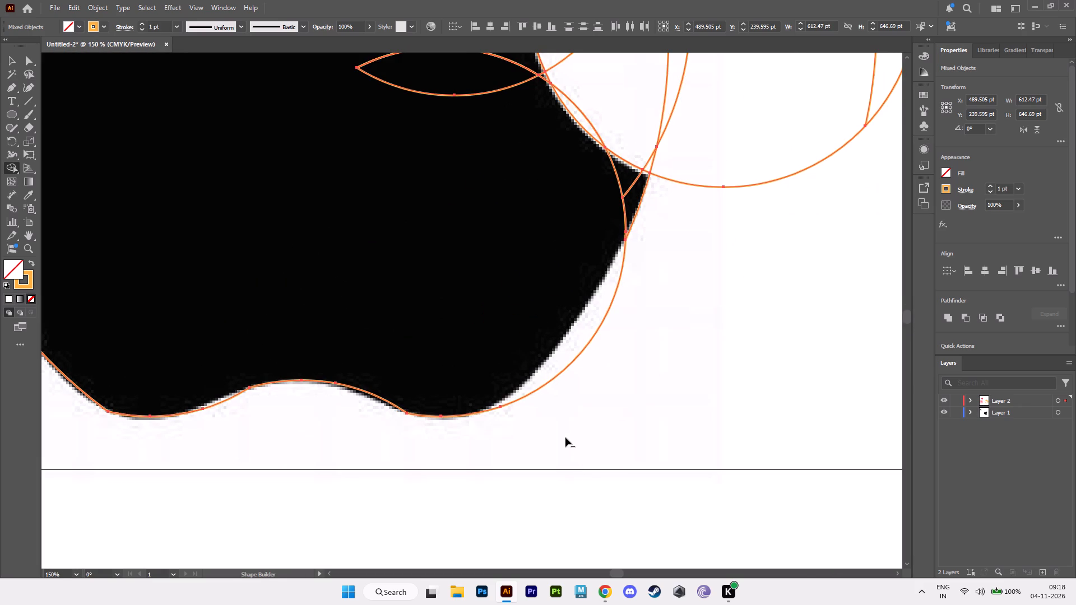
Undo the recent deletions and merges until the circles around the lower-right body and bottom notch are back.
{"action": "key", "text": "ctrl+z"}
{"action": "key", "text": "ctrl+z"}
{"action": "key", "text": "ctrl+z"}
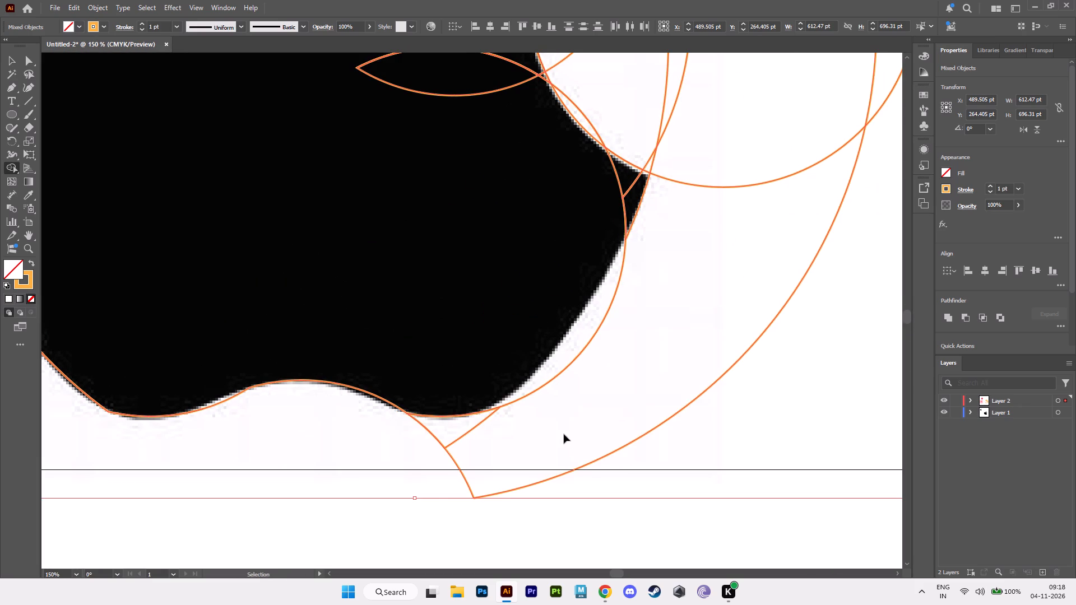
{"action": "key", "text": "ctrl+z"}
{"action": "key", "text": "ctrl+z"}
{"action": "key", "text": "ctrl+z"}
{"action": "key", "text": "ctrl+z"}
{"action": "key", "text": "ctrl+z"}
{"action": "key", "text": "ctrl+z"}
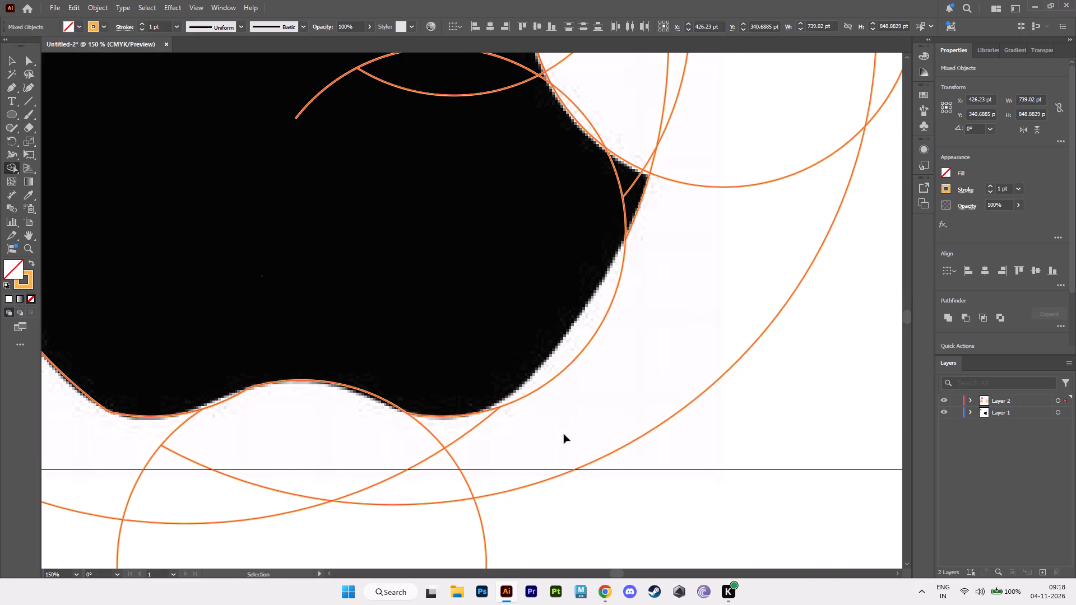
{"action": "key", "text": "ctrl+z"}
{"action": "key", "text": "ctrl+z"}
{"action": "key", "text": "ctrl+z"}
{"action": "key", "text": "ctrl+z"}
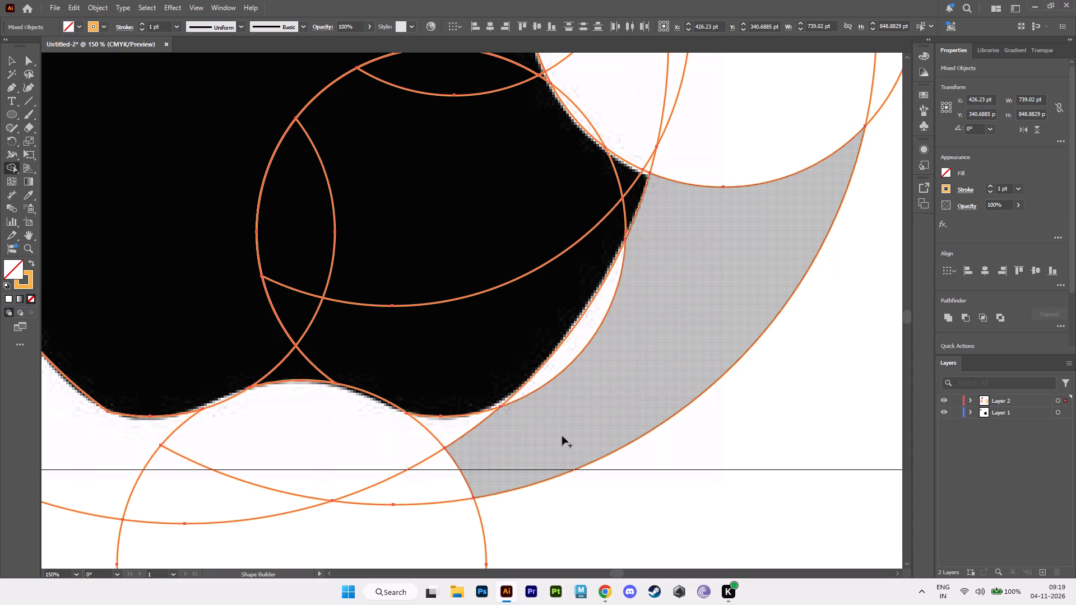
Remove the arc segments under and beside the apple's lower-right lobe so its side follows the larger fitted curve.
{"action": "scroll", "coordinate": [560, 436], "scroll_direction": "down", "scroll_amount": 1, "text": "alt"}
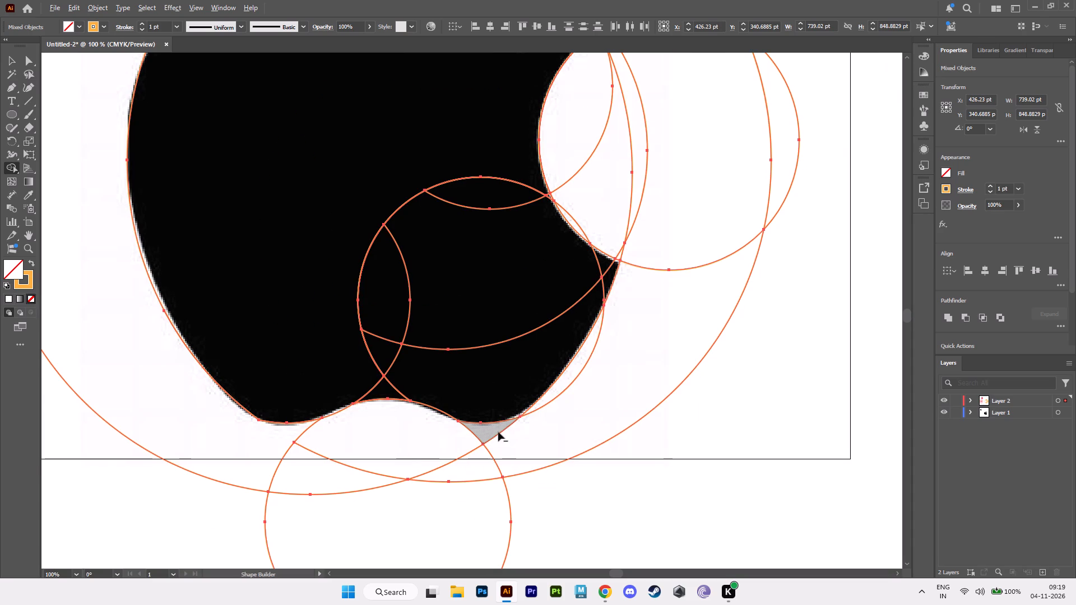
{"action": "left_click", "coordinate": [498, 432], "text": "alt"}
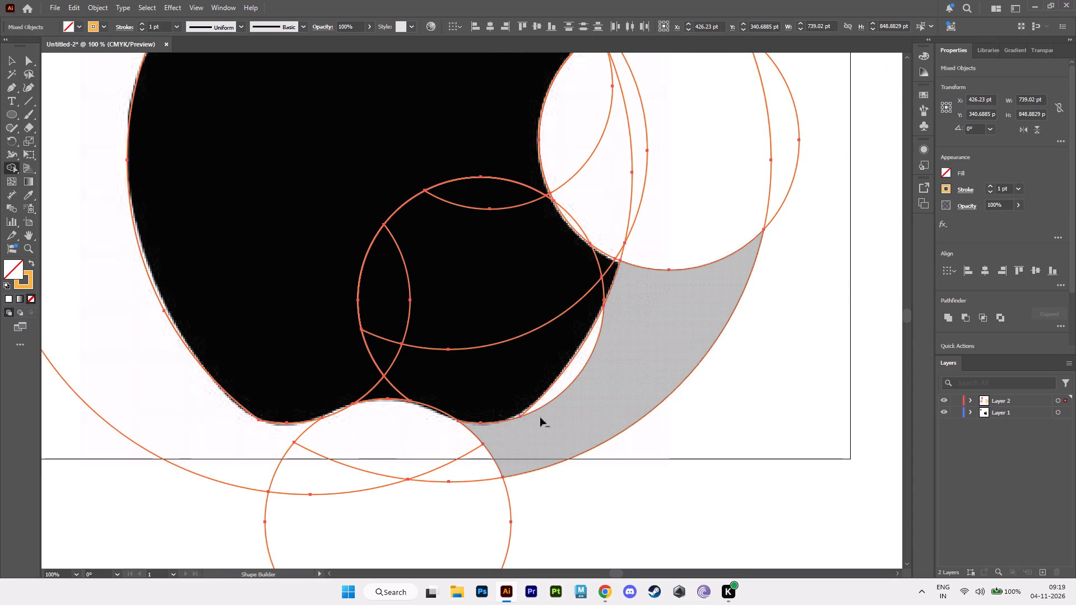
{"action": "left_click", "coordinate": [549, 404], "text": "alt"}
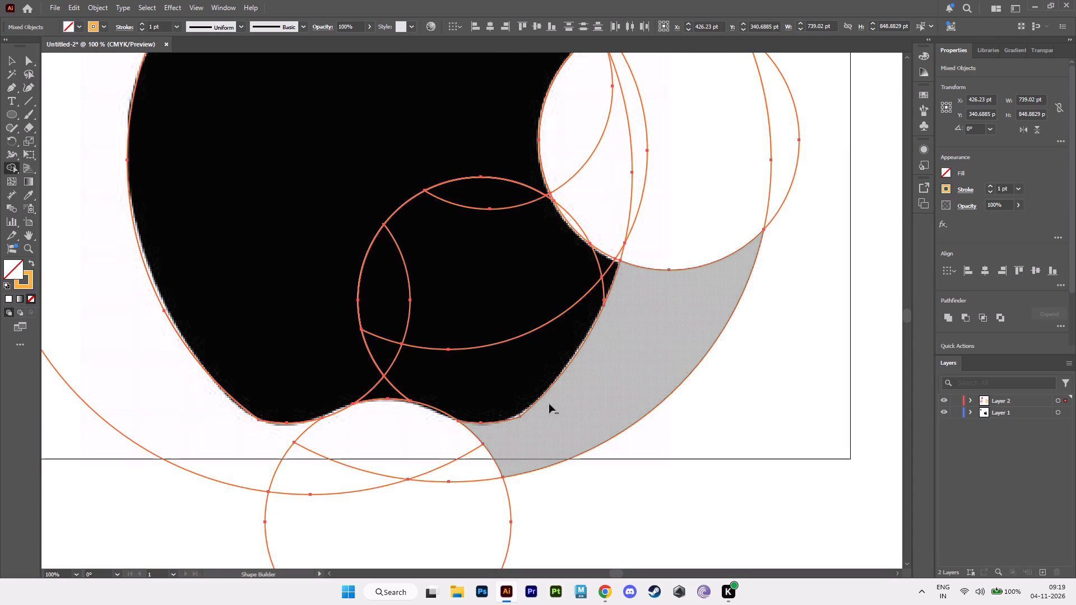
Remove the overlapping circle arcs inside the lower half of the apple body, above the bottom notch.
{"action": "left_click", "coordinate": [517, 337], "text": "alt"}
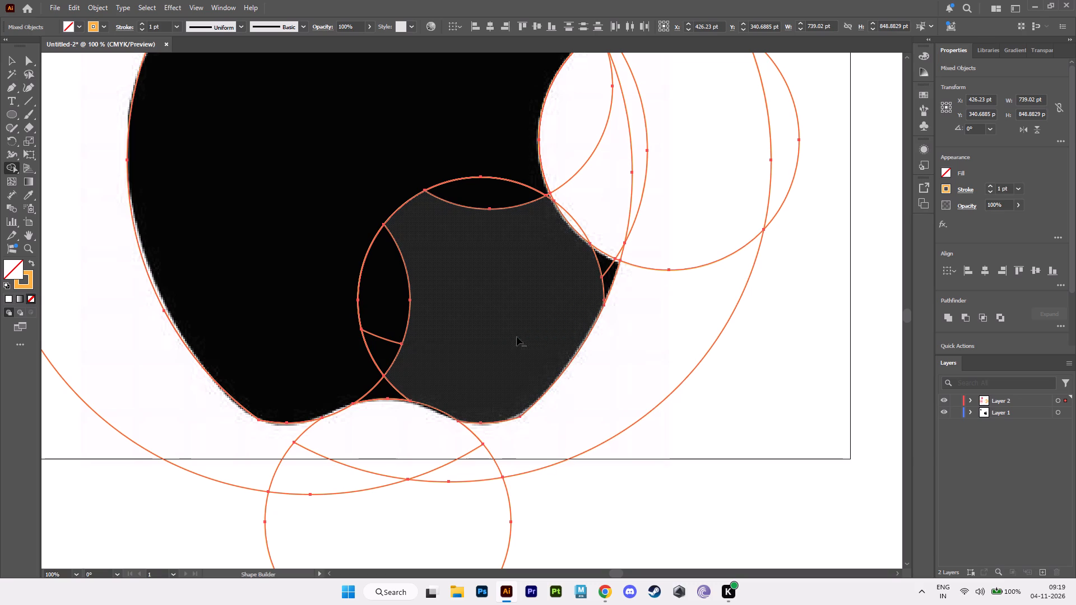
{"action": "left_click", "coordinate": [409, 286], "text": "alt"}
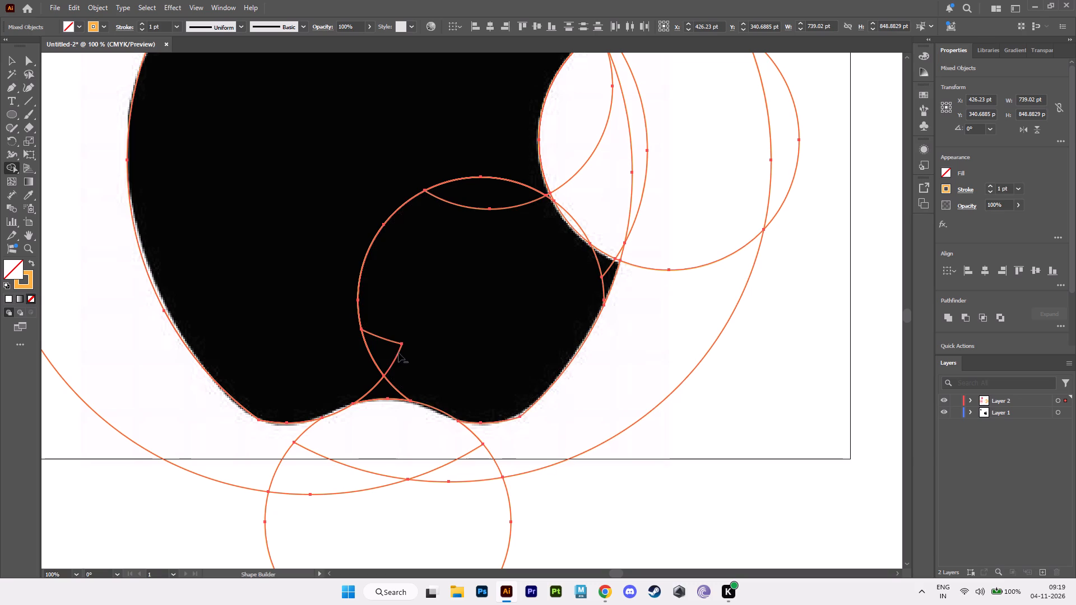
{"action": "left_click", "coordinate": [398, 353], "text": "alt"}
{"action": "left_click", "coordinate": [365, 344], "text": "alt"}
{"action": "left_click", "coordinate": [379, 337], "text": "alt"}
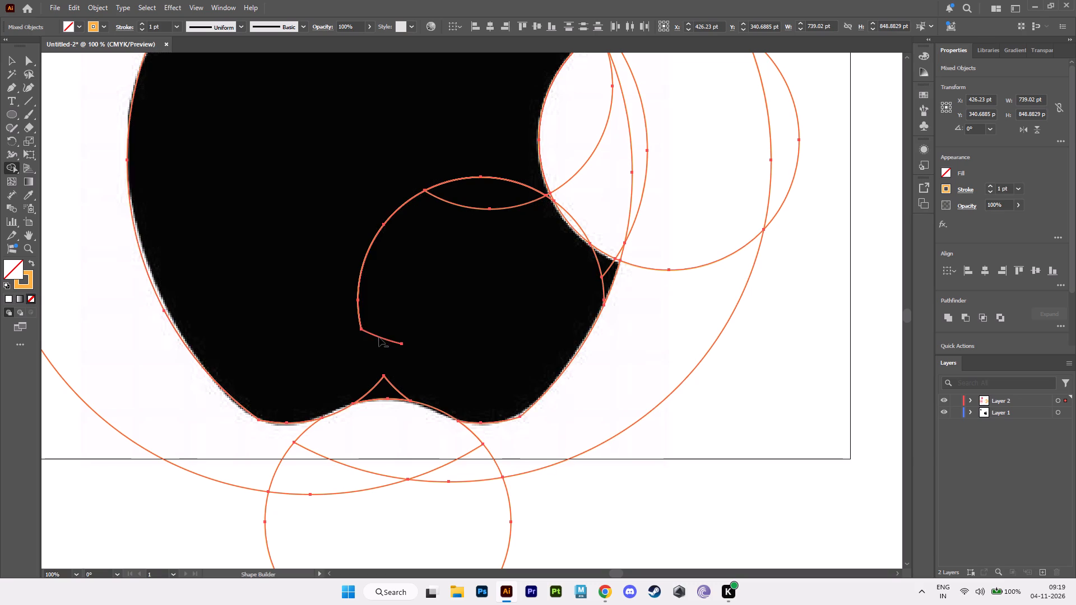
{"action": "left_click", "coordinate": [358, 310], "text": "alt"}
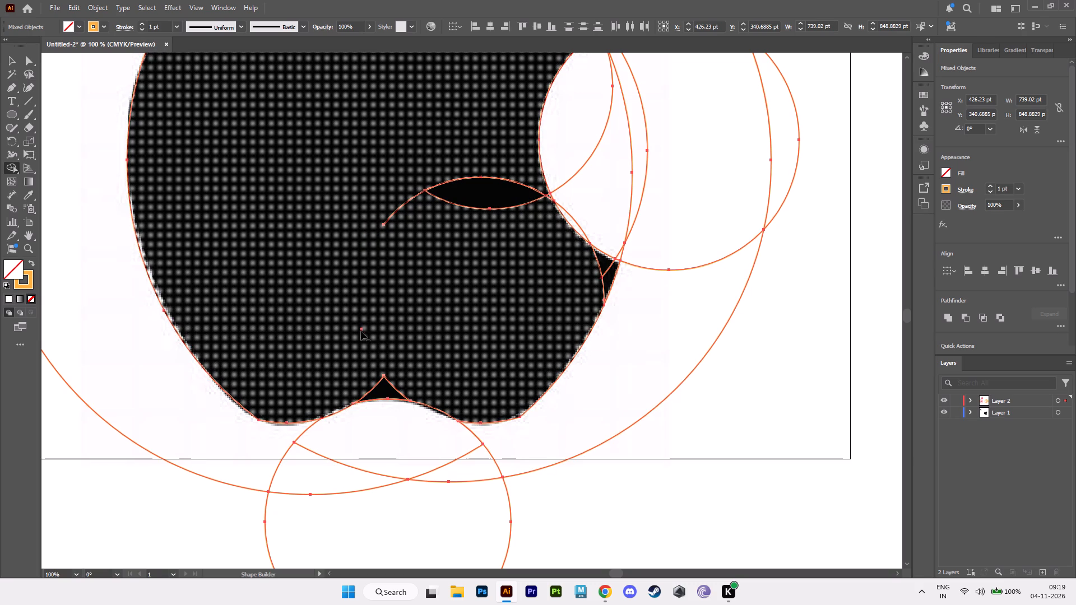
{"action": "left_click", "coordinate": [361, 331], "text": "alt"}
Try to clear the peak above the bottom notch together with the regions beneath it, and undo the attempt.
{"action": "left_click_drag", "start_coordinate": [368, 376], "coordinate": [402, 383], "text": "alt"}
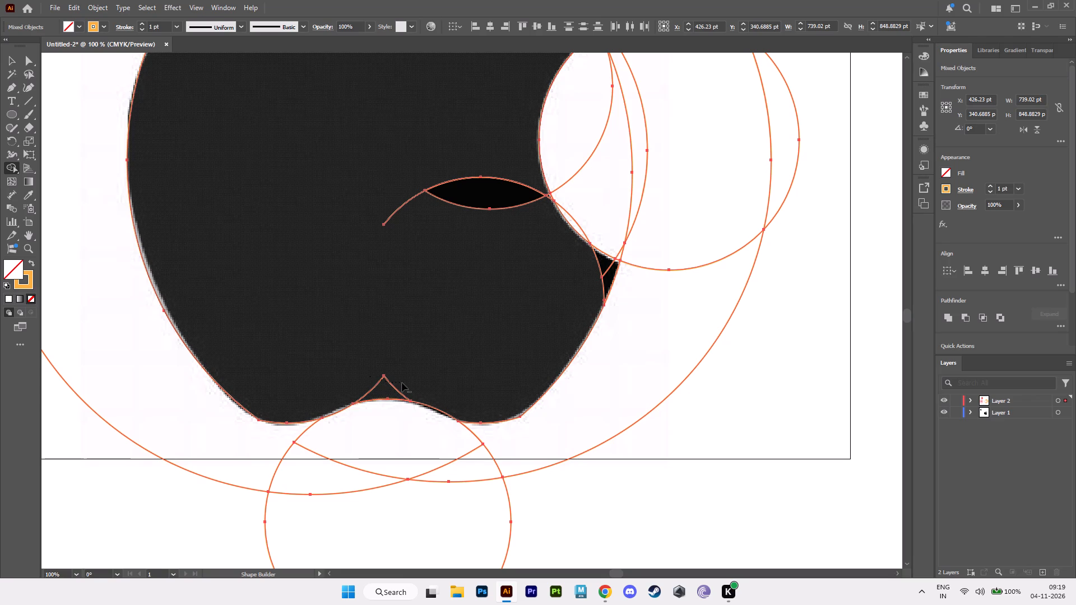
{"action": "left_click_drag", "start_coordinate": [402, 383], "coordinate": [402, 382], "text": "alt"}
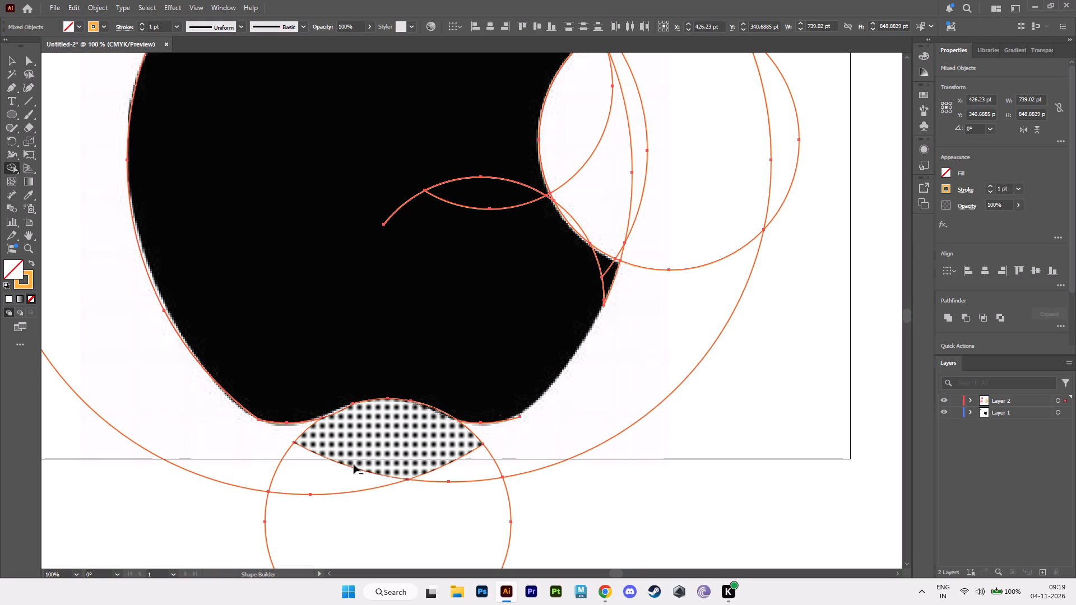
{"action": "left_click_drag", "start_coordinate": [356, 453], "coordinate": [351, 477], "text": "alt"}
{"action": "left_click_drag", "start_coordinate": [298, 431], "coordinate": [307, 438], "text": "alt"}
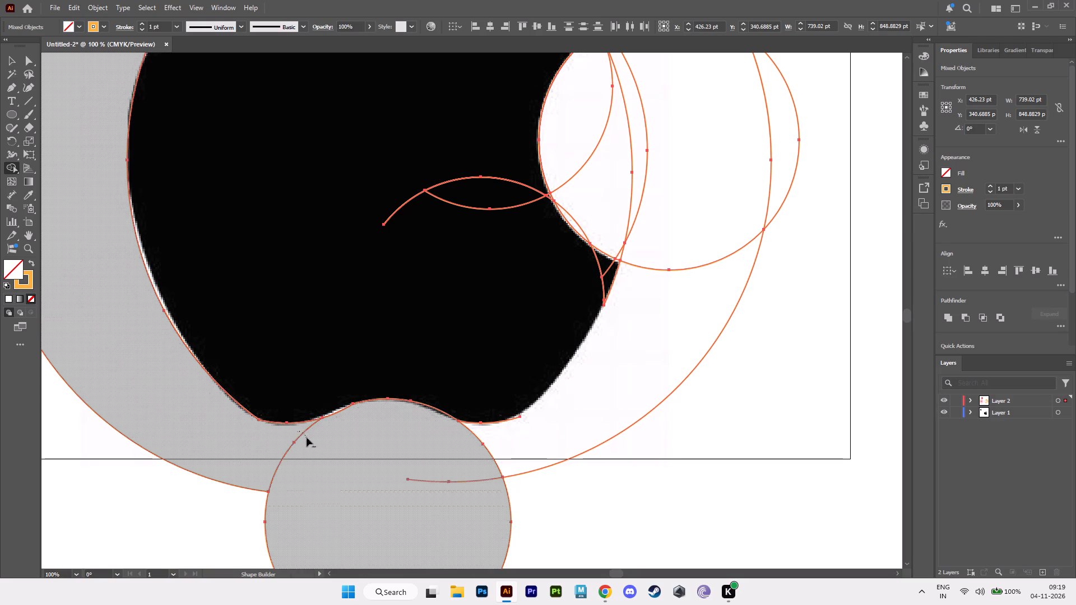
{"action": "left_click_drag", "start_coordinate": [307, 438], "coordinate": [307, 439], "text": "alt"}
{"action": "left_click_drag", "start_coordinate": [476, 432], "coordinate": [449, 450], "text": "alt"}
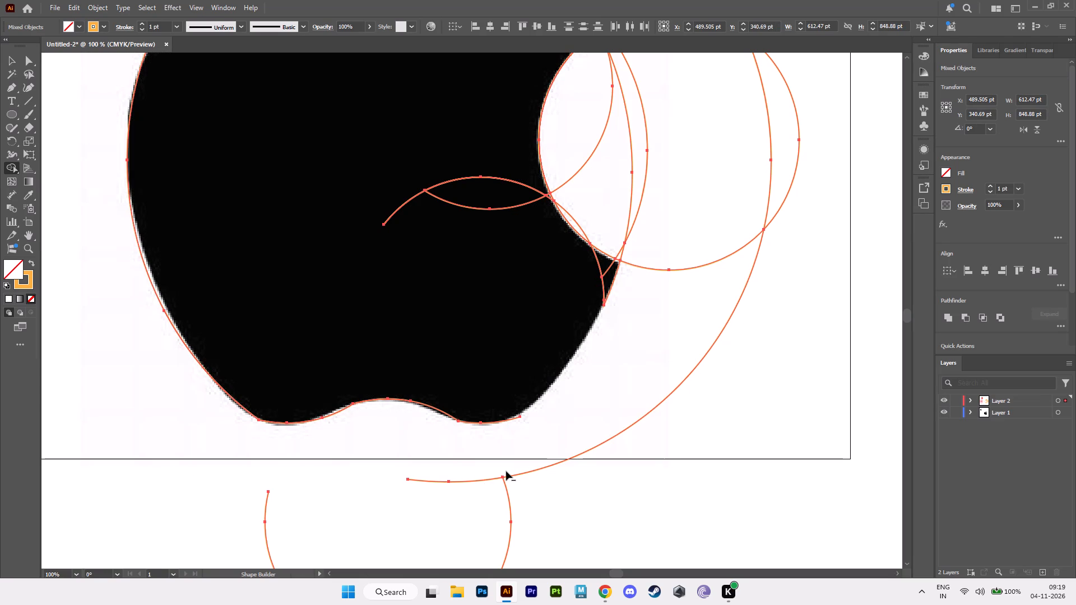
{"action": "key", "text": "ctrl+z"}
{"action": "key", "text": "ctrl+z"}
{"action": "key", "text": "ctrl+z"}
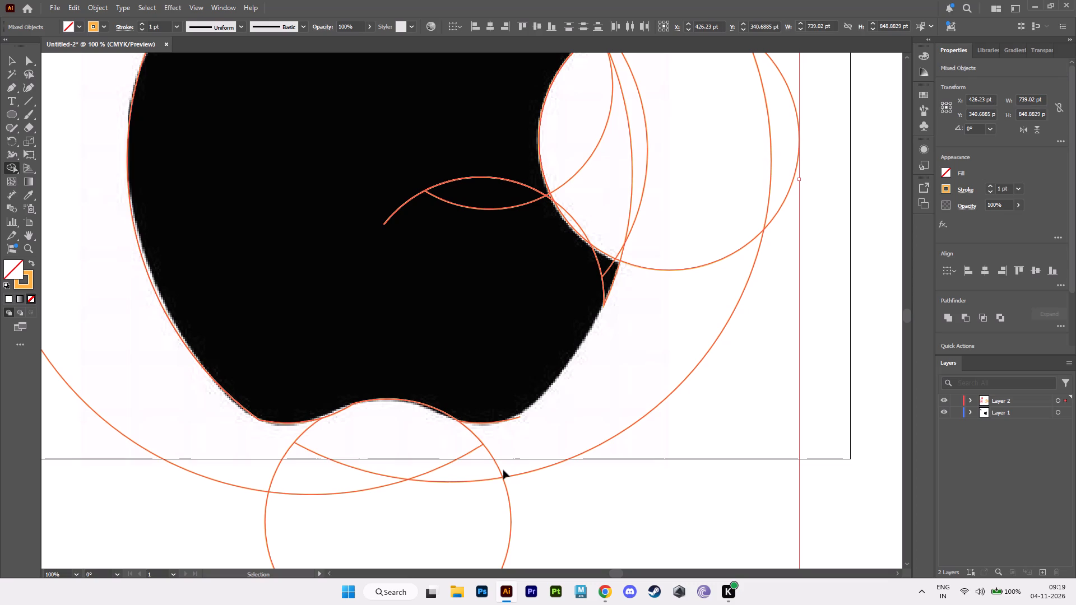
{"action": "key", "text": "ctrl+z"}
Remove the peak above the bottom notch and the arc segments crossing just beneath it, keeping the notch's curve.
{"action": "left_click", "coordinate": [465, 453], "text": "alt"}
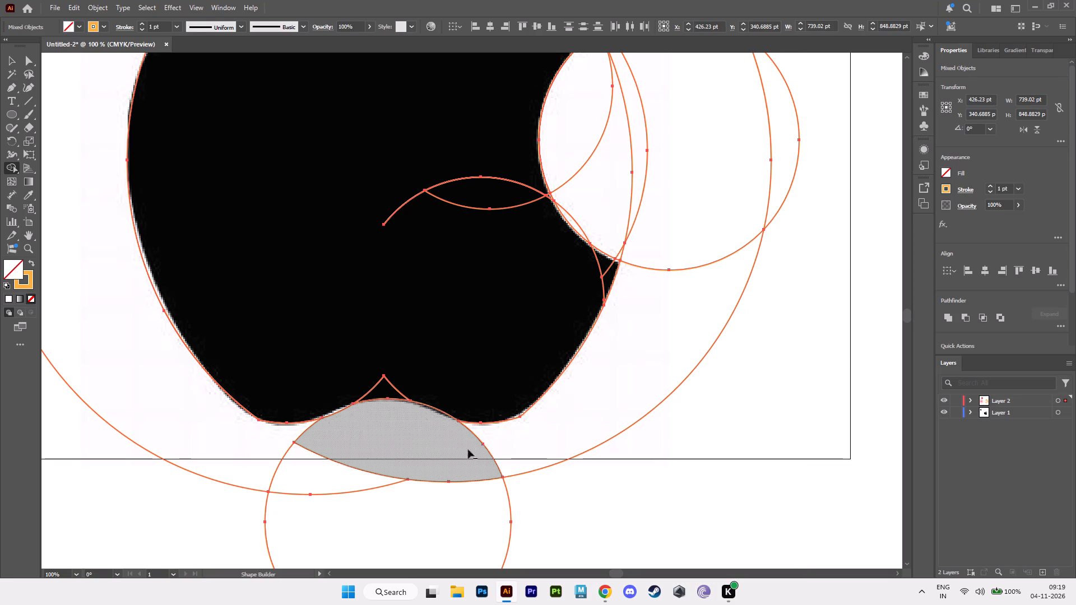
{"action": "left_click", "coordinate": [474, 433], "text": "alt"}
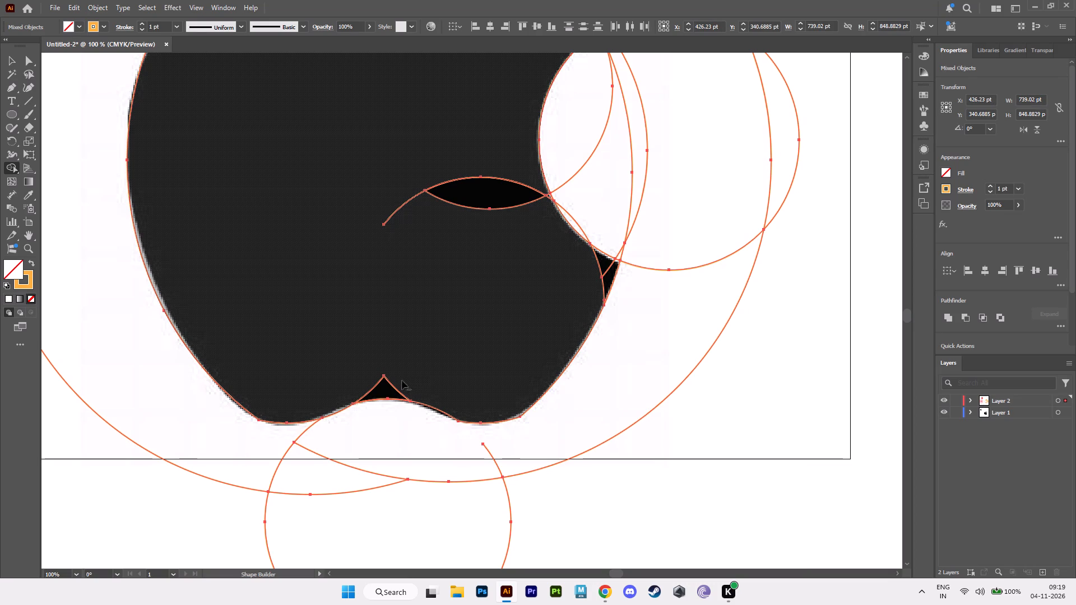
{"action": "left_click_drag", "start_coordinate": [365, 379], "coordinate": [394, 380], "text": "alt"}
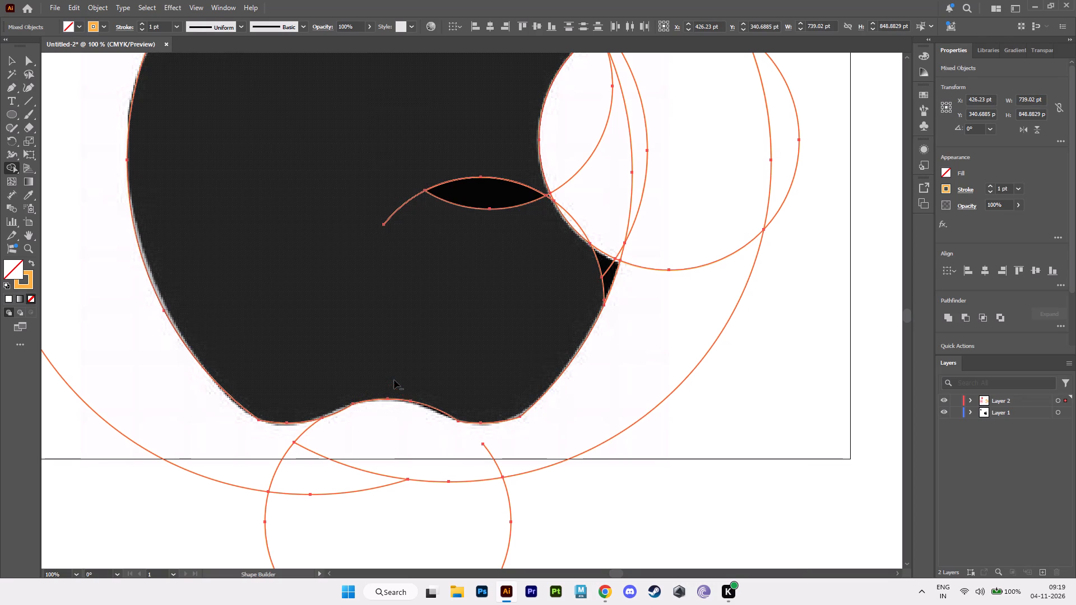
{"action": "left_click", "coordinate": [307, 429], "text": "alt"}
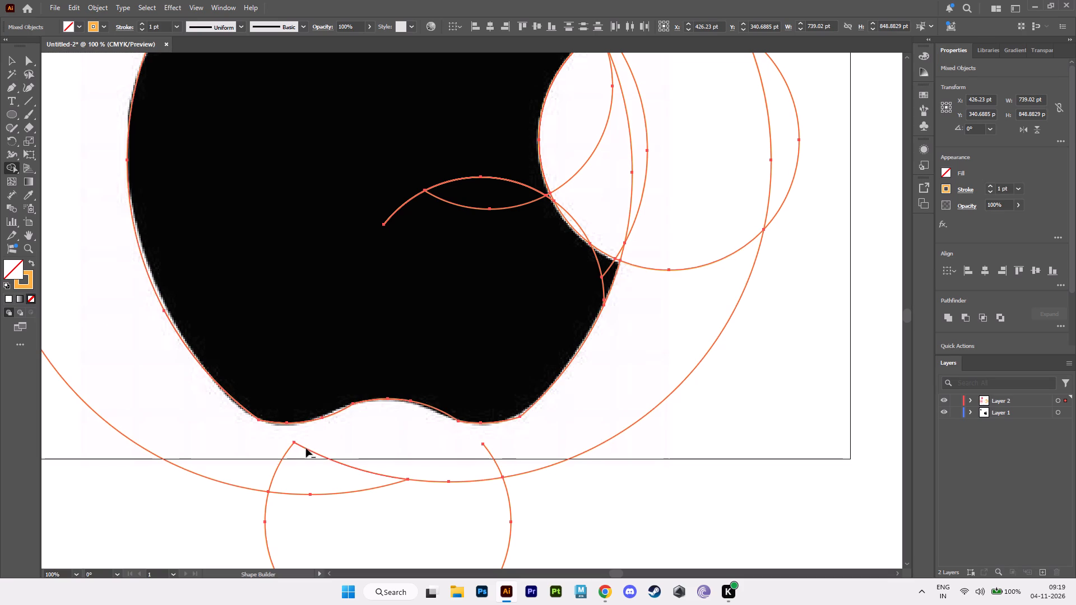
{"action": "left_click", "coordinate": [306, 448], "text": "alt"}
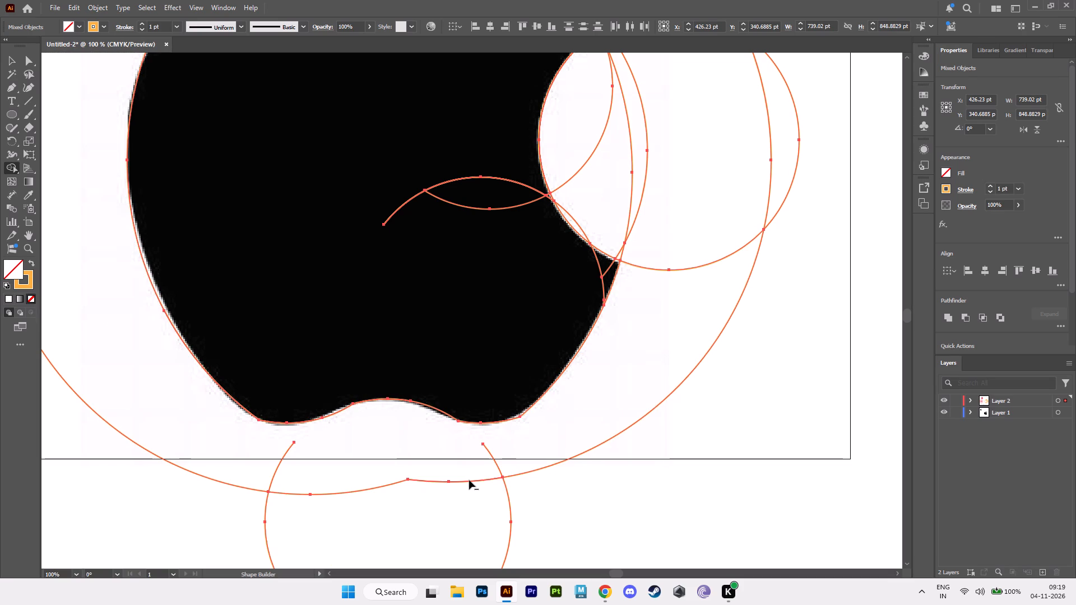
Delete the rest of the circle below the notch and the large outer arcs under and beside the apple.
{"action": "left_click", "coordinate": [469, 480], "text": "alt"}
{"action": "left_click", "coordinate": [493, 458], "text": "alt"}
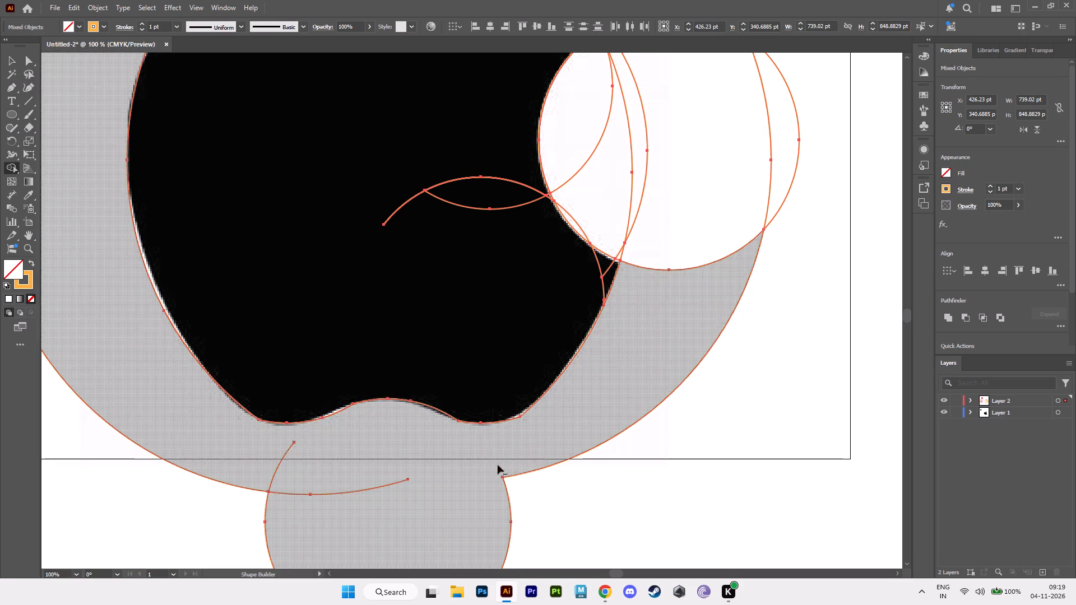
{"action": "left_click", "coordinate": [516, 475], "text": "alt"}
{"action": "left_click", "coordinate": [509, 499], "text": "alt"}
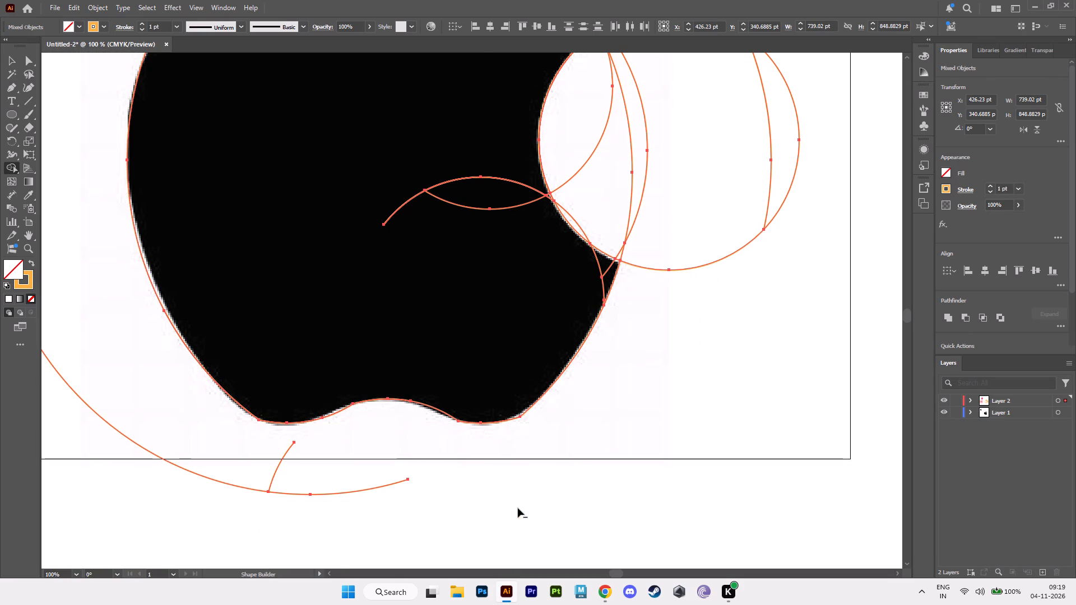
{"action": "scroll", "coordinate": [518, 508], "scroll_direction": "down", "scroll_amount": 1, "text": "alt"}
{"action": "middle_click_drag", "start_coordinate": [517, 505], "coordinate": [539, 463], "text": "alt"}
{"action": "left_click_drag", "start_coordinate": [444, 478], "coordinate": [353, 455], "text": "alt"}
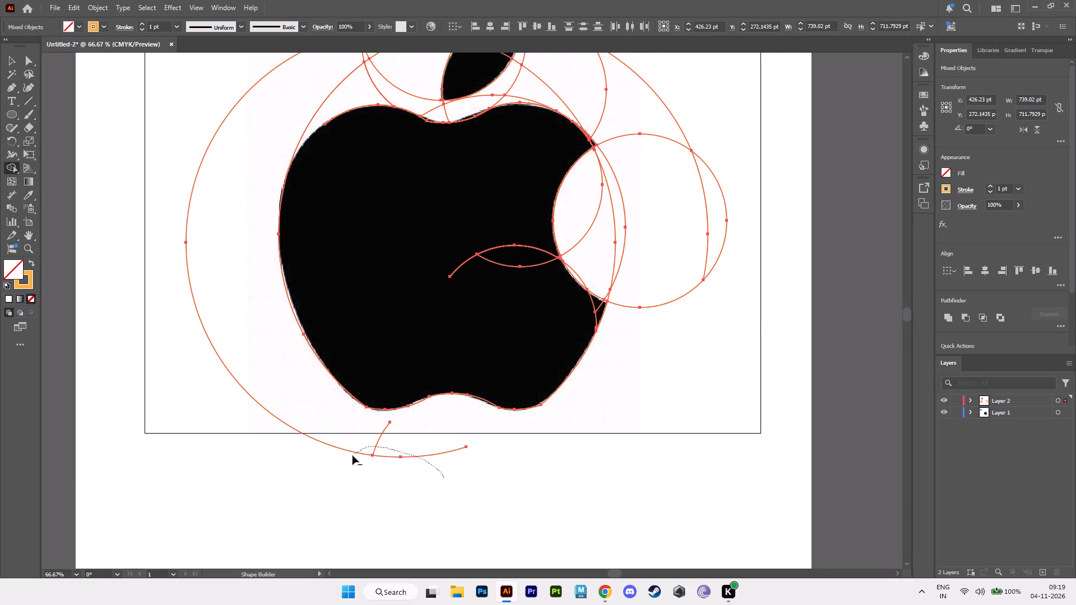
{"action": "left_click_drag", "start_coordinate": [353, 455], "coordinate": [346, 459], "text": "alt"}
Remove the small arc segments crossing the apple's pointed tip at the lower end of the bite.
{"action": "middle_click_drag", "start_coordinate": [531, 426], "coordinate": [426, 545], "text": "alt"}
{"action": "scroll", "coordinate": [553, 480], "scroll_direction": "up", "scroll_amount": 2, "text": "alt"}
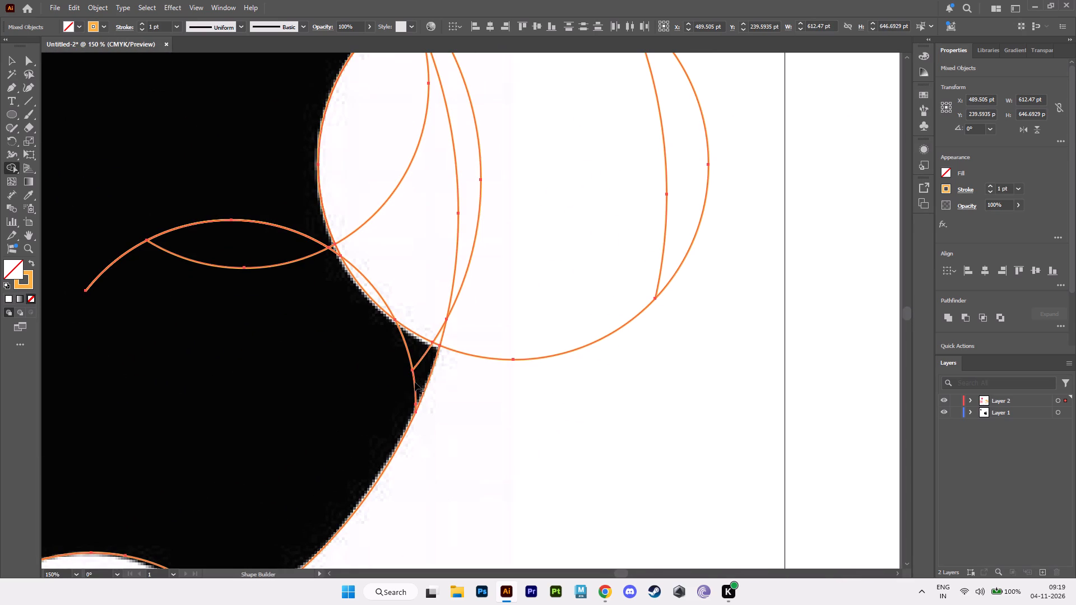
{"action": "left_click", "coordinate": [415, 382], "text": "alt"}
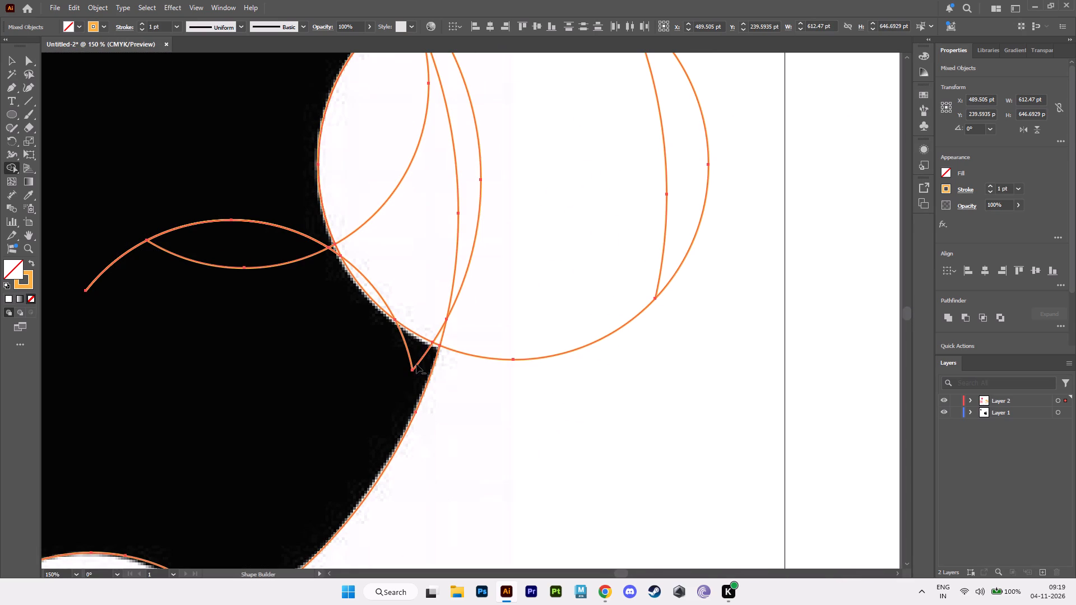
{"action": "left_click", "coordinate": [416, 364], "text": "alt"}
{"action": "left_click", "coordinate": [408, 352], "text": "alt"}
Remove the stray arc along the bite's lower edge and the inner arc crossing the bite, keeping the bite's curve.
{"action": "middle_click_drag", "start_coordinate": [415, 364], "coordinate": [532, 473], "text": "alt"}
{"action": "left_click", "coordinate": [494, 396], "text": "alt"}
{"action": "left_click", "coordinate": [491, 395], "text": "alt"}
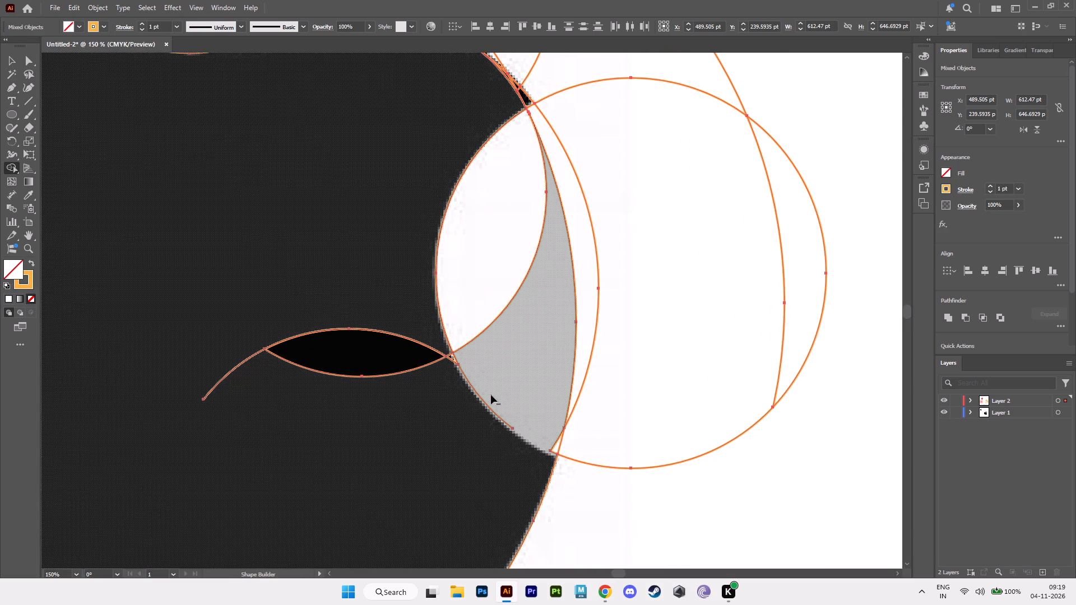
{"action": "key", "text": "ctrl+z"}
{"action": "key", "text": "ctrl+z"}
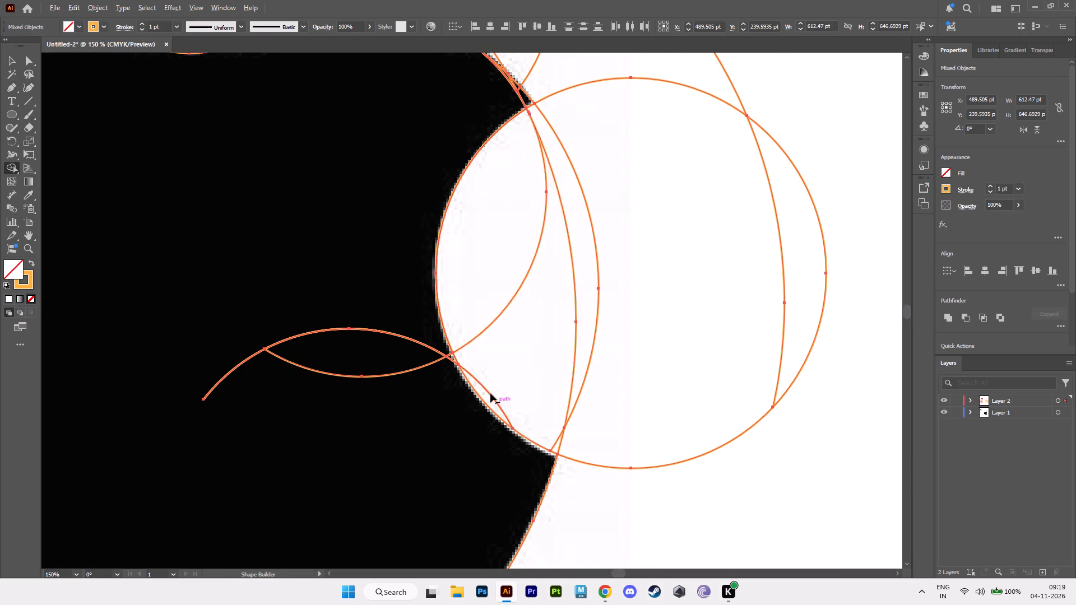
{"action": "left_click", "coordinate": [490, 393], "text": "alt"}
{"action": "left_click", "coordinate": [477, 337], "text": "alt"}
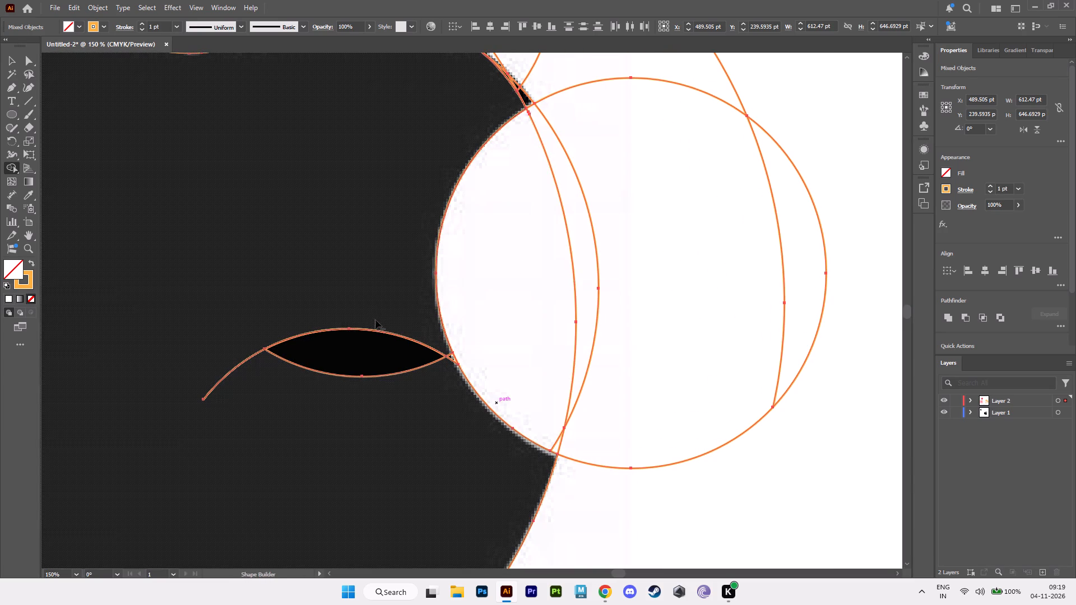
Delete the lens-shaped outline and the short leftover arc inside the middle of the apple body.
{"action": "left_click_drag", "start_coordinate": [369, 310], "coordinate": [372, 394], "text": "alt"}
{"action": "scroll", "coordinate": [377, 410], "scroll_direction": "down", "scroll_amount": 2, "text": "alt"}
{"action": "middle_click_drag", "start_coordinate": [382, 413], "coordinate": [403, 420], "text": "alt"}
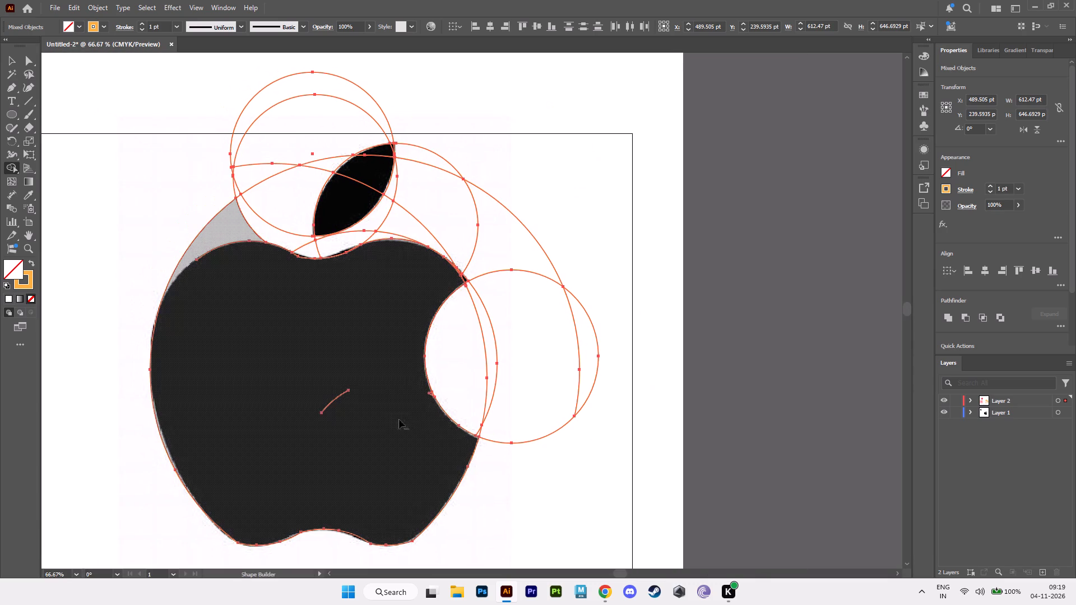
{"action": "left_click_drag", "start_coordinate": [331, 394], "coordinate": [345, 404], "text": "alt"}
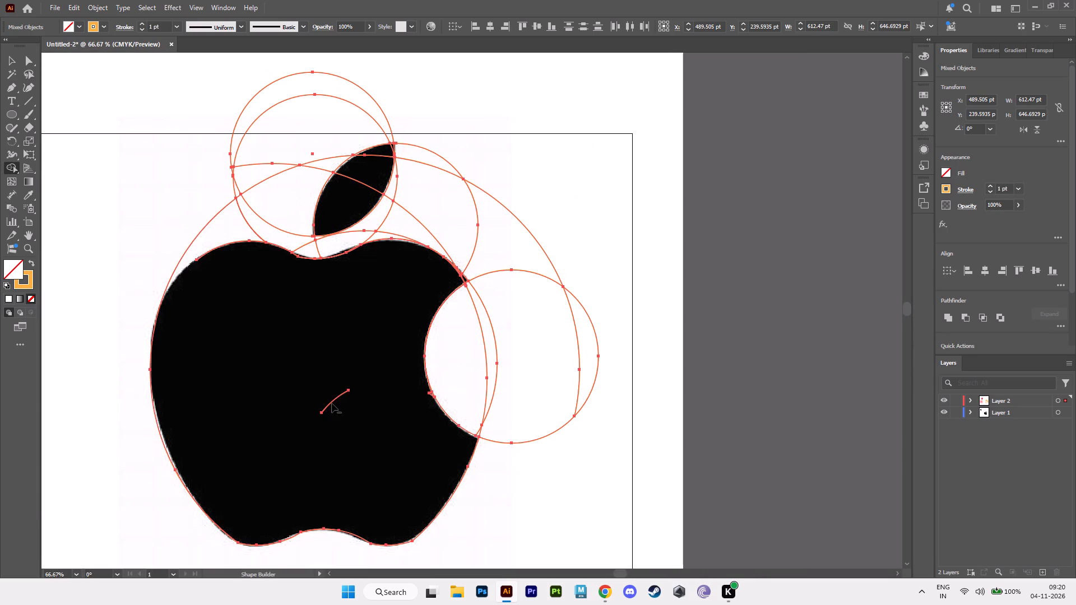
{"action": "left_click", "coordinate": [332, 403], "text": "alt"}
{"action": "middle_click_drag", "start_coordinate": [277, 456], "coordinate": [360, 443], "text": "alt"}
{"action": "scroll", "coordinate": [364, 444], "scroll_direction": "up", "scroll_amount": 1, "text": "alt"}
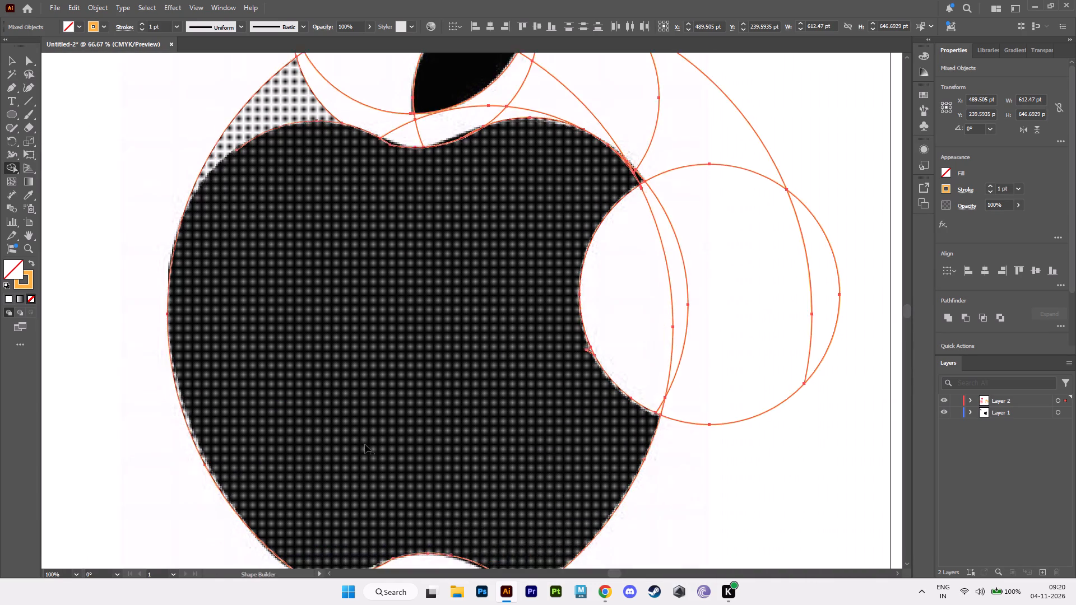
Remove the tiny triangular leftover on the lower part of the apple's bite curve.
{"action": "scroll", "coordinate": [365, 444], "scroll_direction": "up", "scroll_amount": 1, "text": "alt"}
{"action": "scroll", "coordinate": [461, 415], "scroll_direction": "down", "scroll_amount": 1, "text": "alt"}
{"action": "middle_click_drag", "start_coordinate": [505, 417], "coordinate": [244, 501], "text": "alt"}
{"action": "scroll", "coordinate": [248, 502], "scroll_direction": "up", "scroll_amount": 3, "text": "alt"}
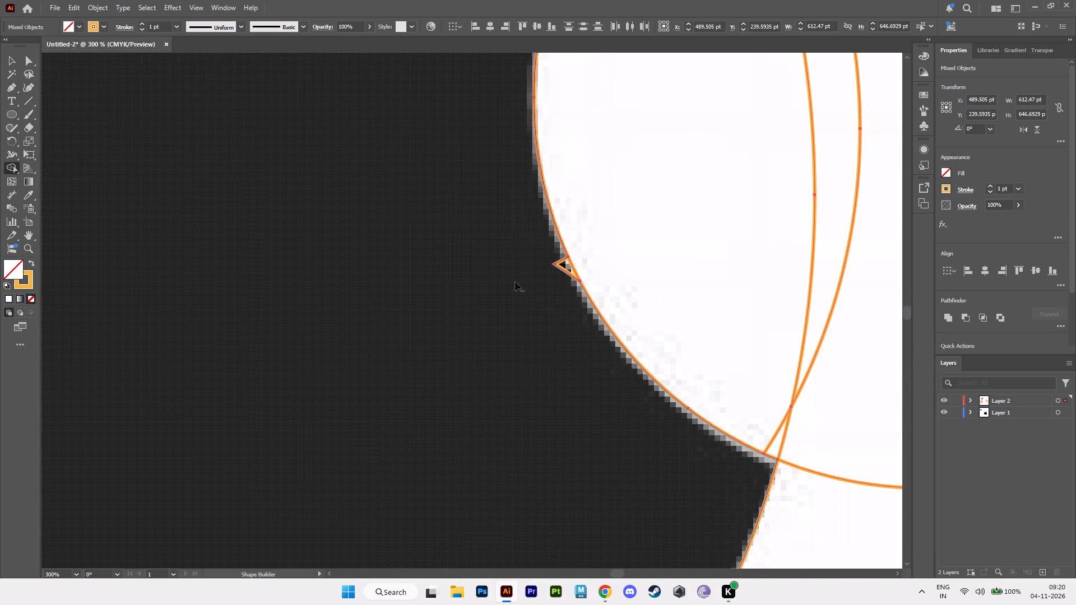
{"action": "left_click_drag", "start_coordinate": [558, 252], "coordinate": [565, 278], "text": "alt"}
{"action": "scroll", "coordinate": [560, 326], "scroll_direction": "down", "scroll_amount": 2, "text": "alt"}
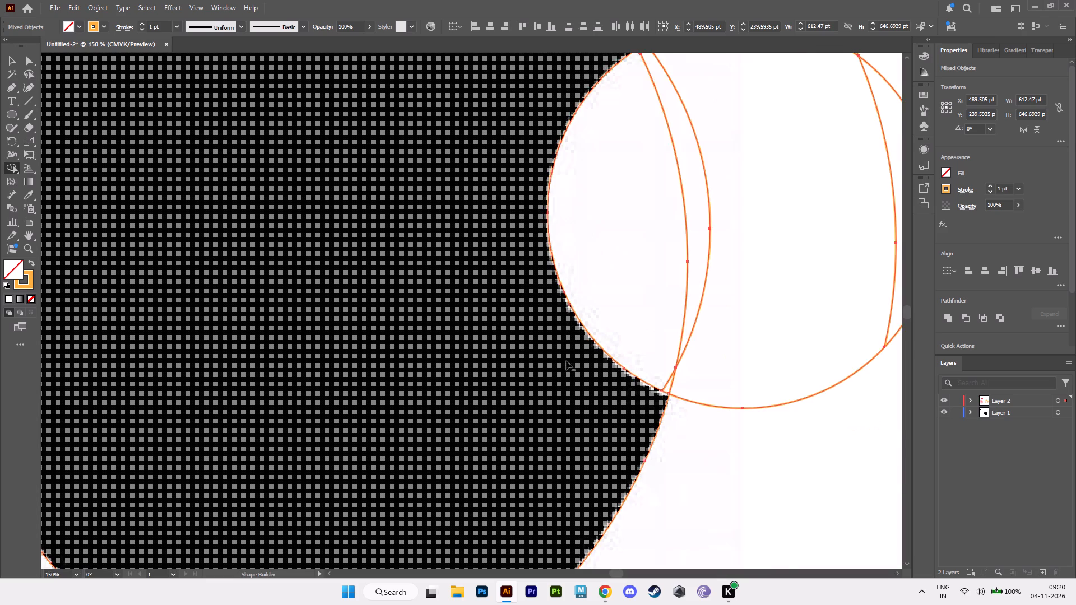
Remove the arcs crossing the bite and the parts of the bite circle outside the apple, keeping the bite's curve.
{"action": "middle_click_drag", "start_coordinate": [568, 372], "coordinate": [505, 397], "text": "alt"}
{"action": "scroll", "coordinate": [505, 397], "scroll_direction": "down", "scroll_amount": 1, "text": "alt"}
{"action": "middle_click_drag", "start_coordinate": [504, 398], "coordinate": [421, 459], "text": "alt"}
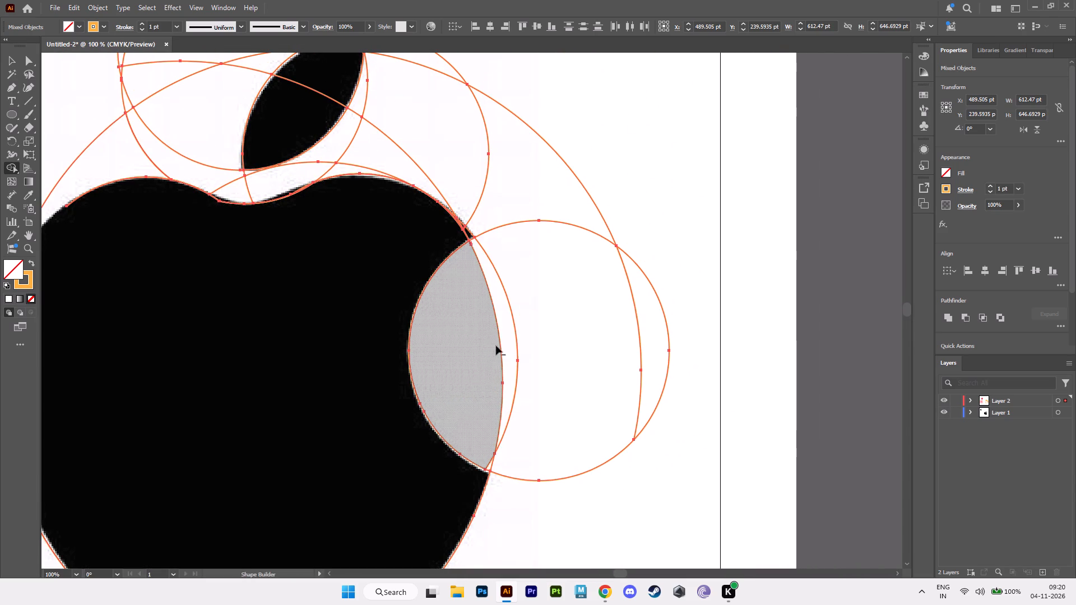
{"action": "left_click", "coordinate": [499, 339], "text": "alt"}
{"action": "left_click", "coordinate": [516, 337], "text": "alt"}
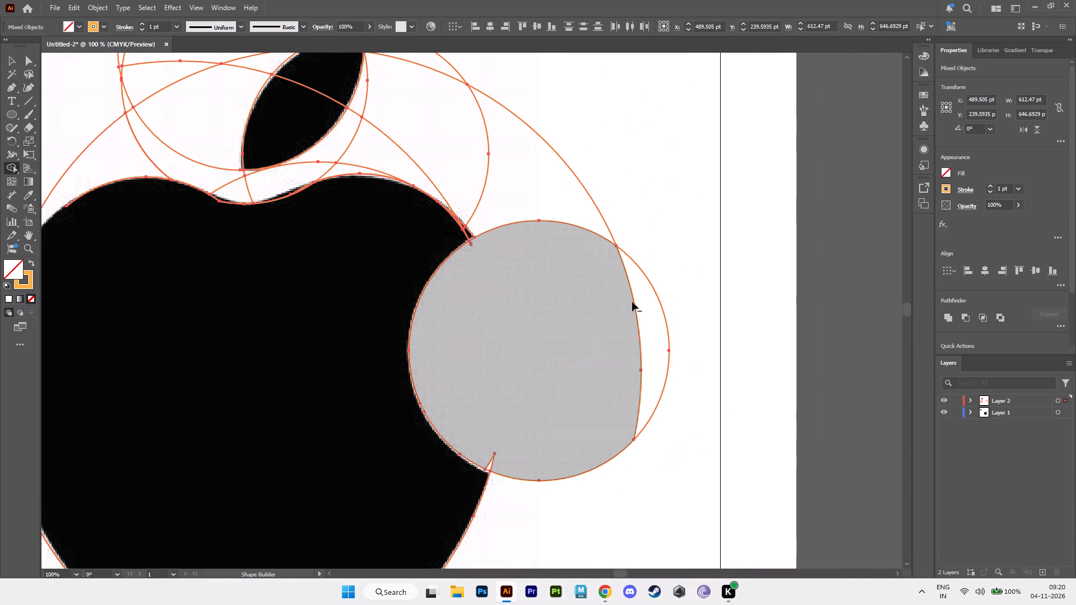
{"action": "left_click_drag", "start_coordinate": [675, 280], "coordinate": [620, 306], "text": "alt"}
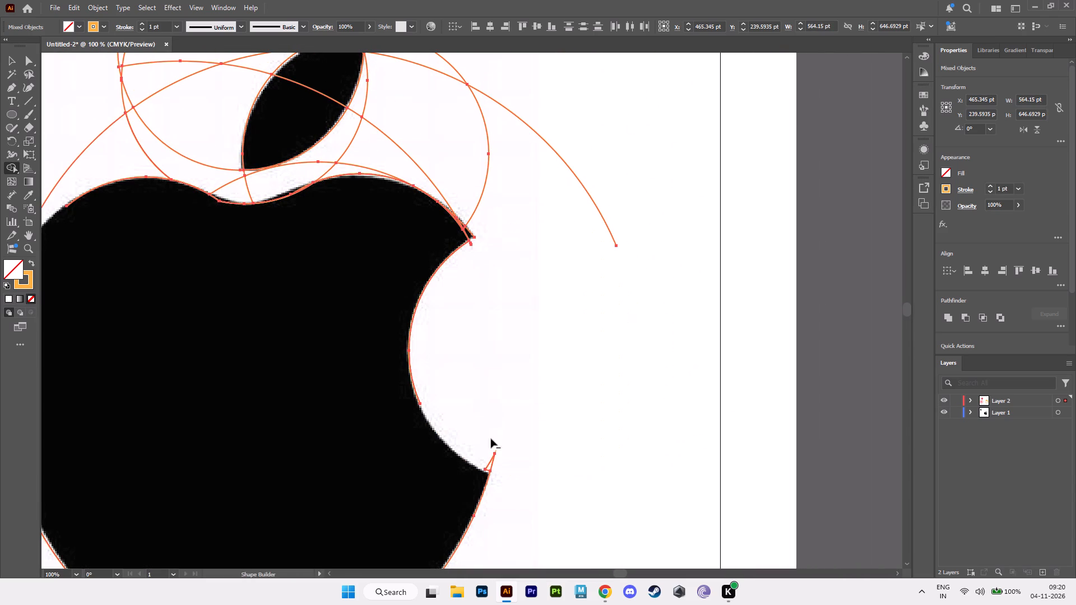
{"action": "key", "text": "ctrl+z"}
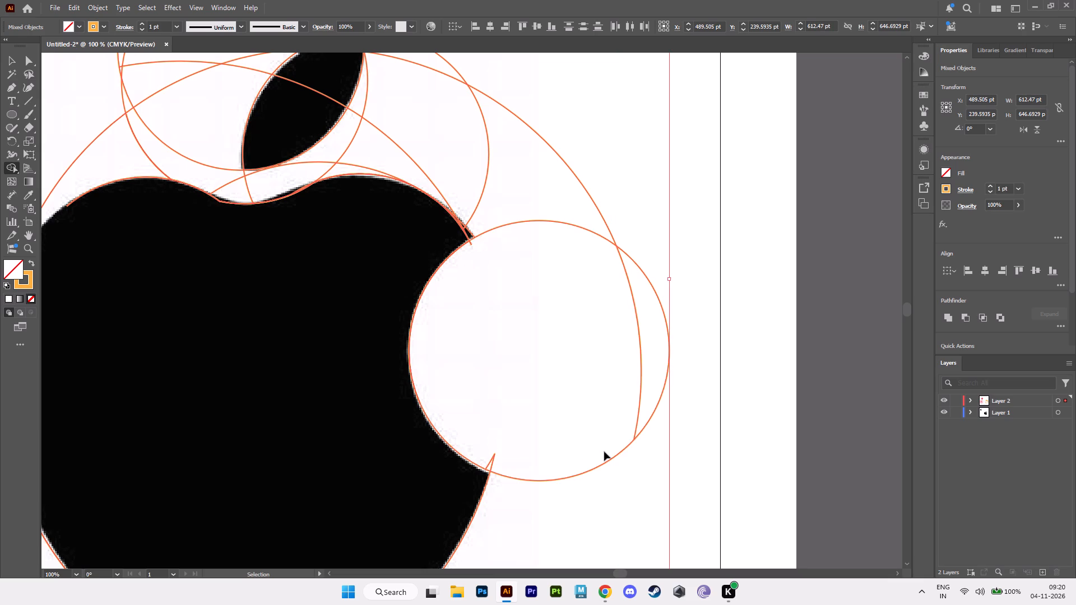
{"action": "left_click", "coordinate": [606, 461], "text": "alt"}
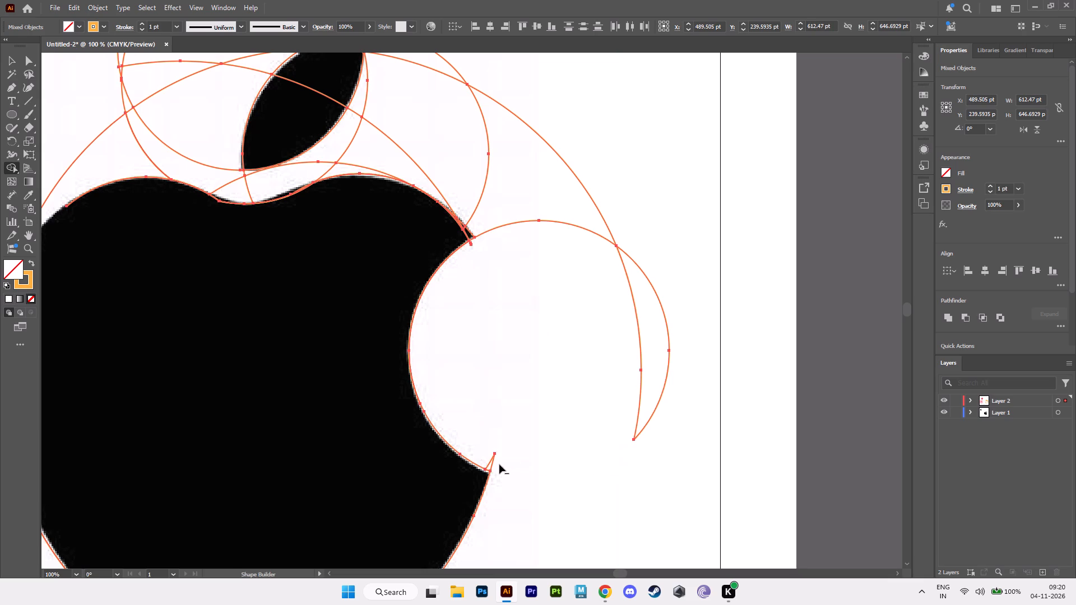
{"action": "left_click_drag", "start_coordinate": [488, 459], "coordinate": [495, 462], "text": "alt"}
{"action": "left_click_drag", "start_coordinate": [634, 397], "coordinate": [666, 400], "text": "alt"}
{"action": "left_click_drag", "start_coordinate": [618, 214], "coordinate": [590, 253], "text": "alt"}
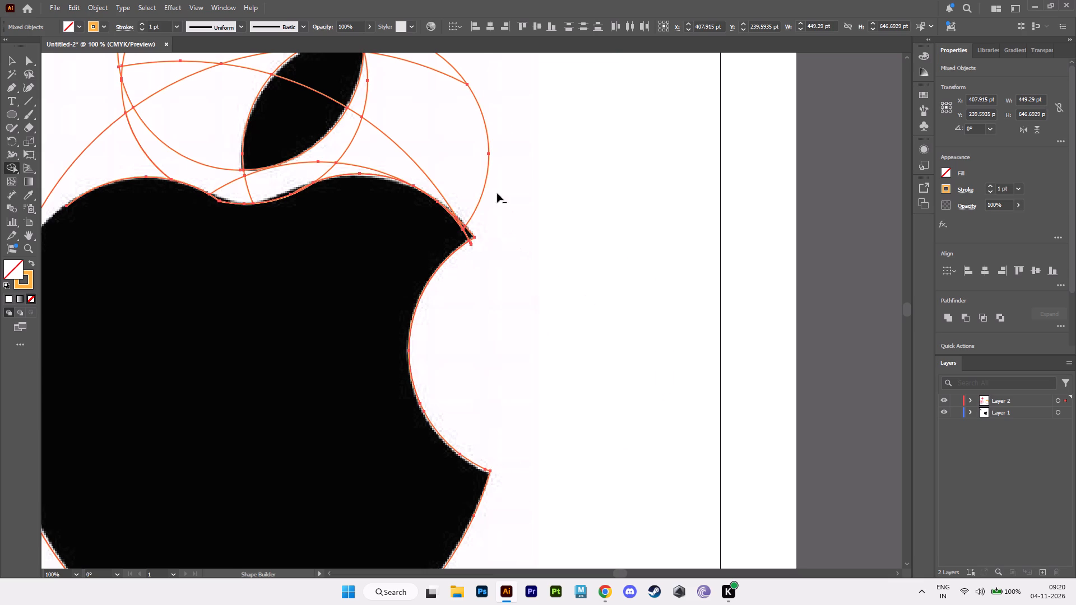
Remove the outer arcs leading down to the bite's upper pointed tip and the small stray segments inside that tip.
{"action": "left_click_drag", "start_coordinate": [480, 183], "coordinate": [494, 190], "text": "alt"}
{"action": "middle_click_drag", "start_coordinate": [512, 235], "coordinate": [606, 381], "text": "alt"}
{"action": "scroll", "coordinate": [581, 390], "scroll_direction": "up", "scroll_amount": 3, "text": "alt"}
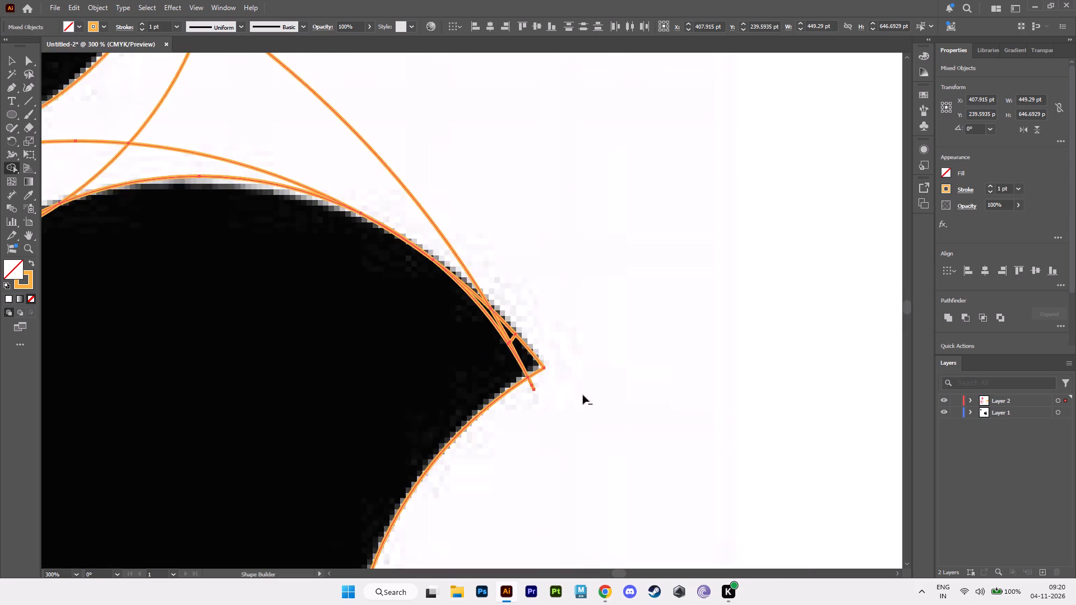
{"action": "scroll", "coordinate": [583, 395], "scroll_direction": "up", "scroll_amount": 2, "text": "alt"}
{"action": "left_click_drag", "start_coordinate": [486, 366], "coordinate": [480, 388], "text": "alt"}
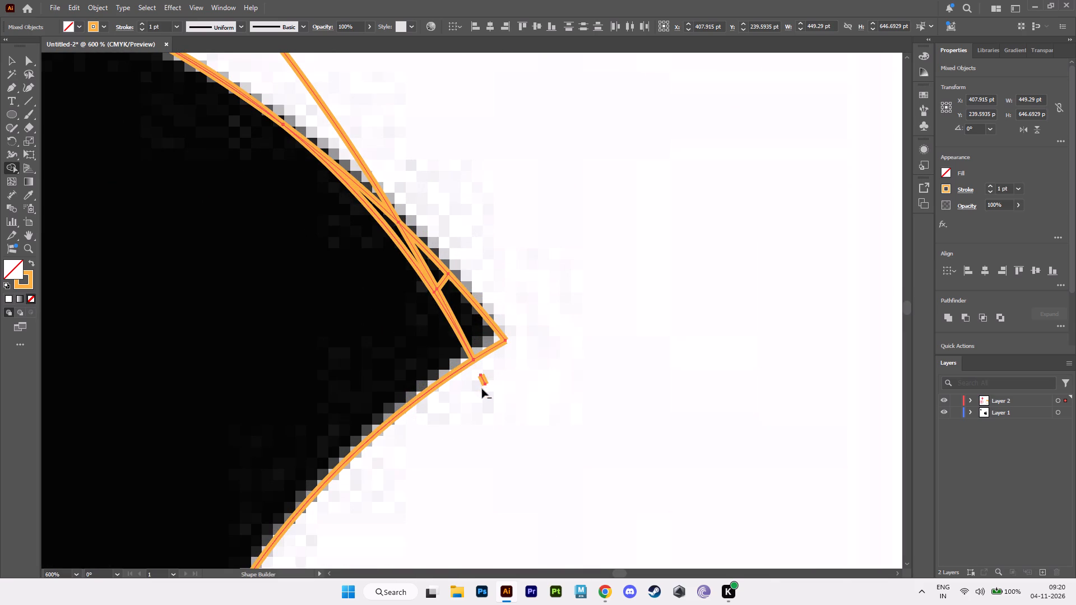
{"action": "left_click_drag", "start_coordinate": [490, 371], "coordinate": [472, 390], "text": "alt"}
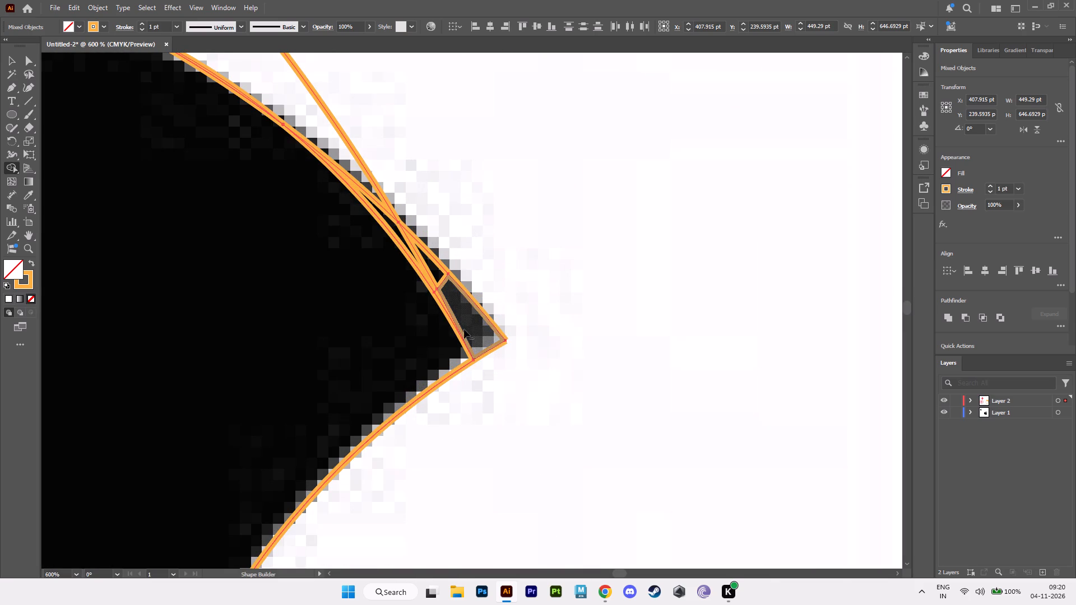
{"action": "left_click_drag", "start_coordinate": [464, 329], "coordinate": [448, 337], "text": "alt"}
{"action": "scroll", "coordinate": [497, 372], "scroll_direction": "down", "scroll_amount": 1, "text": "alt"}
{"action": "middle_click_drag", "start_coordinate": [501, 376], "coordinate": [582, 460], "text": "alt"}
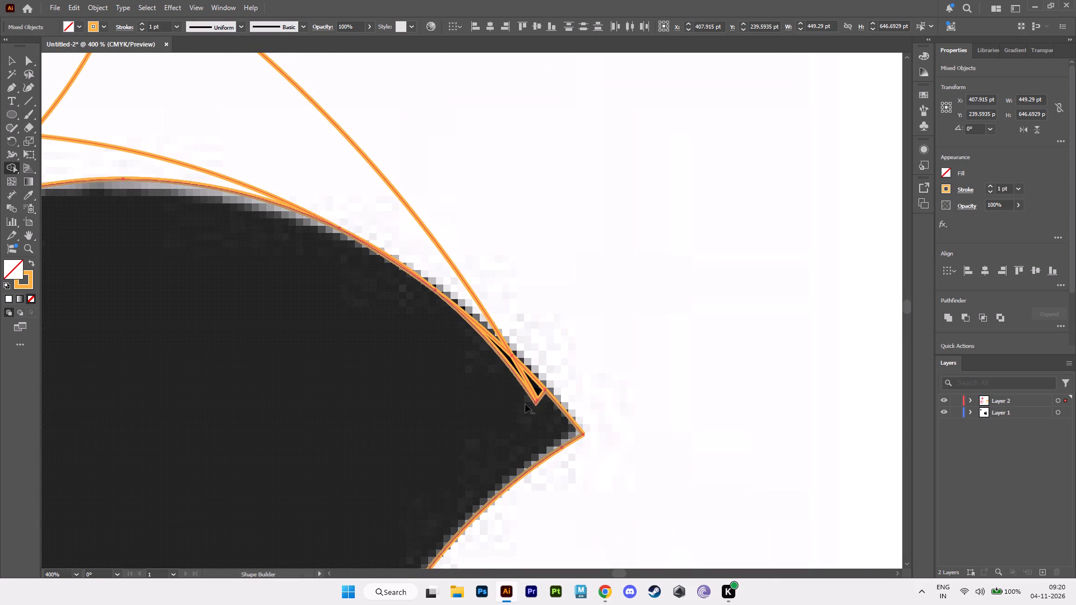
{"action": "left_click_drag", "start_coordinate": [521, 401], "coordinate": [544, 400], "text": "alt"}
{"action": "scroll", "coordinate": [525, 428], "scroll_direction": "down", "scroll_amount": 2, "text": "alt"}
{"action": "middle_click_drag", "start_coordinate": [518, 422], "coordinate": [574, 458], "text": "alt"}
{"action": "left_click_drag", "start_coordinate": [500, 338], "coordinate": [513, 326], "text": "alt"}
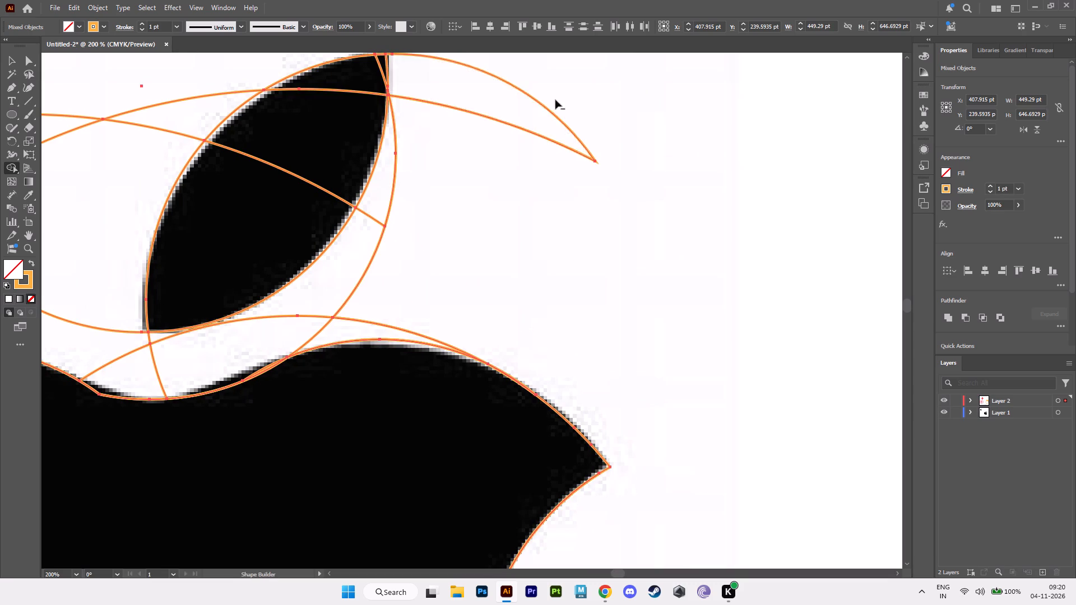
Remove the arcs crossing the leaf and the leftover arcs outside its right edge, keeping the leaf outline intact.
{"action": "left_click_drag", "start_coordinate": [556, 100], "coordinate": [552, 152], "text": "alt"}
{"action": "middle_click_drag", "start_coordinate": [516, 220], "coordinate": [654, 383], "text": "alt"}
{"action": "left_click_drag", "start_coordinate": [499, 249], "coordinate": [498, 263], "text": "alt"}
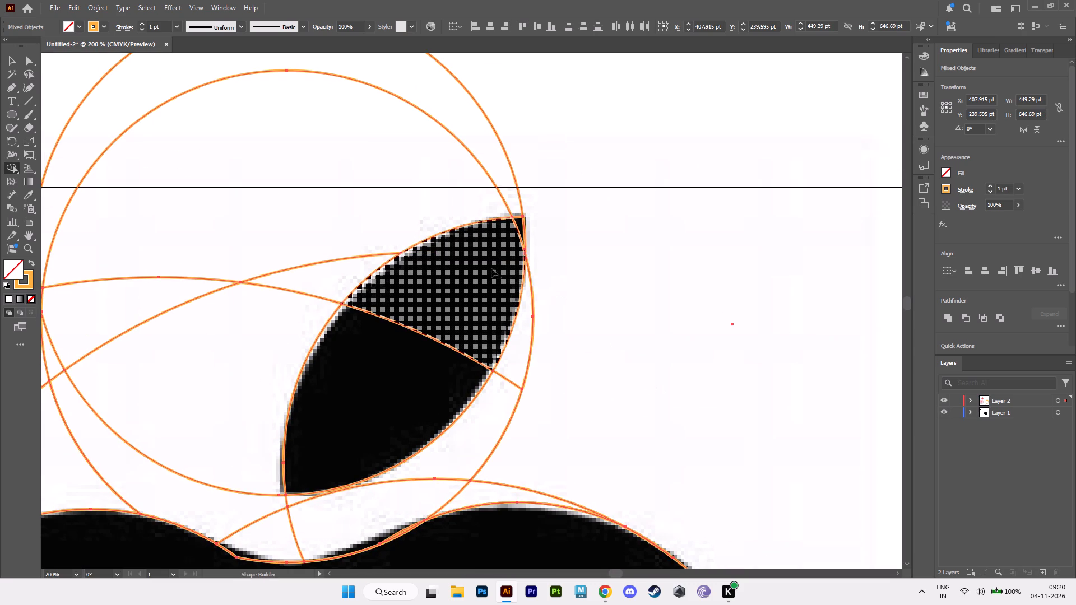
{"action": "left_click_drag", "start_coordinate": [444, 326], "coordinate": [428, 365], "text": "alt"}
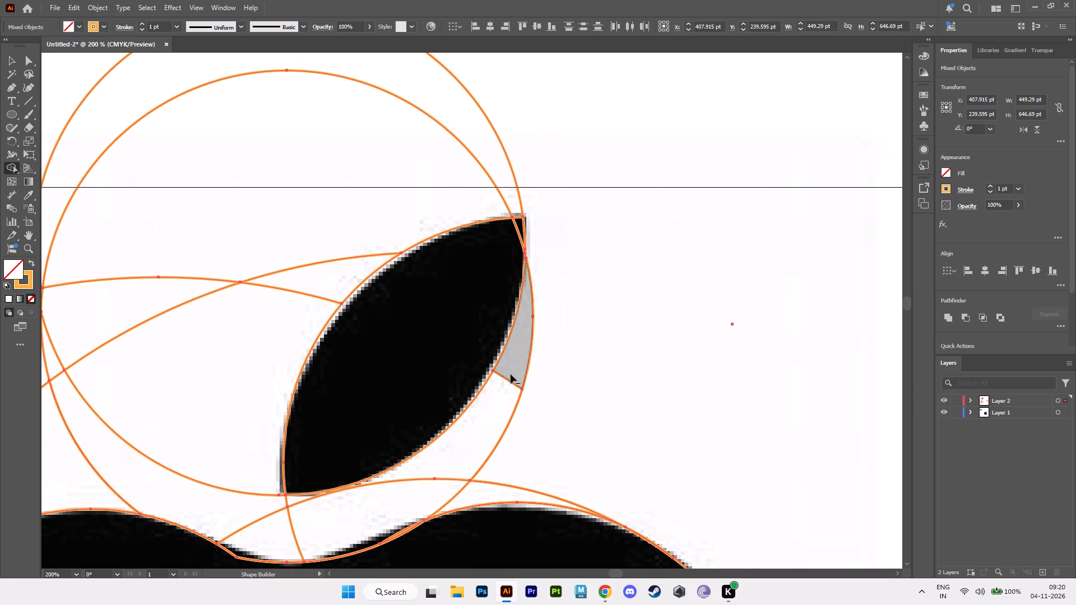
{"action": "left_click_drag", "start_coordinate": [511, 374], "coordinate": [507, 385], "text": "alt"}
{"action": "key", "text": "ctrl+z"}
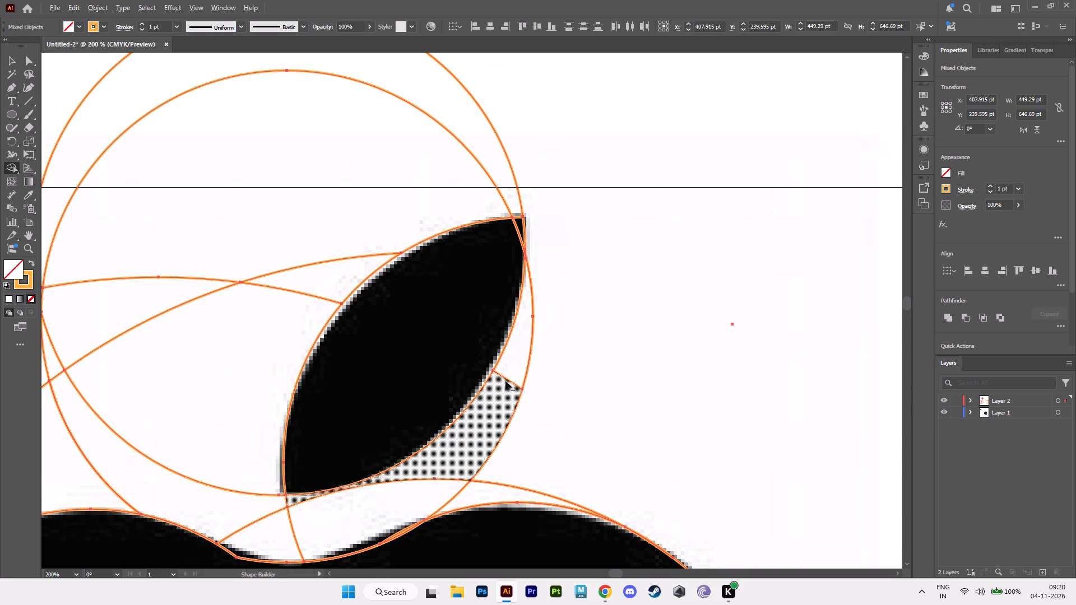
{"action": "left_click", "coordinate": [508, 379], "text": "alt"}
{"action": "left_click_drag", "start_coordinate": [514, 400], "coordinate": [523, 405], "text": "alt"}
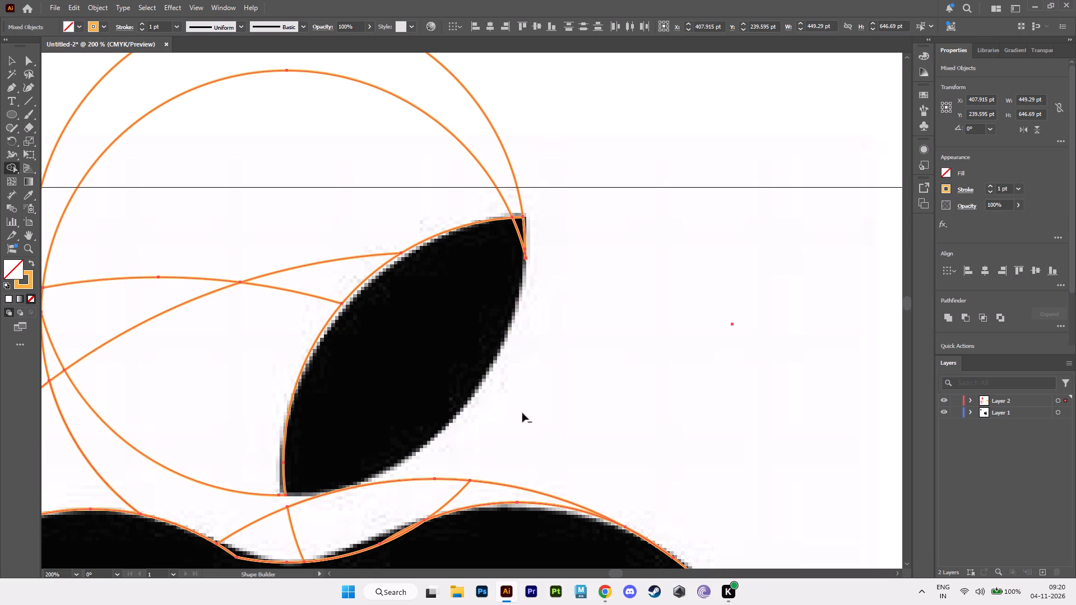
{"action": "key", "text": "ctrl+z"}
{"action": "left_click", "coordinate": [517, 405], "text": "alt"}
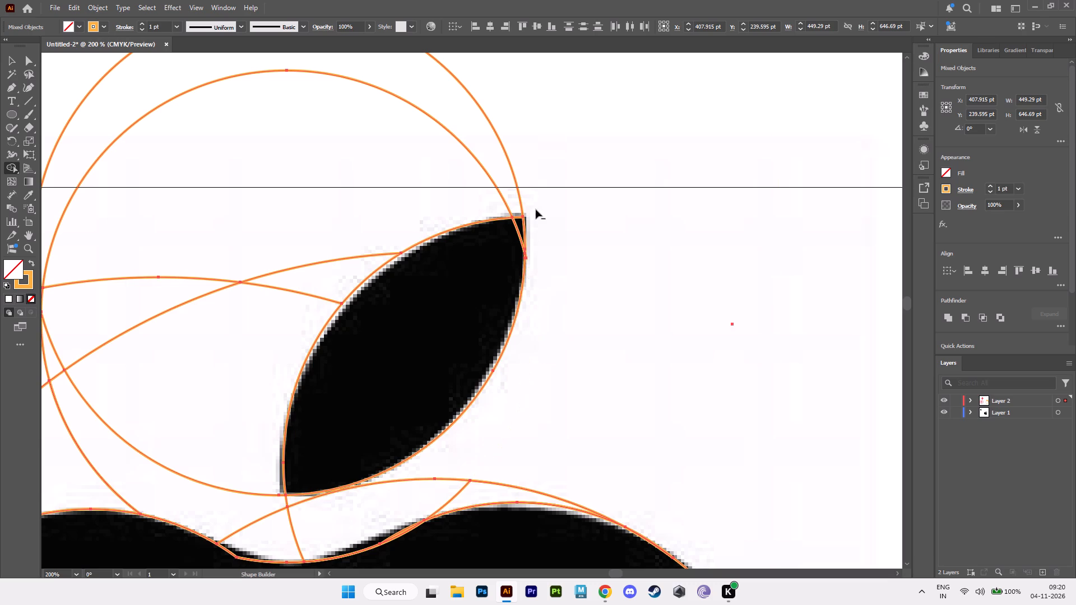
Remove the short line inside the leaf's upper tip and the two large circle arcs above the leaf.
{"action": "left_click", "coordinate": [518, 231], "text": "alt"}
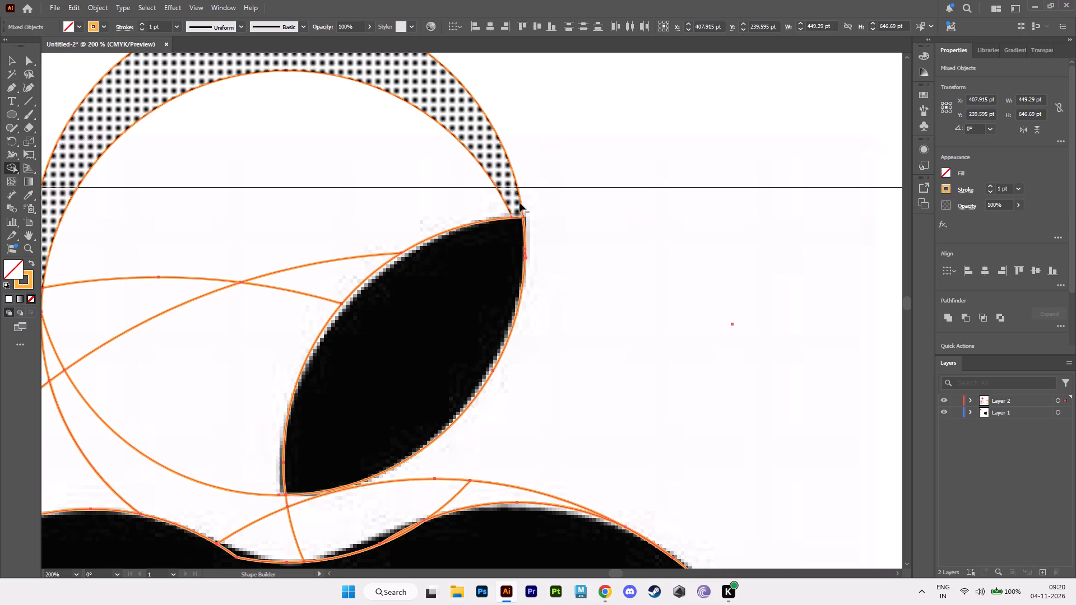
{"action": "left_click", "coordinate": [520, 192], "text": "alt"}
{"action": "left_click_drag", "start_coordinate": [509, 202], "coordinate": [506, 201], "text": "alt"}
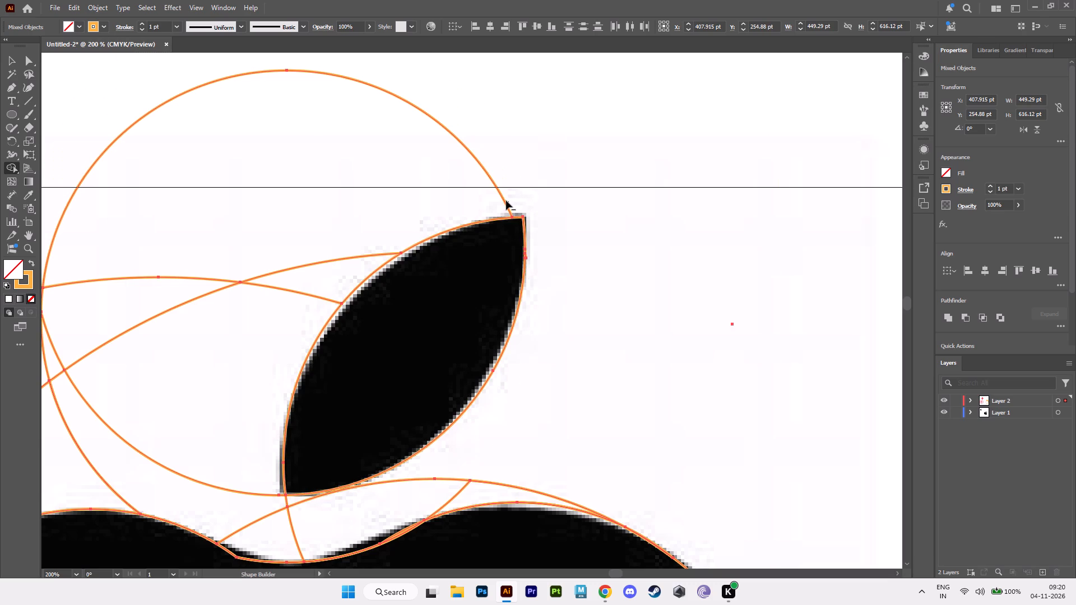
{"action": "left_click_drag", "start_coordinate": [506, 201], "coordinate": [503, 200], "text": "alt"}
Remove the arcs touching the leaf's left edge and the wing-shaped outline beside them, including its tiny leftover segment.
{"action": "middle_click_drag", "start_coordinate": [484, 255], "coordinate": [595, 227], "text": "alt"}
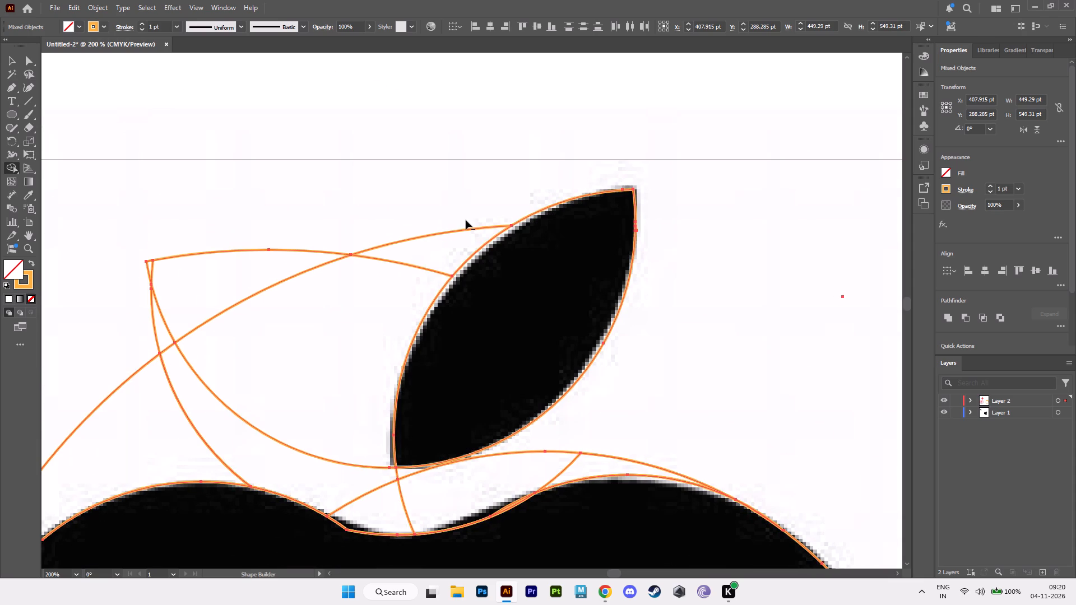
{"action": "left_click_drag", "start_coordinate": [467, 225], "coordinate": [471, 231], "text": "alt"}
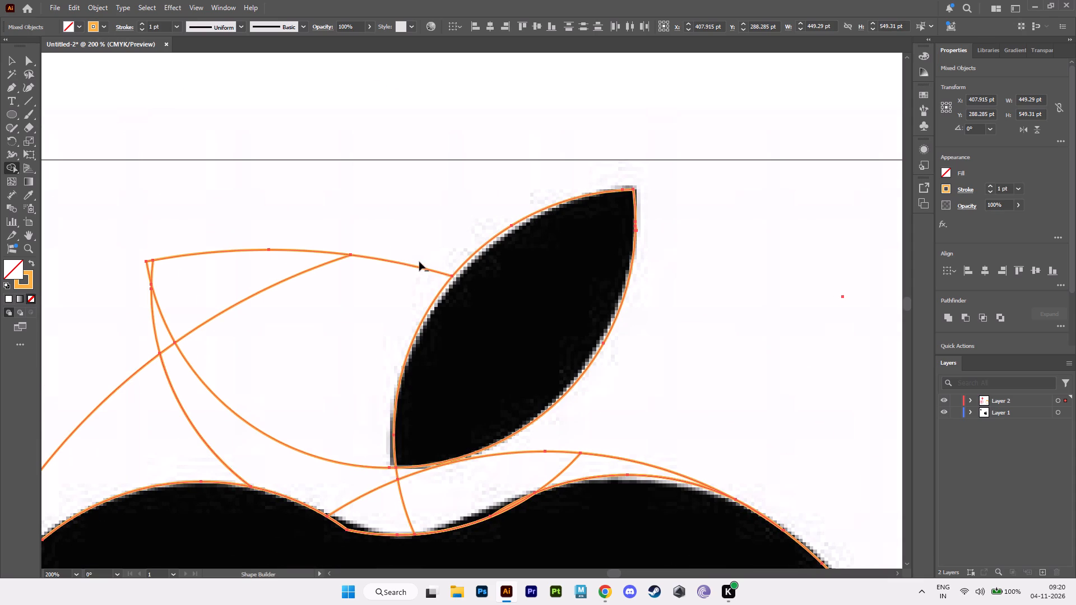
{"action": "left_click_drag", "start_coordinate": [420, 261], "coordinate": [420, 269], "text": "alt"}
{"action": "left_click_drag", "start_coordinate": [330, 244], "coordinate": [329, 253], "text": "alt"}
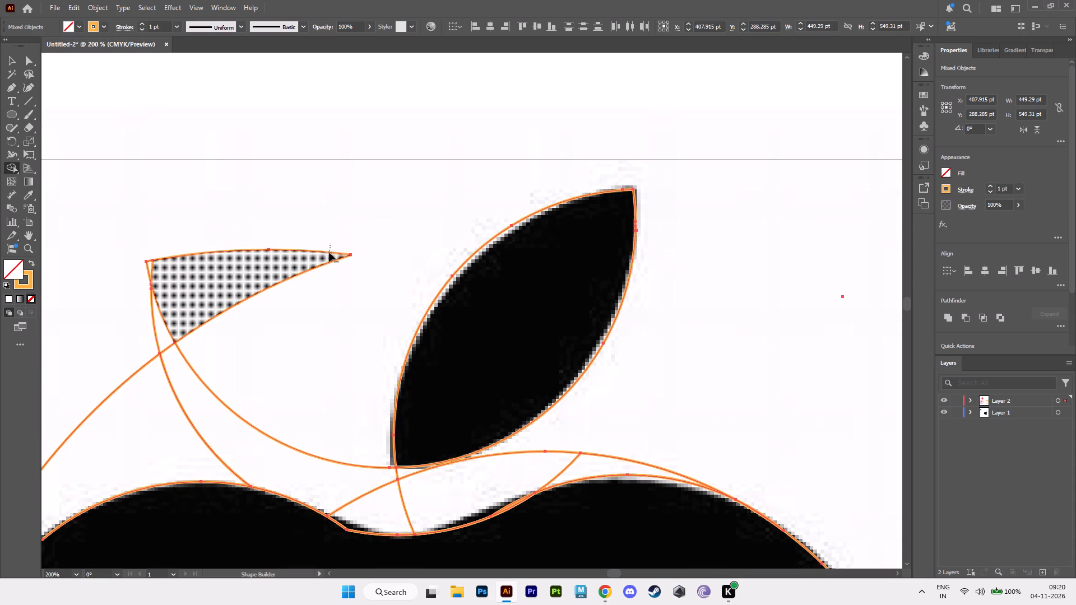
{"action": "left_click_drag", "start_coordinate": [329, 253], "coordinate": [329, 253], "text": "alt"}
{"action": "left_click_drag", "start_coordinate": [140, 268], "coordinate": [157, 267], "text": "alt"}
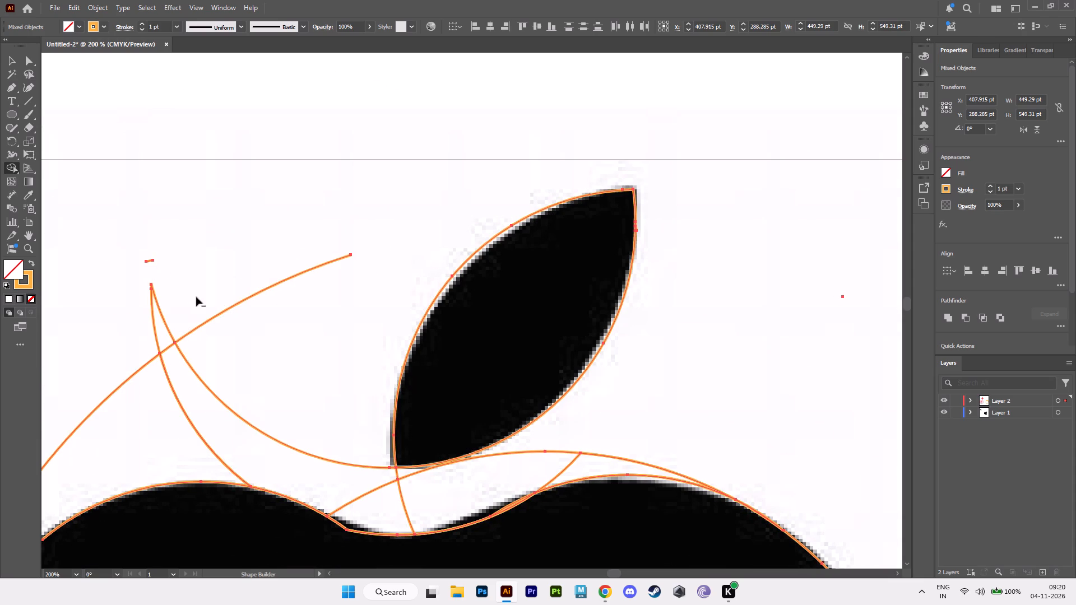
{"action": "left_click_drag", "start_coordinate": [208, 298], "coordinate": [231, 327], "text": "alt"}
{"action": "left_click_drag", "start_coordinate": [147, 254], "coordinate": [150, 264], "text": "alt"}
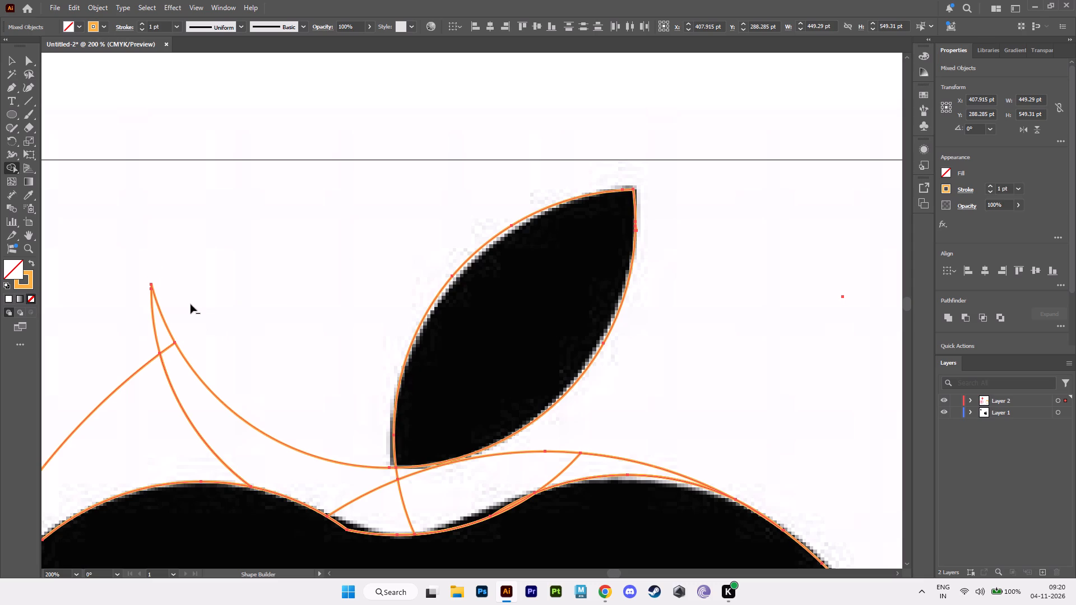
Remove the thin spike and stray point left of the leaf, plus the curve running to the leaf's lower tip.
{"action": "middle_click_drag", "start_coordinate": [198, 304], "coordinate": [238, 251], "text": "alt"}
{"action": "left_click_drag", "start_coordinate": [215, 266], "coordinate": [186, 268], "text": "alt"}
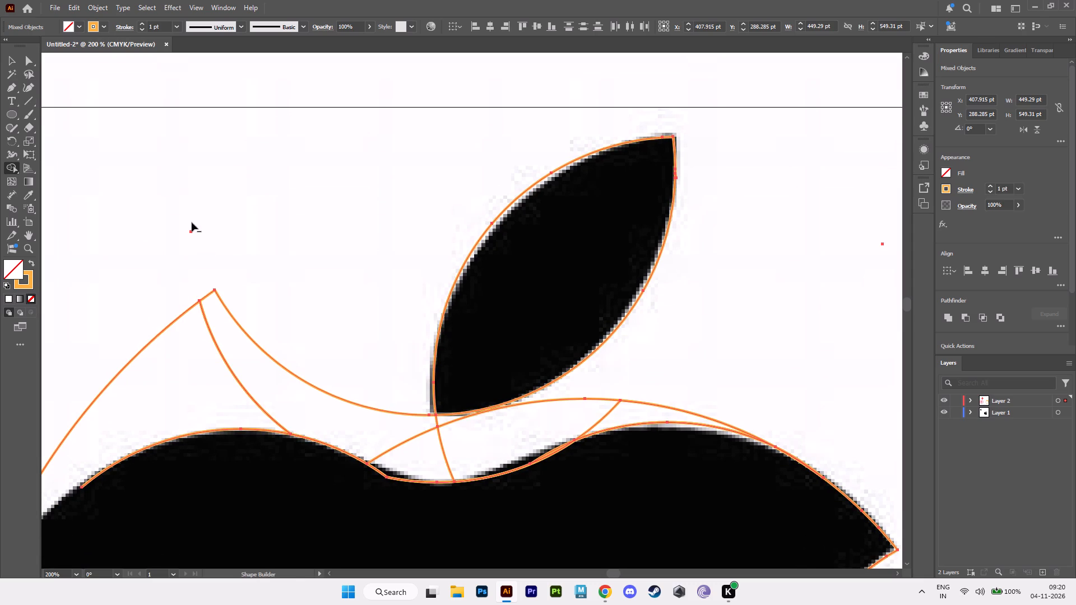
{"action": "left_click", "coordinate": [191, 232], "text": "alt"}
{"action": "left_click", "coordinate": [191, 231], "text": "alt"}
{"action": "left_click_drag", "start_coordinate": [390, 406], "coordinate": [389, 418], "text": "alt"}
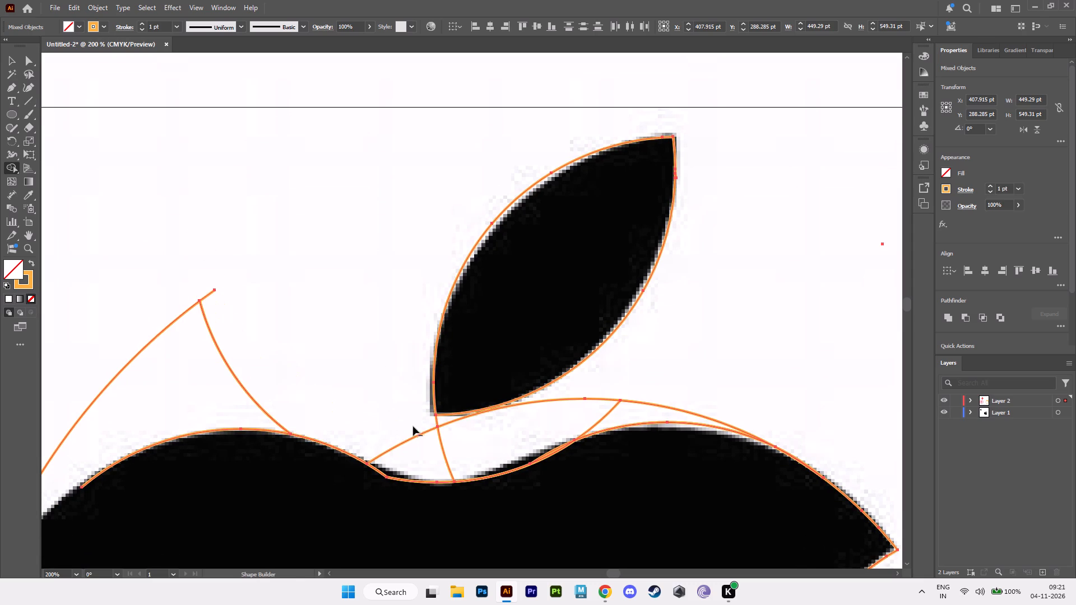
Remove the arcs and short spur between the leaf's lower tip and the notch at the top of the apple.
{"action": "left_click_drag", "start_coordinate": [425, 427], "coordinate": [430, 435], "text": "alt"}
{"action": "left_click_drag", "start_coordinate": [446, 446], "coordinate": [433, 445], "text": "alt"}
{"action": "left_click_drag", "start_coordinate": [451, 419], "coordinate": [457, 425], "text": "alt"}
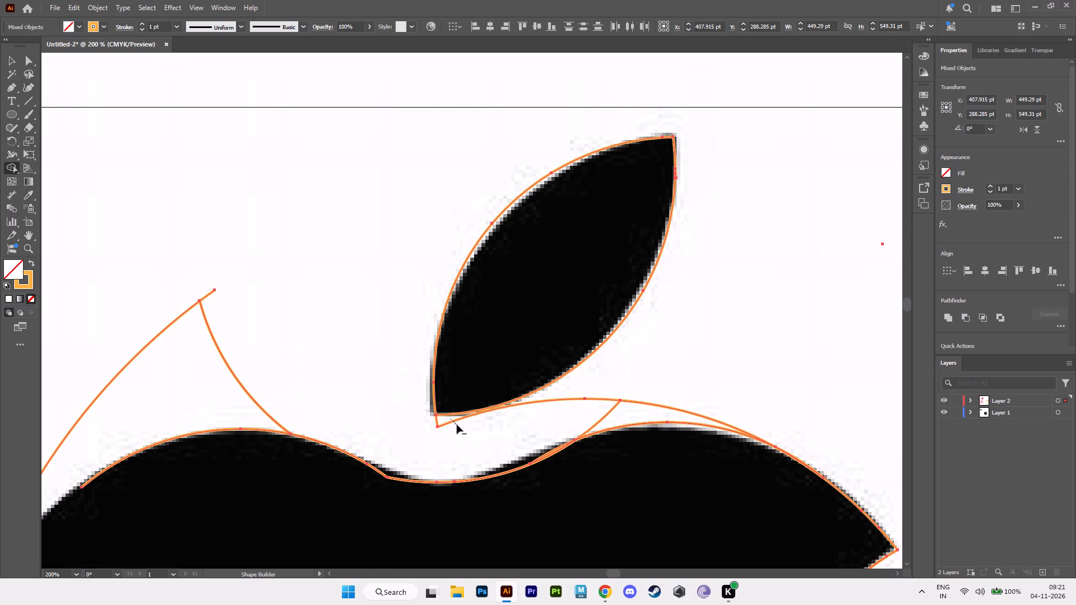
{"action": "left_click_drag", "start_coordinate": [457, 425], "coordinate": [457, 425], "text": "alt"}
{"action": "left_click_drag", "start_coordinate": [439, 423], "coordinate": [423, 420], "text": "alt"}
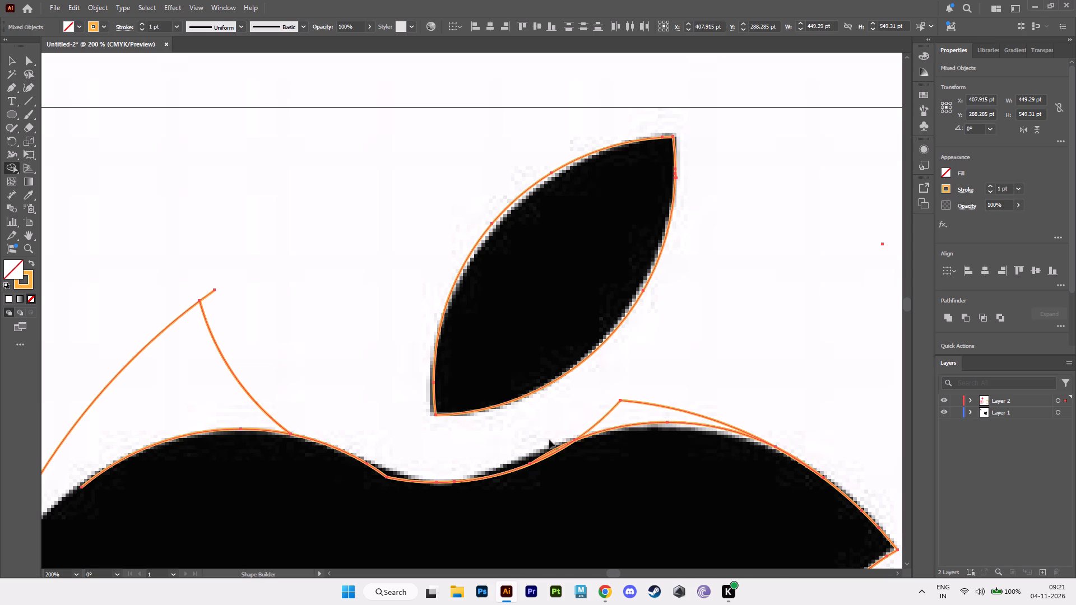
Remove the leftover arcs above the apple's right shoulder and the thin sliver on the notch's right slope.
{"action": "left_click_drag", "start_coordinate": [627, 395], "coordinate": [629, 405], "text": "alt"}
{"action": "left_click_drag", "start_coordinate": [600, 412], "coordinate": [602, 413], "text": "alt"}
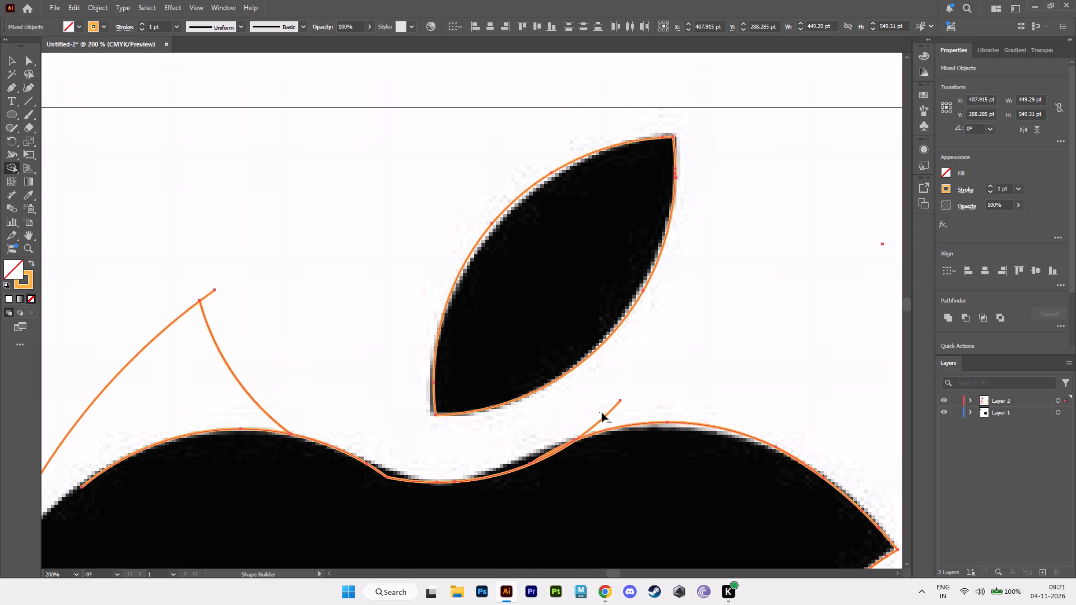
{"action": "left_click_drag", "start_coordinate": [602, 413], "coordinate": [609, 414], "text": "alt"}
{"action": "scroll", "coordinate": [559, 474], "scroll_direction": "up", "scroll_amount": 3, "text": "alt"}
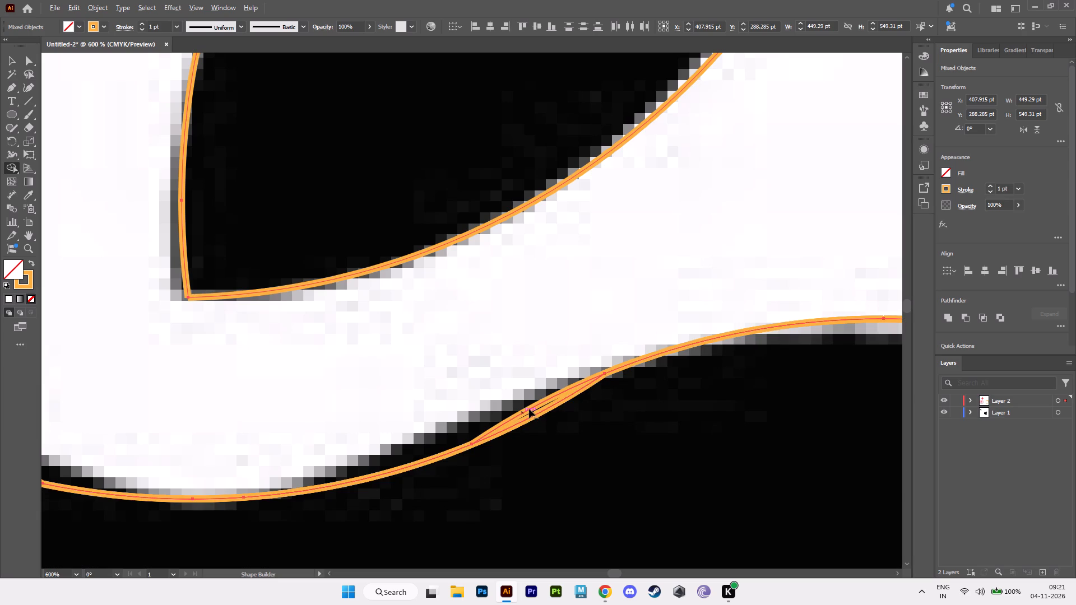
{"action": "left_click", "coordinate": [528, 408], "text": "alt"}
{"action": "left_click", "coordinate": [522, 413], "text": "alt"}
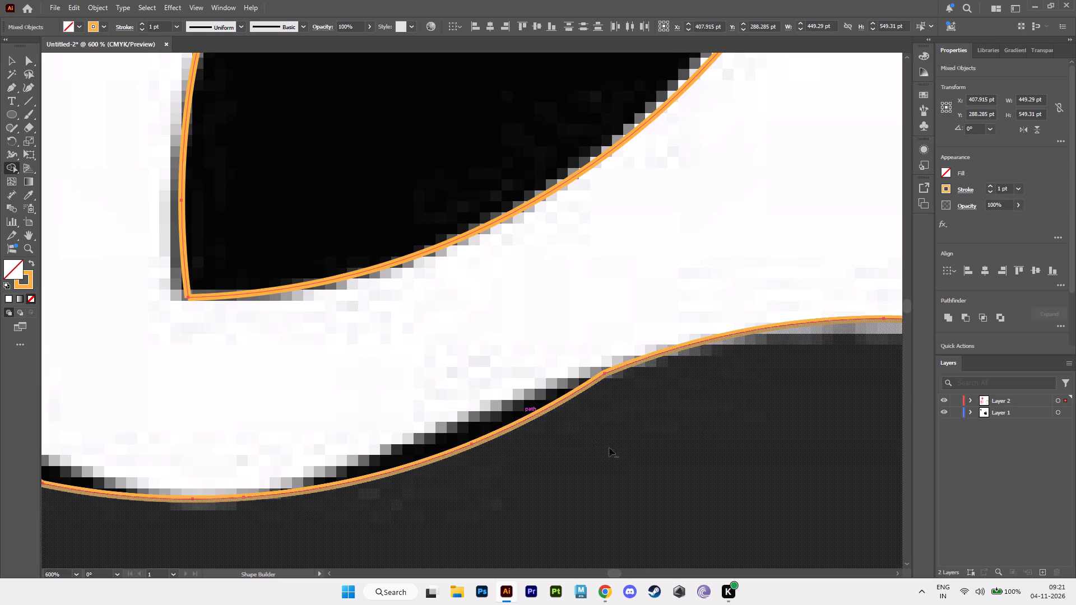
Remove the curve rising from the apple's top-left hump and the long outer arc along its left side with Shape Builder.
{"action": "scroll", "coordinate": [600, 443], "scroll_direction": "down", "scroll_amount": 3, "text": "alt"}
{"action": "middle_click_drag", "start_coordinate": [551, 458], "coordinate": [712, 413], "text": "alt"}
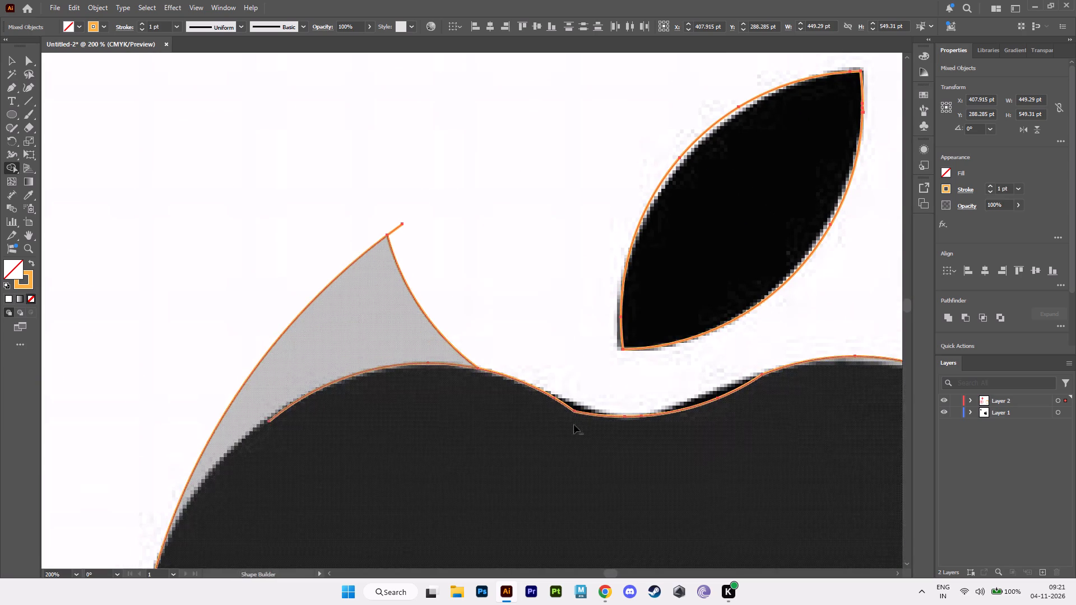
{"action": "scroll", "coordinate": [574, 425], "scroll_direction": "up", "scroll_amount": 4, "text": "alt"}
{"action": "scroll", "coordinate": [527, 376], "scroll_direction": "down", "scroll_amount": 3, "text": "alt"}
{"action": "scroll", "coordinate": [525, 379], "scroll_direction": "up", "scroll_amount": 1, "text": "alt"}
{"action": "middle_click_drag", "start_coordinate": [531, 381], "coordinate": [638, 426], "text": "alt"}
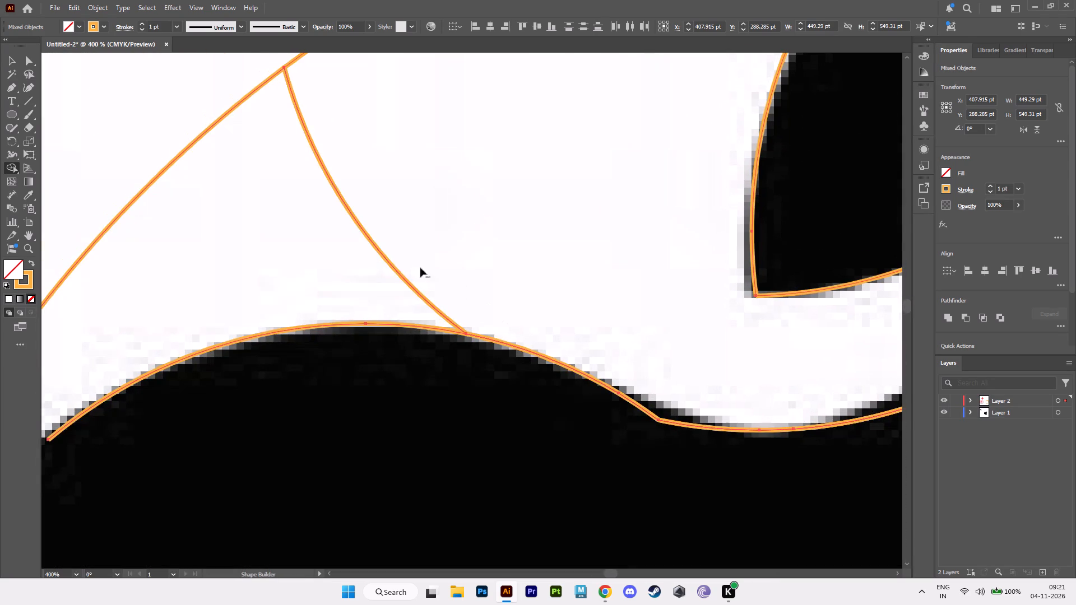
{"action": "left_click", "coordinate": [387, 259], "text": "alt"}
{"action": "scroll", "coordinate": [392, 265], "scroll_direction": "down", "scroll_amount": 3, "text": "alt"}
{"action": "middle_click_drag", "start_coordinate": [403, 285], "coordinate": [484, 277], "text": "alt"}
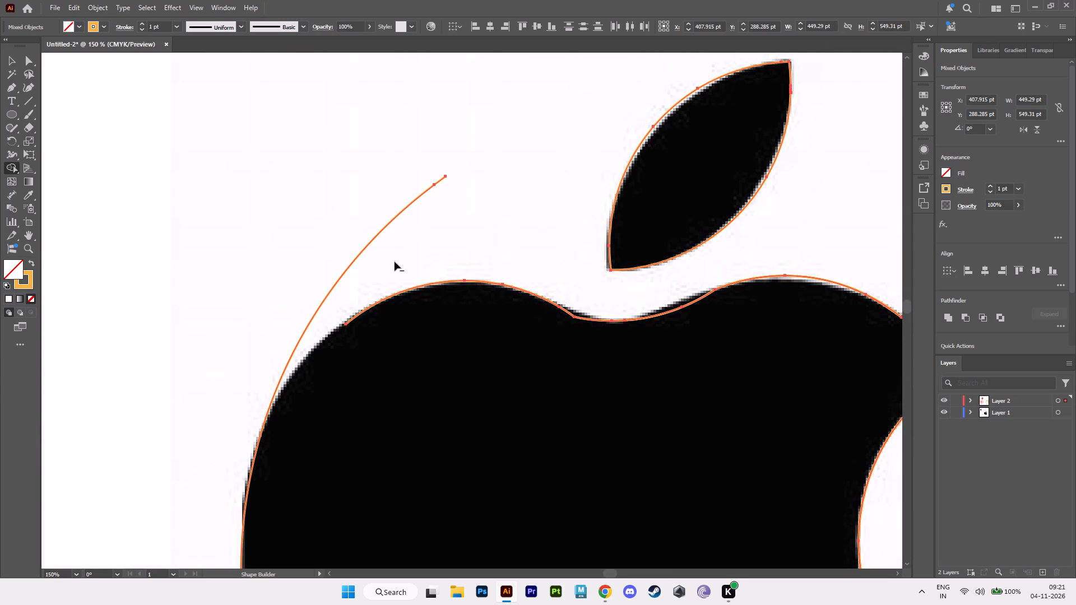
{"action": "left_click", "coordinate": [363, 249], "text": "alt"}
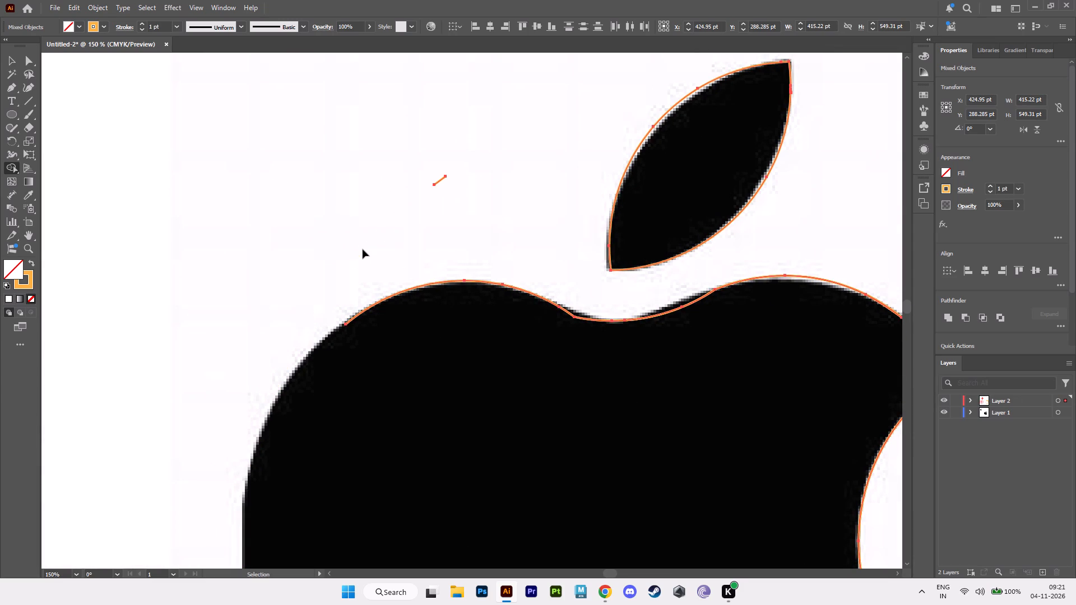
Undo the recent arc removals back to the two full circles around the leaf.
{"action": "key", "text": "ctrl+z"}
{"action": "scroll", "coordinate": [390, 310], "scroll_direction": "down", "scroll_amount": 2, "text": "alt"}
{"action": "middle_click_drag", "start_coordinate": [397, 363], "coordinate": [506, 259], "text": "alt"}
{"action": "scroll", "coordinate": [506, 259], "scroll_direction": "up", "scroll_amount": 2, "text": "alt"}
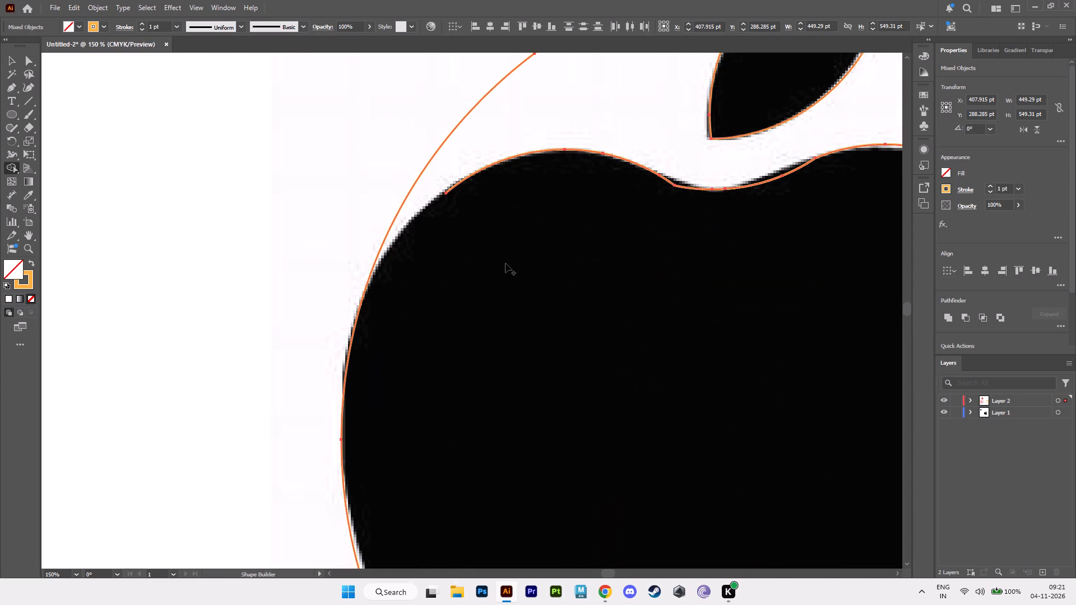
{"action": "key", "text": "ctrl+z"}
{"action": "key", "text": "ctrl+z"}
{"action": "key", "text": "ctrl+z"}
{"action": "key", "text": "ctrl+z"}
{"action": "key", "text": "ctrl+z"}
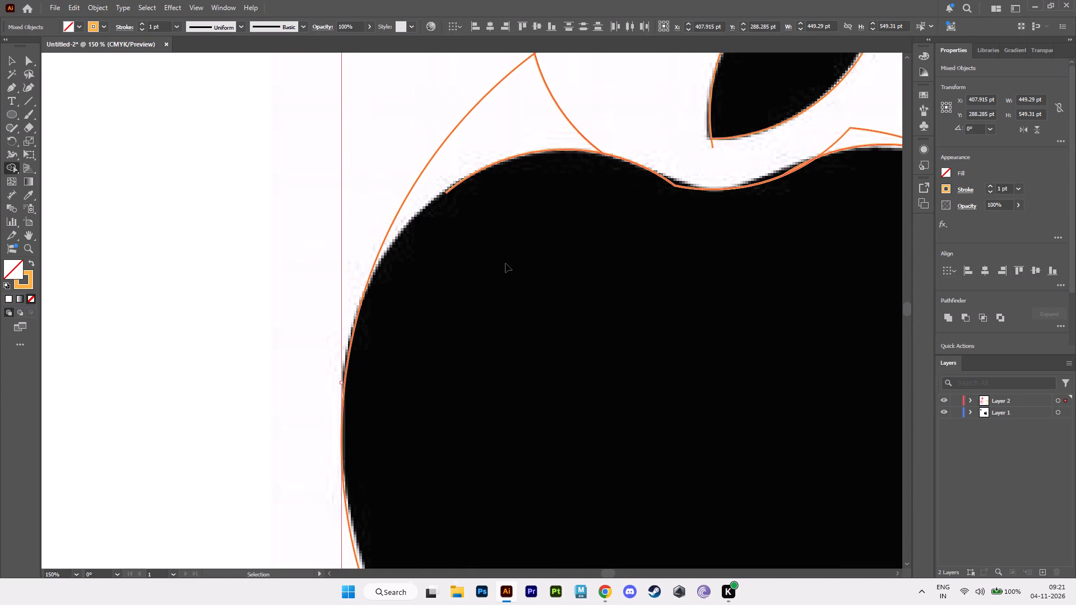
{"action": "key", "text": "ctrl+z"}
{"action": "key", "text": "ctrl+z"}
{"action": "key", "text": "ctrl+z"}
{"action": "key", "text": "ctrl+z"}
{"action": "key", "text": "ctrl+z"}
{"action": "key", "text": "ctrl+z"}
{"action": "key", "text": "ctrl+z"}
{"action": "key", "text": "ctrl+z"}
{"action": "key", "text": "ctrl+z"}
{"action": "key", "text": "ctrl+z"}
{"action": "key", "text": "ctrl+z"}
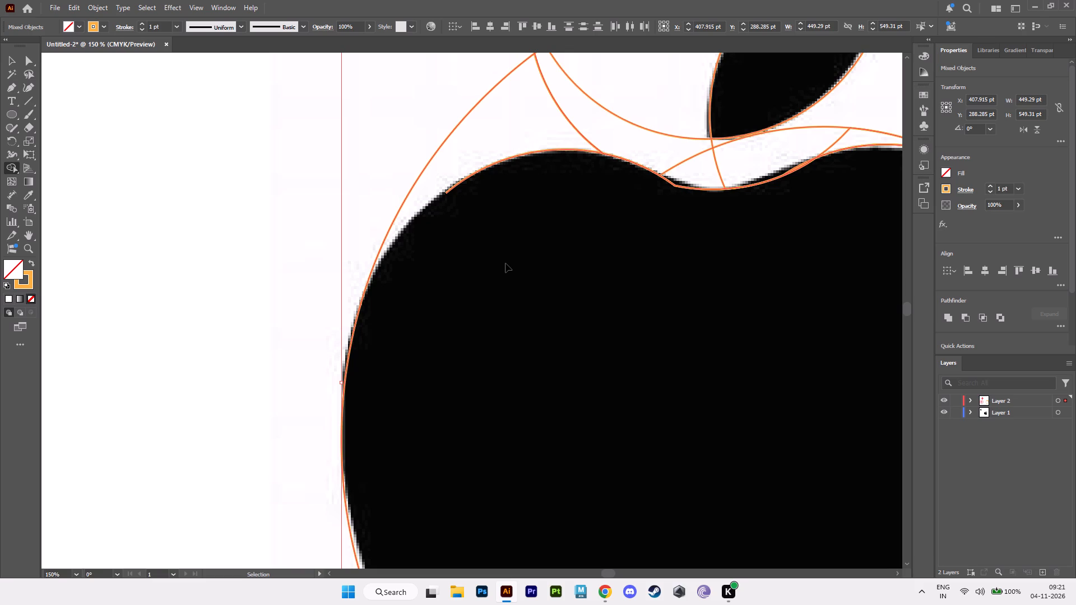
{"action": "key", "text": "ctrl+z"}
{"action": "key", "text": "ctrl+z"}
{"action": "key", "text": "ctrl+z"}
{"action": "key", "text": "ctrl+z"}
{"action": "key", "text": "ctrl+z"}
{"action": "key", "text": "ctrl+z"}
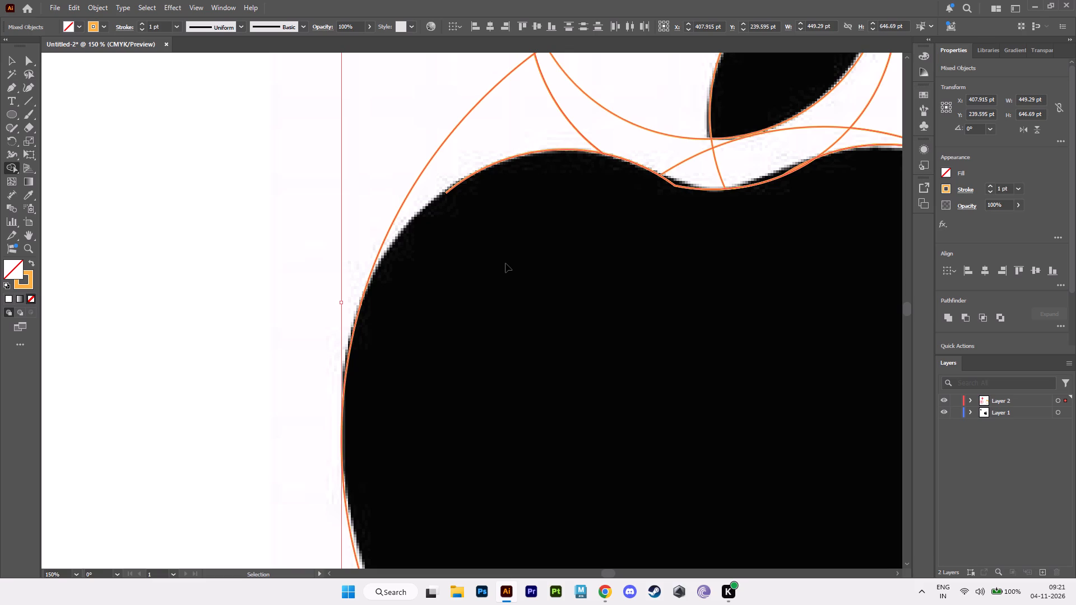
Examine the restored apple outline and leaf circles alongside the reference circle artwork.
{"action": "scroll", "coordinate": [505, 267], "scroll_direction": "down", "scroll_amount": 4, "text": "alt"}
{"action": "middle_click_drag", "start_coordinate": [613, 283], "coordinate": [564, 404], "text": "alt"}
{"action": "scroll", "coordinate": [571, 408], "scroll_direction": "up", "scroll_amount": 1, "text": "alt"}
{"action": "middle_click_drag", "start_coordinate": [475, 384], "coordinate": [666, 391], "text": "alt"}
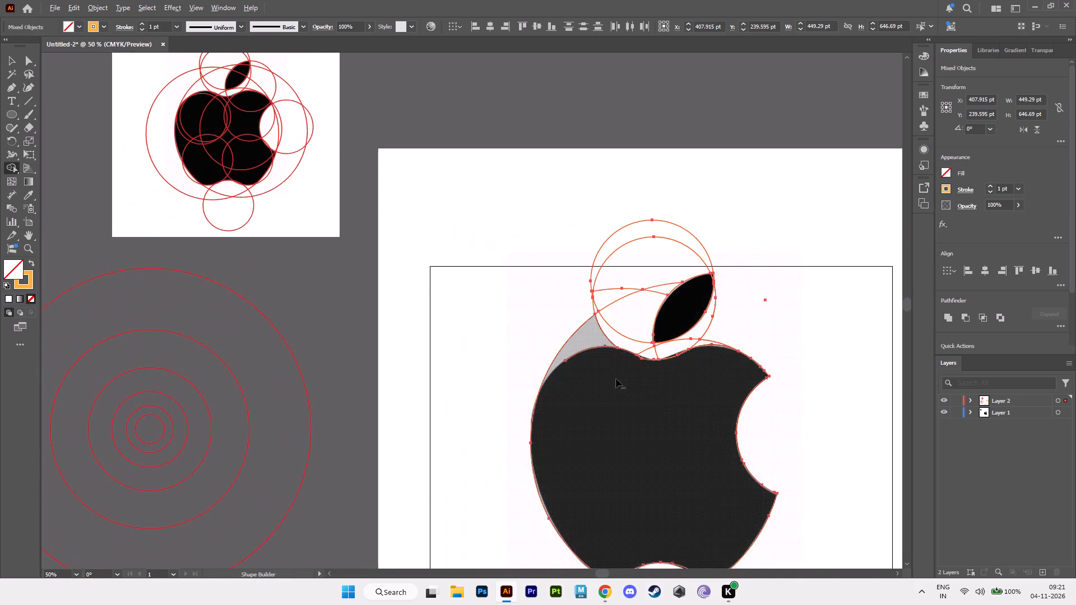
{"action": "scroll", "coordinate": [616, 379], "scroll_direction": "up", "scroll_amount": 2, "text": "alt"}
{"action": "middle_click_drag", "start_coordinate": [713, 334], "coordinate": [516, 179], "text": "alt"}
{"action": "scroll", "coordinate": [619, 331], "scroll_direction": "down", "scroll_amount": 2, "text": "alt"}
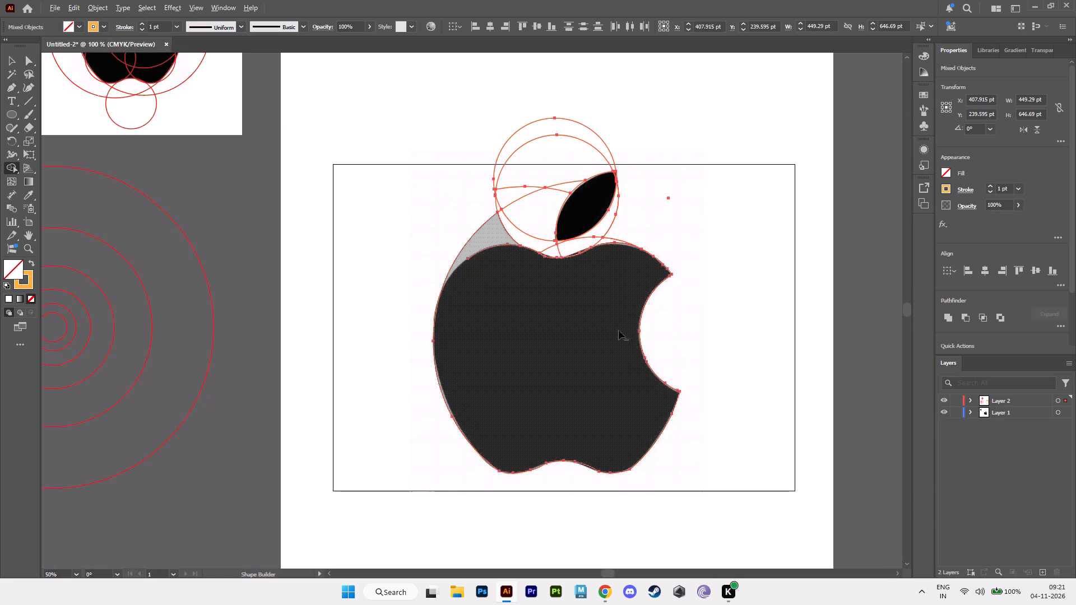
{"action": "middle_click_drag", "start_coordinate": [619, 333], "coordinate": [521, 292], "text": "alt"}
{"action": "scroll", "coordinate": [542, 325], "scroll_direction": "up", "scroll_amount": 2, "text": "alt"}
{"action": "scroll", "coordinate": [442, 311], "scroll_direction": "down", "scroll_amount": 3, "text": "alt"}
{"action": "middle_click_drag", "start_coordinate": [442, 304], "coordinate": [558, 448], "text": "alt"}
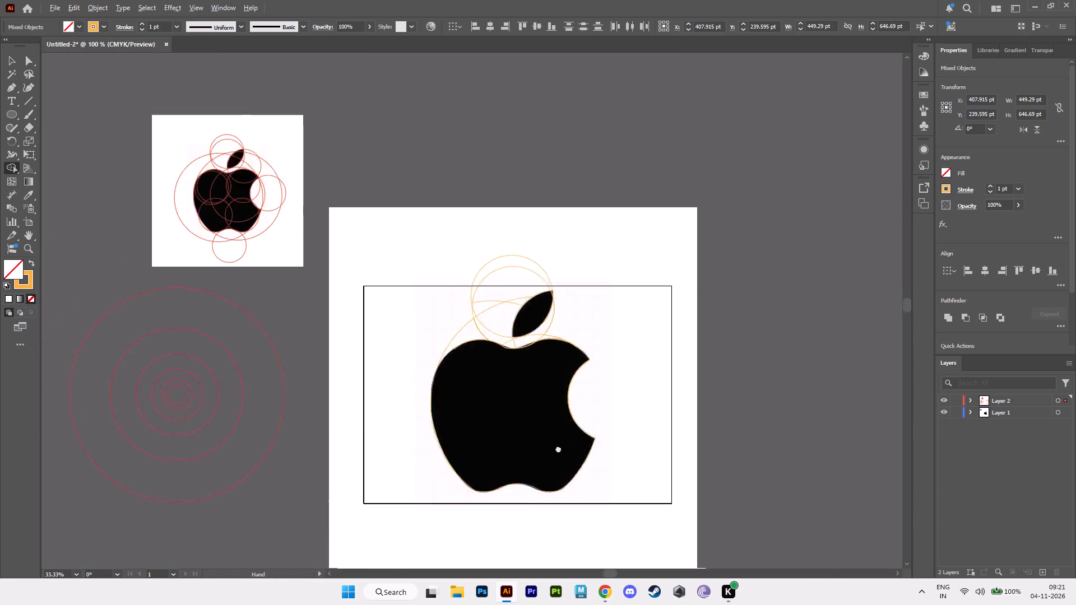
{"action": "middle_click_drag", "start_coordinate": [558, 448], "coordinate": [587, 488], "text": "alt"}
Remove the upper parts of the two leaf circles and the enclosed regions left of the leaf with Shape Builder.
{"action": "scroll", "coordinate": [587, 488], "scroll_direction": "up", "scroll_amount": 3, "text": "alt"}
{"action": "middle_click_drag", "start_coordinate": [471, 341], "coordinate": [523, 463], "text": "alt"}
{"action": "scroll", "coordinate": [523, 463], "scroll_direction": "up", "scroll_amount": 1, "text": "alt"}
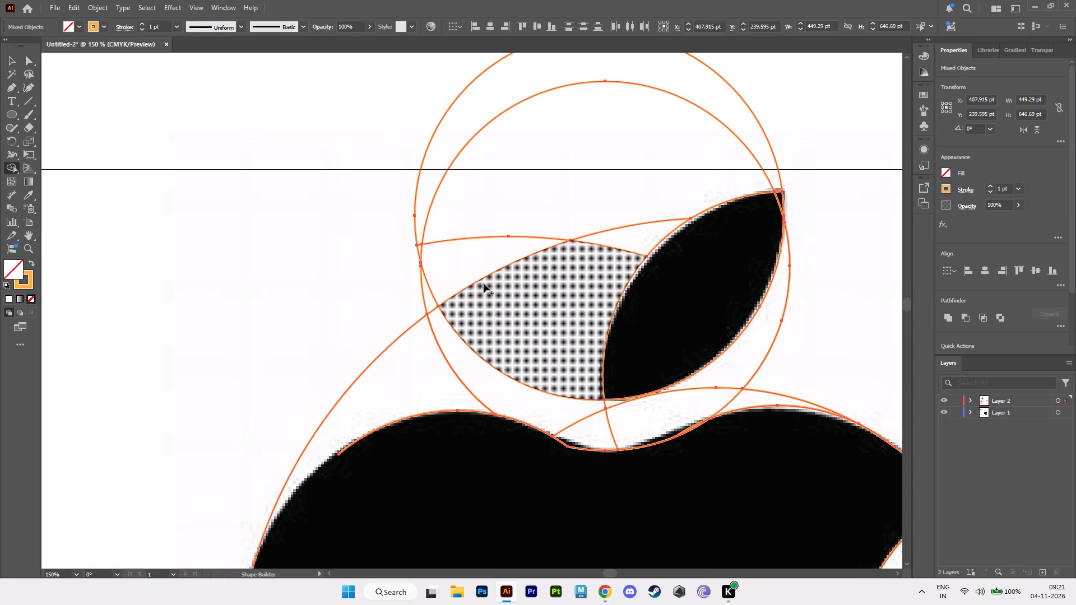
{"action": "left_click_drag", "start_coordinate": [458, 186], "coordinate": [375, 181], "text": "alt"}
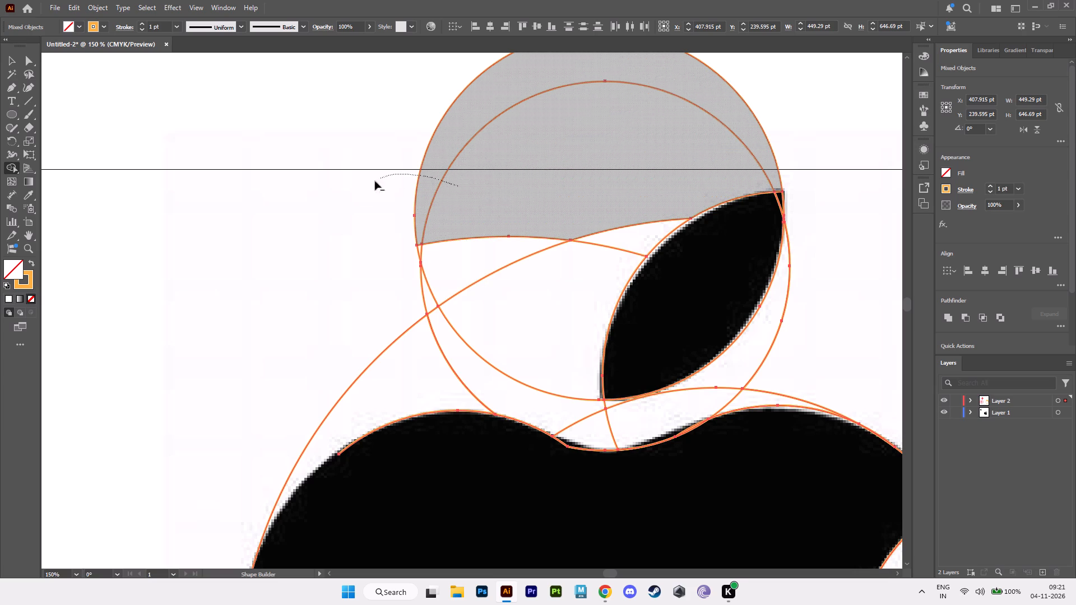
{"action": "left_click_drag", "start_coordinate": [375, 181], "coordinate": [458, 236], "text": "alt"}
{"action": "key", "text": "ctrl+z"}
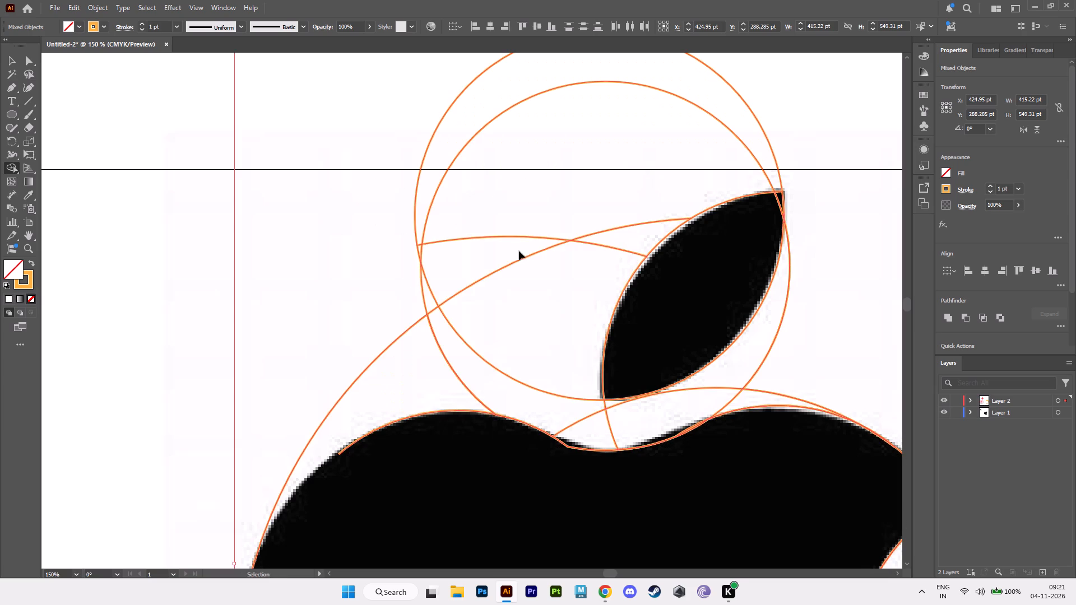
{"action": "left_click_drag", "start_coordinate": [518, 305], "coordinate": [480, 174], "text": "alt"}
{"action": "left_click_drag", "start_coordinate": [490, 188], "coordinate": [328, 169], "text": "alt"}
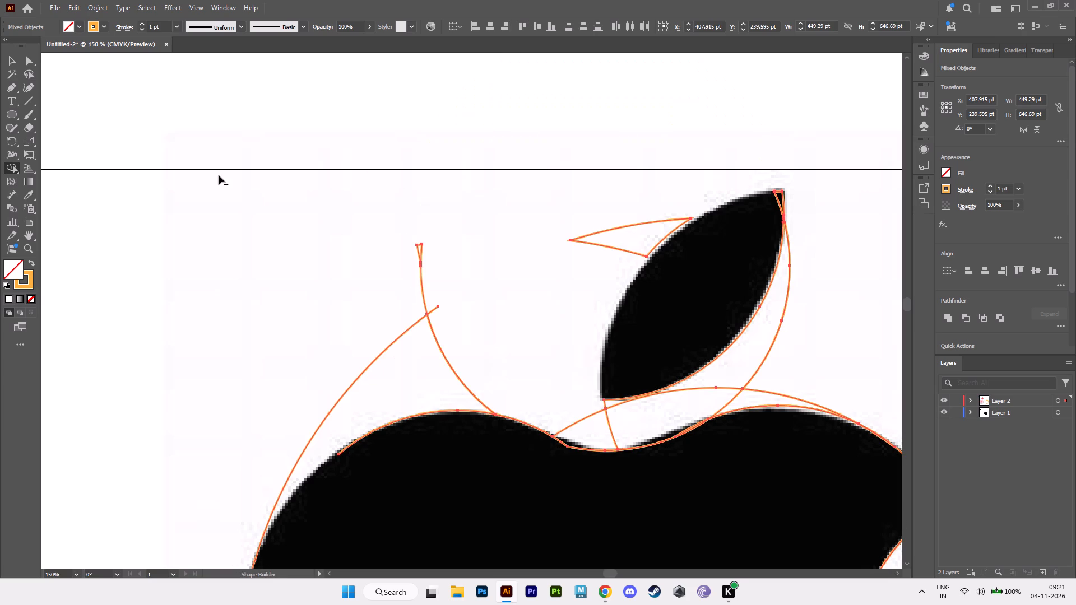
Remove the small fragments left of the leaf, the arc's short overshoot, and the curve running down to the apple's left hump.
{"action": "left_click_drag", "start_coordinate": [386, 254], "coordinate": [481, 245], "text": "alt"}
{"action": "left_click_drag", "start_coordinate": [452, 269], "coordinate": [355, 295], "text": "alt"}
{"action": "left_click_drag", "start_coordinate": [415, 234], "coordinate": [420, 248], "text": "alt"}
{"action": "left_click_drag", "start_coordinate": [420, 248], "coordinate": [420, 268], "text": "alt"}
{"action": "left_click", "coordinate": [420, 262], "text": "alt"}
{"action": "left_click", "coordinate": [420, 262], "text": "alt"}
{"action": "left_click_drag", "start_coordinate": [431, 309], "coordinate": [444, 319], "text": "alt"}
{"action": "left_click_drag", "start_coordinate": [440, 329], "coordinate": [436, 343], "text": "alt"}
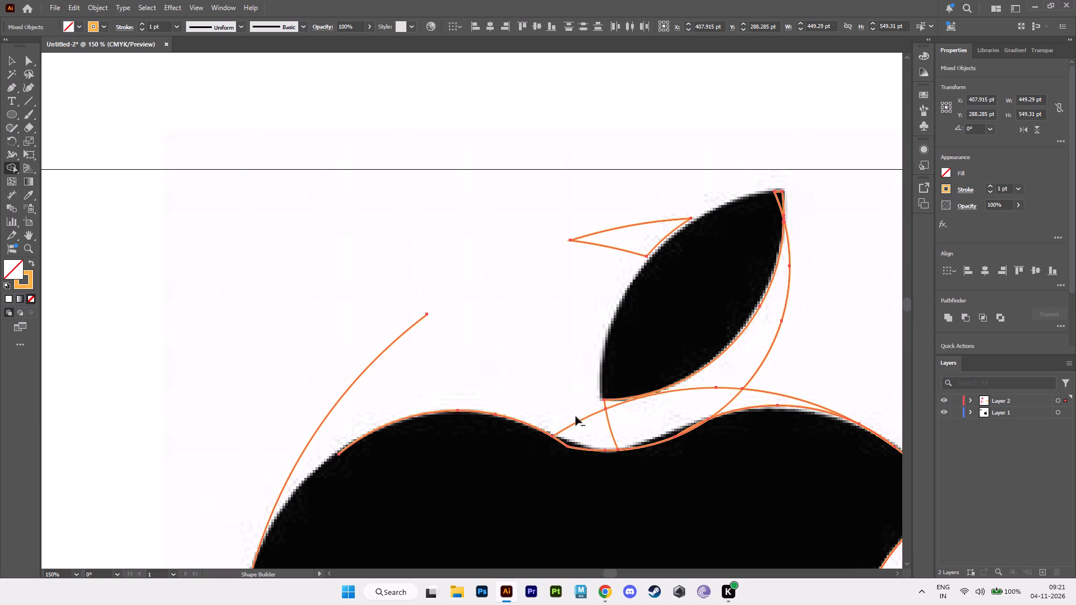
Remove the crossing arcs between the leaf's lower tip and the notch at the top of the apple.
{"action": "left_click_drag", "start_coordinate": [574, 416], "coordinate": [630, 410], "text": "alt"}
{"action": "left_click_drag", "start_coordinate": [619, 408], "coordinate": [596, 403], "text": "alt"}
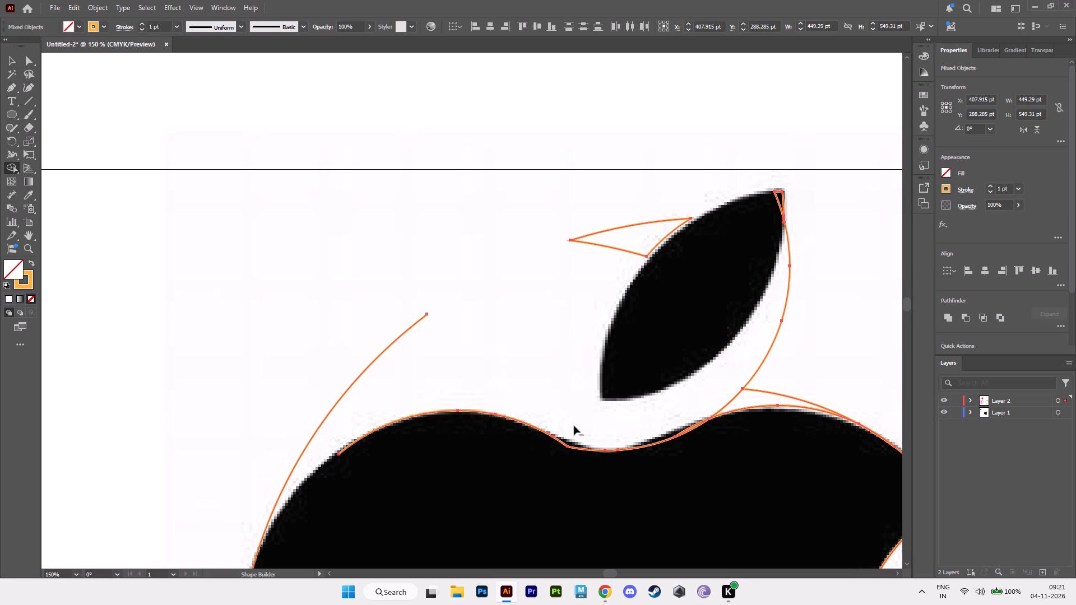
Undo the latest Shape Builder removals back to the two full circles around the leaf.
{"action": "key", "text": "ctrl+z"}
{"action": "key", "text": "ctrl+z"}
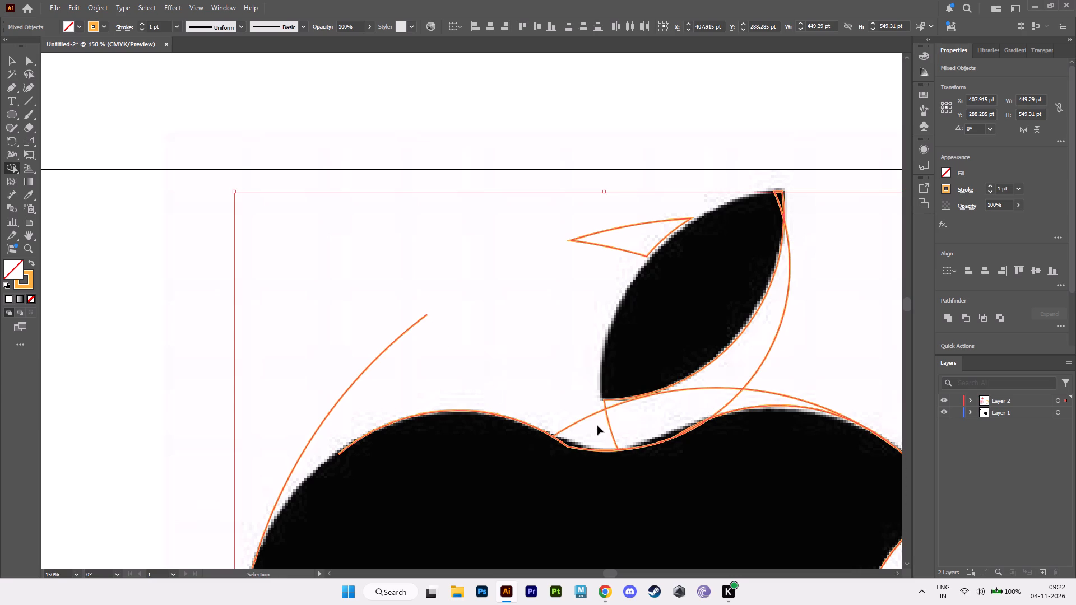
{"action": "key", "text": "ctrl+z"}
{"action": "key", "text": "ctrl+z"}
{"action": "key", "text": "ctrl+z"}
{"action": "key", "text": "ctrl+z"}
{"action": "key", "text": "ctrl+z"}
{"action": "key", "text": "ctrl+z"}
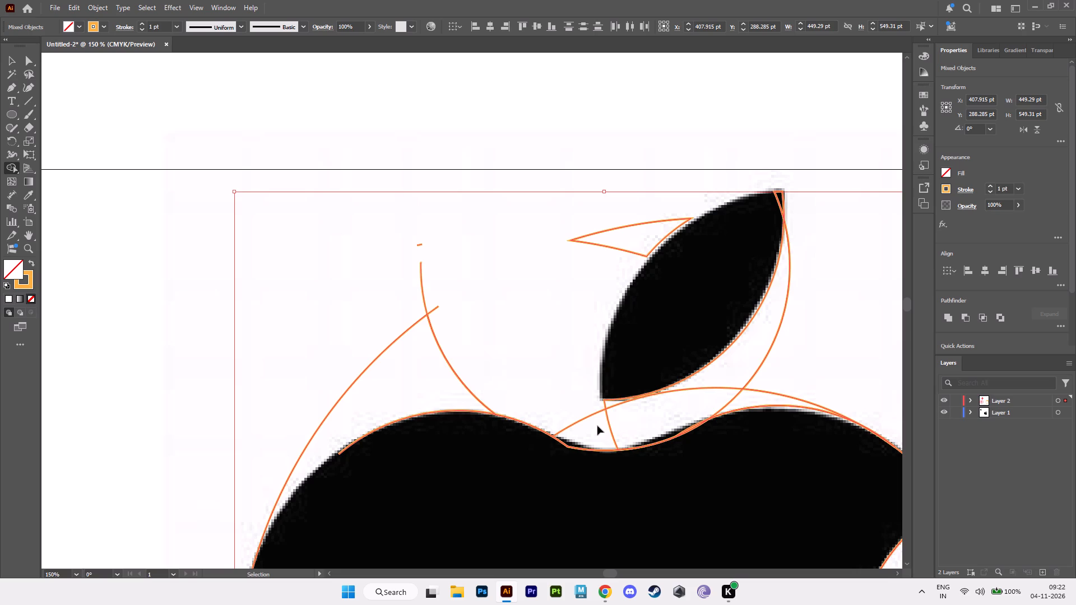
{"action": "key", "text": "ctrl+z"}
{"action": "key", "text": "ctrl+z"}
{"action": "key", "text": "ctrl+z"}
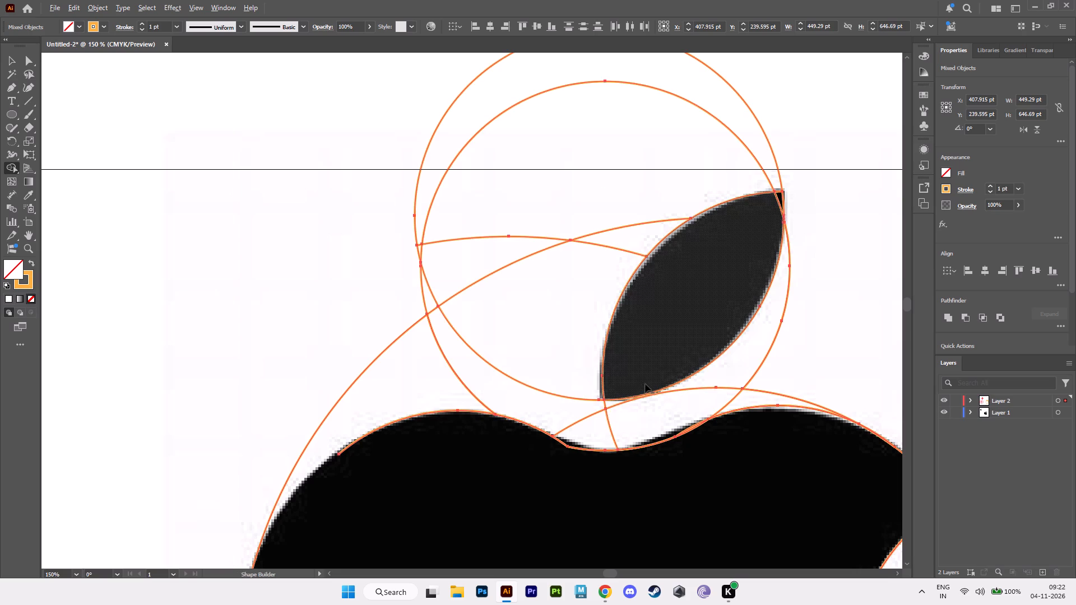
Switch to the Selection tool and deselect all the apple and leaf outlines.
{"action": "scroll", "coordinate": [645, 384], "scroll_direction": "down", "scroll_amount": 3, "text": "alt"}
{"action": "middle_click_drag", "start_coordinate": [641, 402], "coordinate": [469, 243], "text": "alt"}
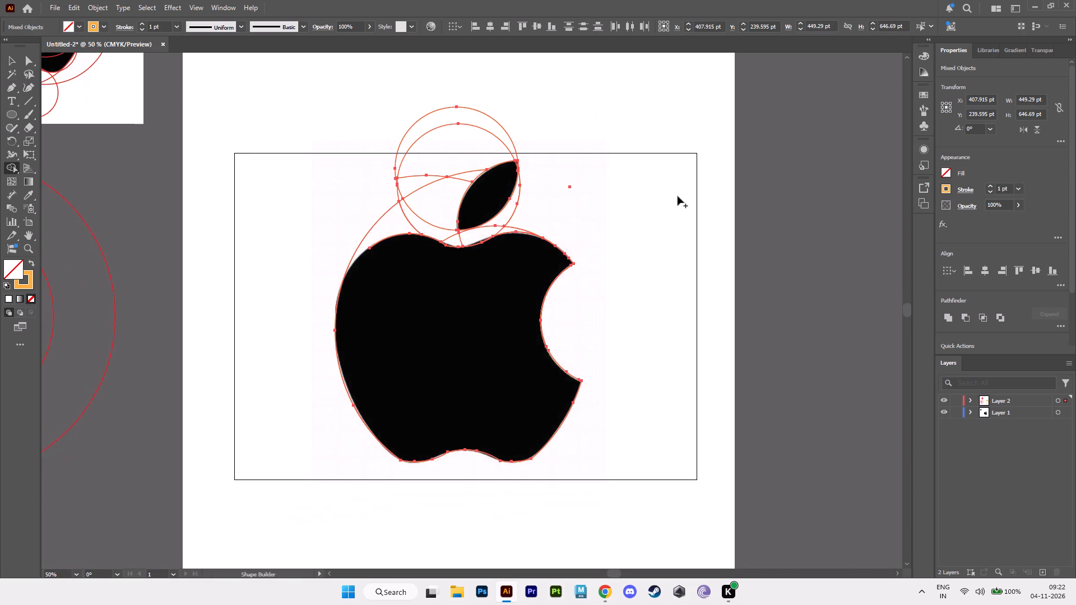
{"action": "key", "text": "v"}
{"action": "left_click", "coordinate": [684, 101]}
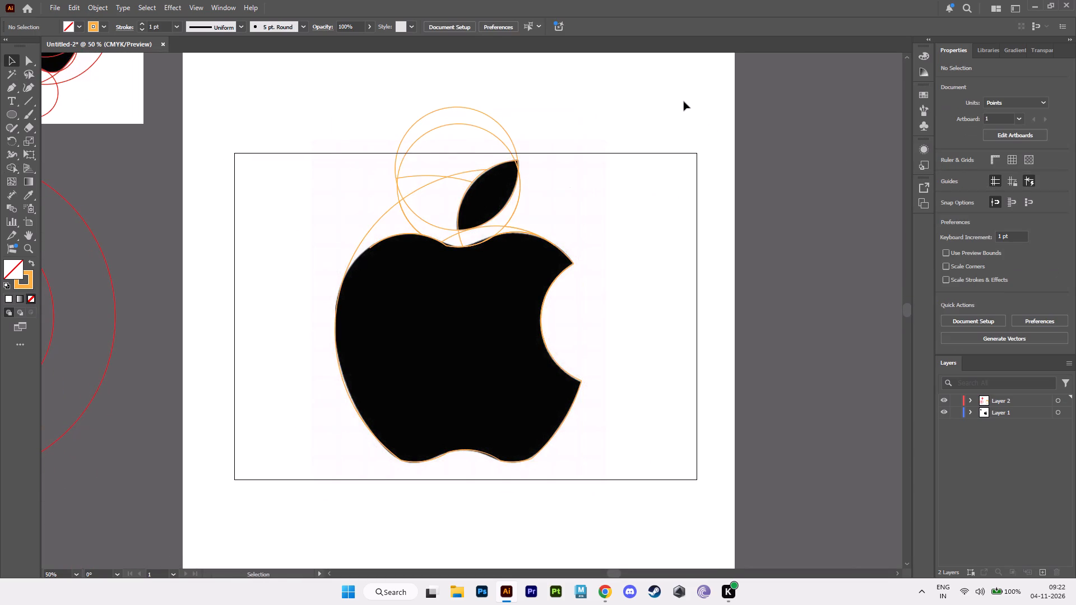
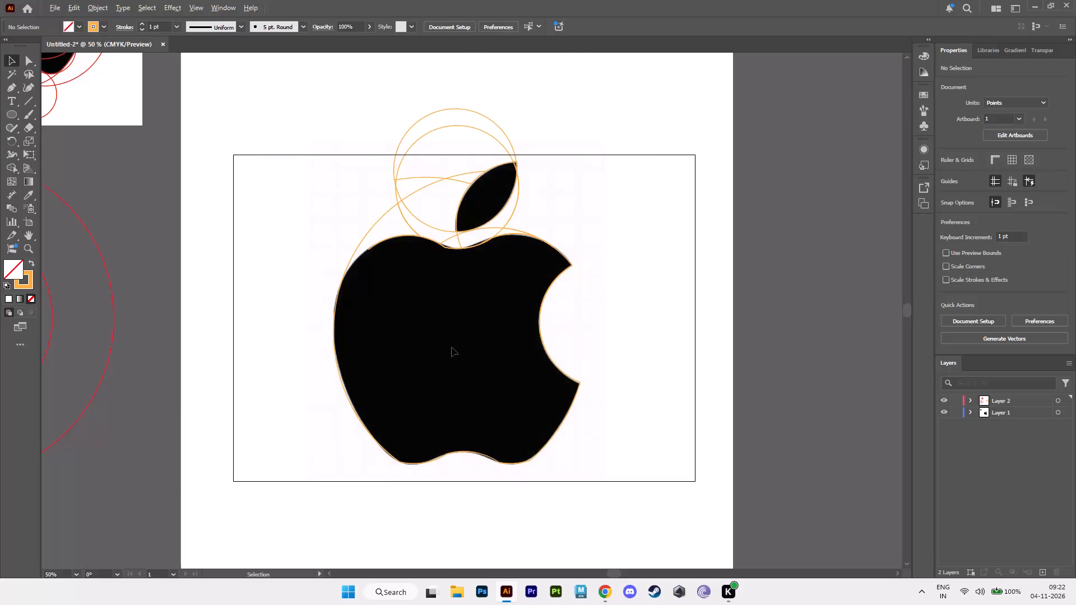
Examine the orange apple and leaf outlines against the black apple, and compare them with the smaller red circle-construction copy.
{"action": "scroll", "coordinate": [452, 347], "scroll_direction": "up", "scroll_amount": 2, "text": "alt"}
{"action": "middle_click_drag", "start_coordinate": [475, 272], "coordinate": [485, 420], "text": "alt"}
{"action": "scroll", "coordinate": [517, 264], "scroll_direction": "up", "scroll_amount": 1, "text": "alt"}
{"action": "scroll", "coordinate": [517, 268], "scroll_direction": "down", "scroll_amount": 3, "text": "alt"}
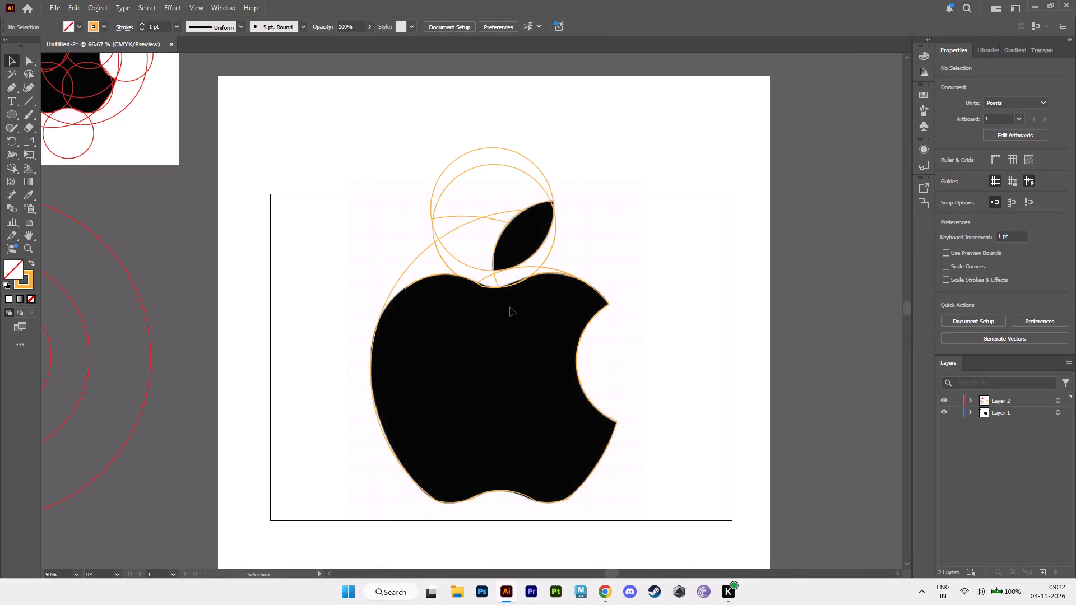
{"action": "middle_click_drag", "start_coordinate": [510, 308], "coordinate": [453, 285], "text": "alt"}
{"action": "scroll", "coordinate": [402, 196], "scroll_direction": "up", "scroll_amount": 1, "text": "alt"}
{"action": "middle_click_drag", "start_coordinate": [407, 199], "coordinate": [418, 243], "text": "alt"}
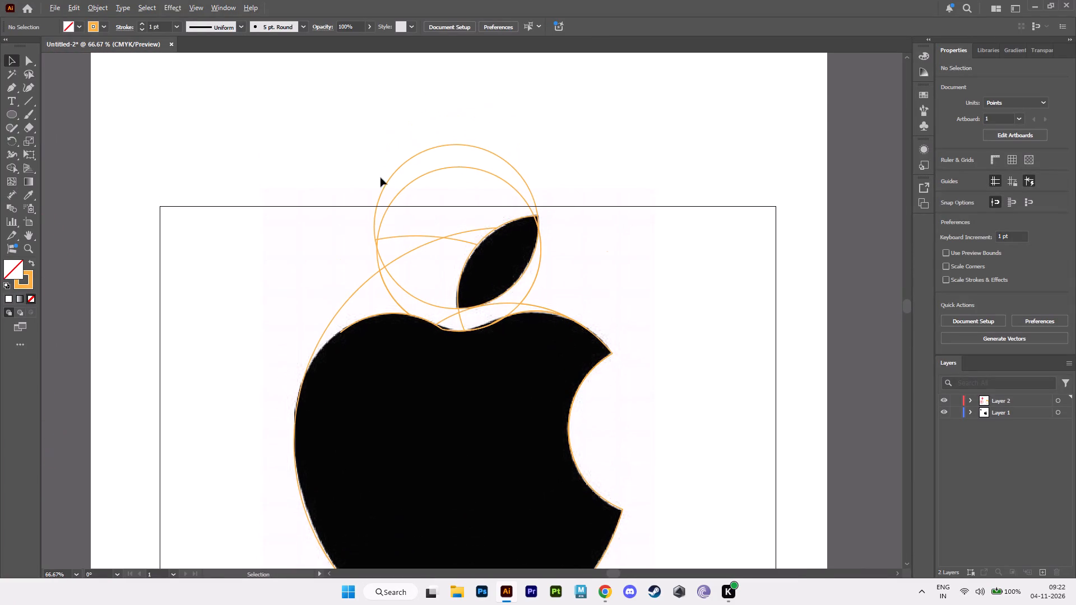
{"action": "scroll", "coordinate": [523, 316], "scroll_direction": "down", "scroll_amount": 3, "text": "alt"}
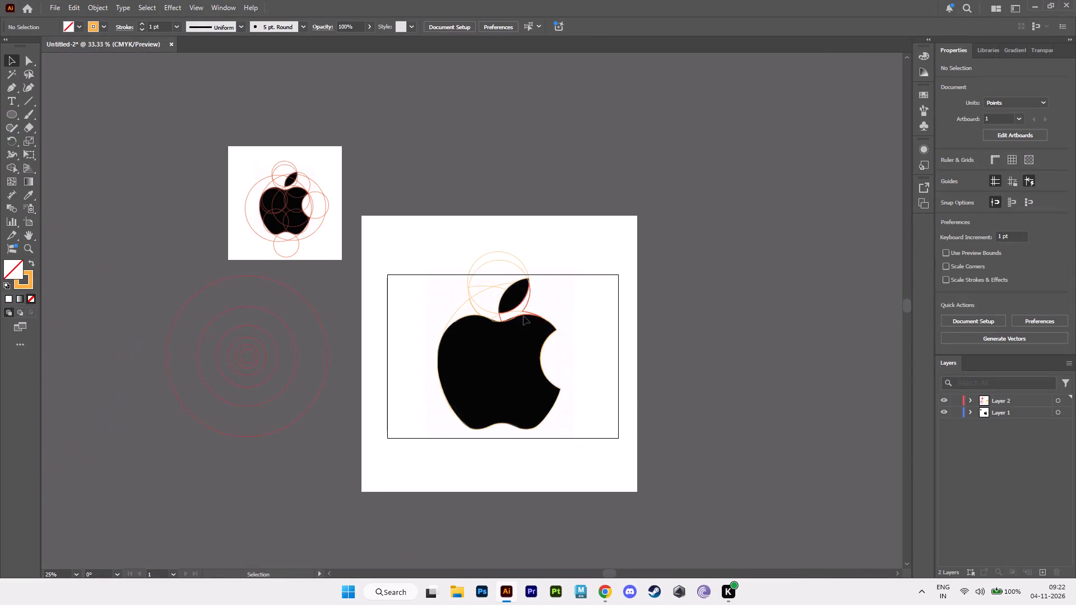
{"action": "middle_click_drag", "start_coordinate": [509, 308], "coordinate": [451, 280], "text": "alt"}
{"action": "left_click", "coordinate": [667, 275], "text": "alt"}
{"action": "scroll", "coordinate": [625, 299], "scroll_direction": "up", "scroll_amount": 2, "text": "alt"}
{"action": "middle_click_drag", "start_coordinate": [478, 329], "coordinate": [650, 288], "text": "alt"}
{"action": "scroll", "coordinate": [625, 299], "scroll_direction": "up", "scroll_amount": 1, "text": "alt"}
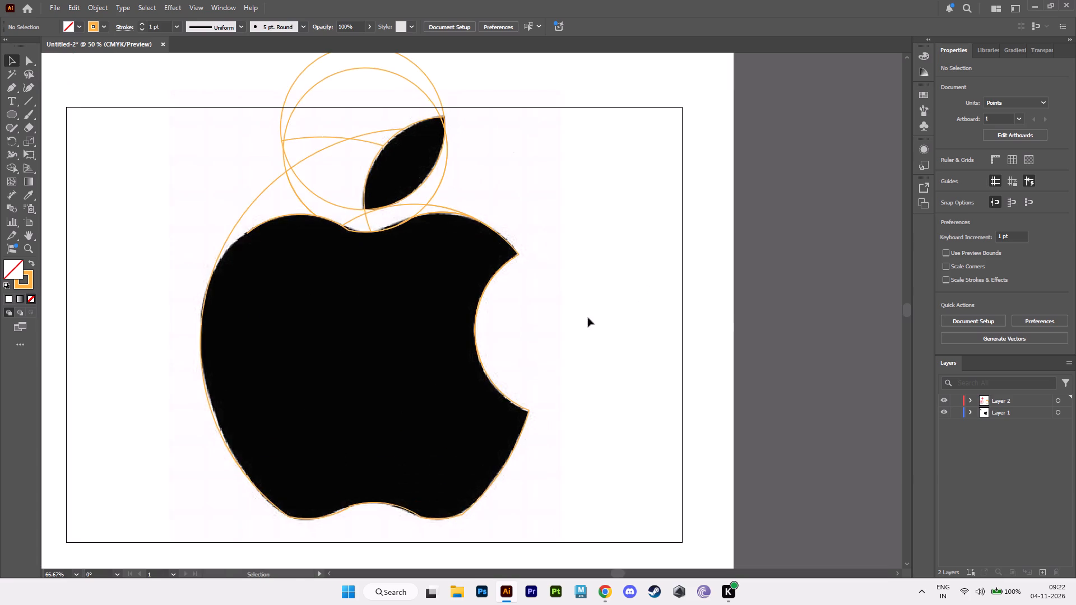
{"action": "middle_click_drag", "start_coordinate": [574, 324], "coordinate": [670, 298], "text": "alt"}
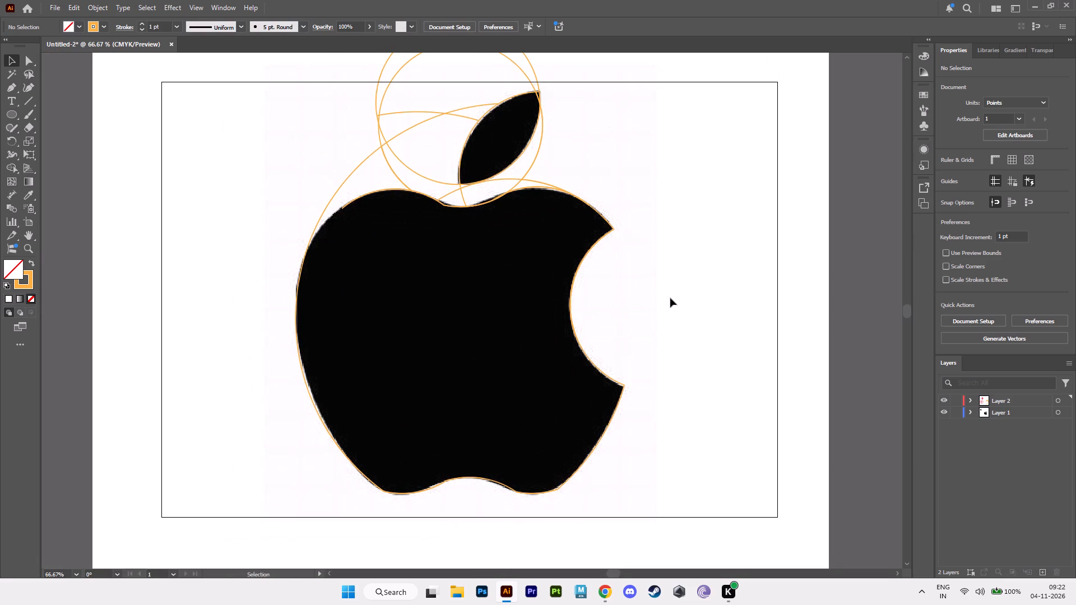
{"action": "scroll", "coordinate": [658, 296], "scroll_direction": "down", "scroll_amount": 3, "text": "alt"}
{"action": "middle_click_drag", "start_coordinate": [658, 297], "coordinate": [703, 374], "text": "alt"}
{"action": "middle_click_drag", "start_coordinate": [537, 417], "coordinate": [613, 396], "text": "alt"}
{"action": "scroll", "coordinate": [520, 304], "scroll_direction": "up", "scroll_amount": 2, "text": "alt"}
{"action": "middle_click_drag", "start_coordinate": [498, 260], "coordinate": [562, 408], "text": "alt"}
{"action": "scroll", "coordinate": [559, 372], "scroll_direction": "up", "scroll_amount": 2, "text": "alt"}
{"action": "middle_click_drag", "start_coordinate": [574, 334], "coordinate": [548, 458], "text": "alt"}
{"action": "scroll", "coordinate": [600, 399], "scroll_direction": "down", "scroll_amount": 3, "text": "alt"}
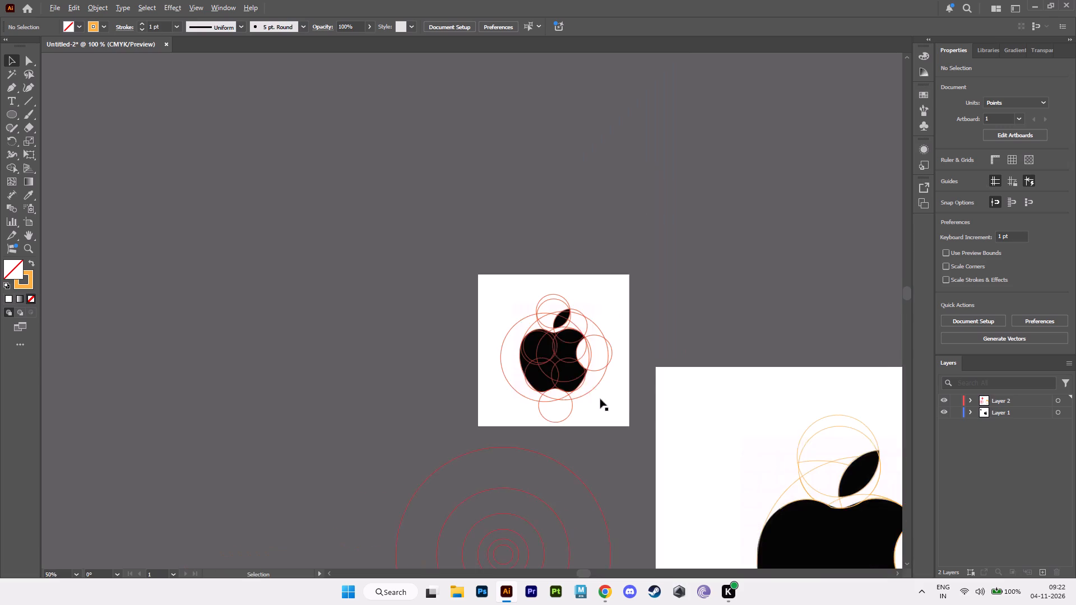
{"action": "middle_click_drag", "start_coordinate": [629, 408], "coordinate": [497, 368], "text": "alt"}
{"action": "scroll", "coordinate": [497, 368], "scroll_direction": "up", "scroll_amount": 1, "text": "alt"}
{"action": "middle_click_drag", "start_coordinate": [610, 435], "coordinate": [430, 250], "text": "alt"}
{"action": "scroll", "coordinate": [615, 415], "scroll_direction": "down", "scroll_amount": 1, "text": "alt"}
{"action": "middle_click_drag", "start_coordinate": [615, 415], "coordinate": [536, 380], "text": "alt"}
{"action": "scroll", "coordinate": [536, 381], "scroll_direction": "down", "scroll_amount": 1, "text": "alt"}
{"action": "middle_click_drag", "start_coordinate": [540, 383], "coordinate": [646, 392], "text": "alt"}
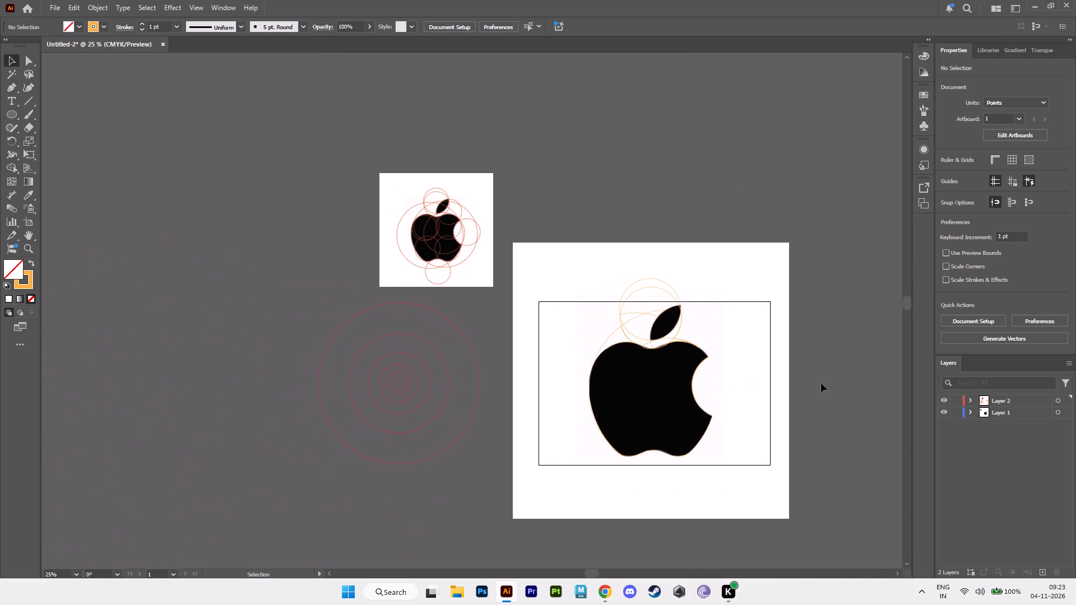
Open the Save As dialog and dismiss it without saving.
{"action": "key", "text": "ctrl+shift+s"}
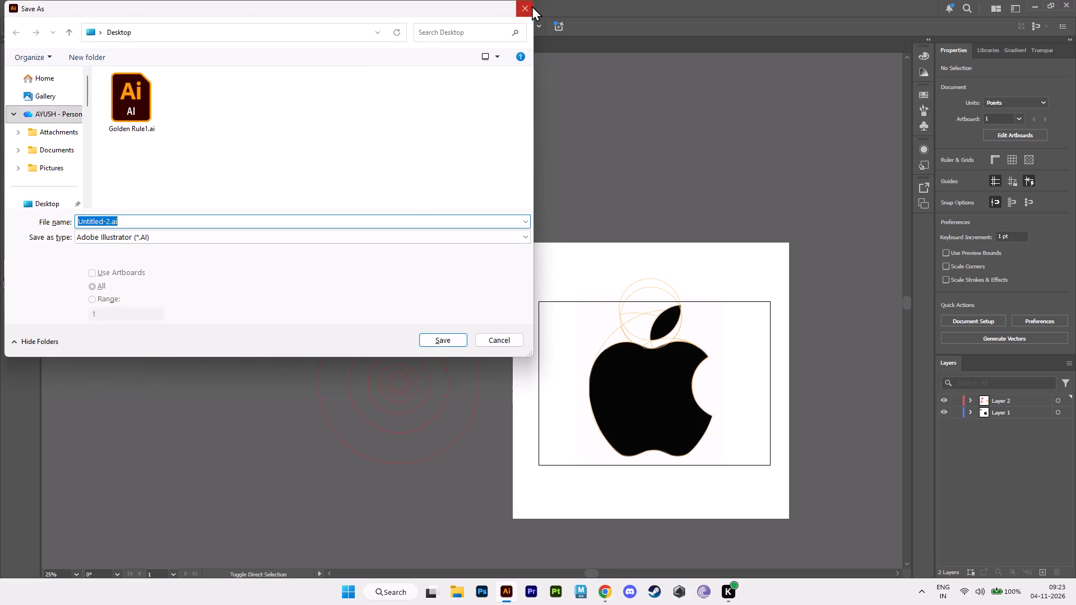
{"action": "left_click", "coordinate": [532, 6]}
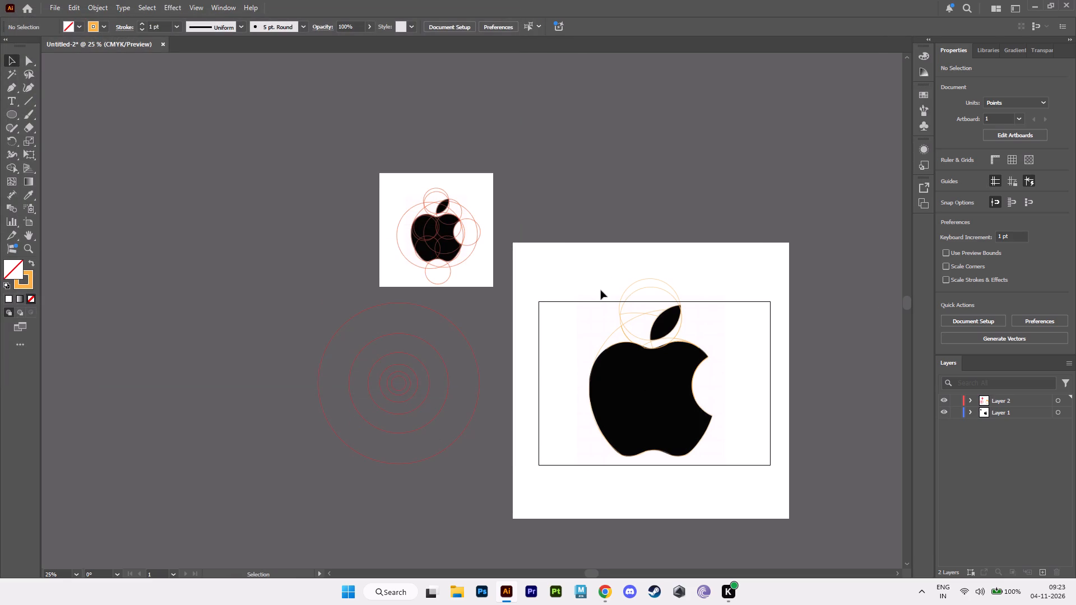
Examine closely how the red circles fit the apple and leaf in the smaller construction copy.
{"action": "scroll", "coordinate": [601, 290], "scroll_direction": "up", "scroll_amount": 3, "text": "alt"}
{"action": "middle_click_drag", "start_coordinate": [504, 179], "coordinate": [773, 360], "text": "alt"}
{"action": "scroll", "coordinate": [418, 205], "scroll_direction": "up", "scroll_amount": 2, "text": "alt"}
{"action": "middle_click_drag", "start_coordinate": [438, 271], "coordinate": [356, 79], "text": "alt"}
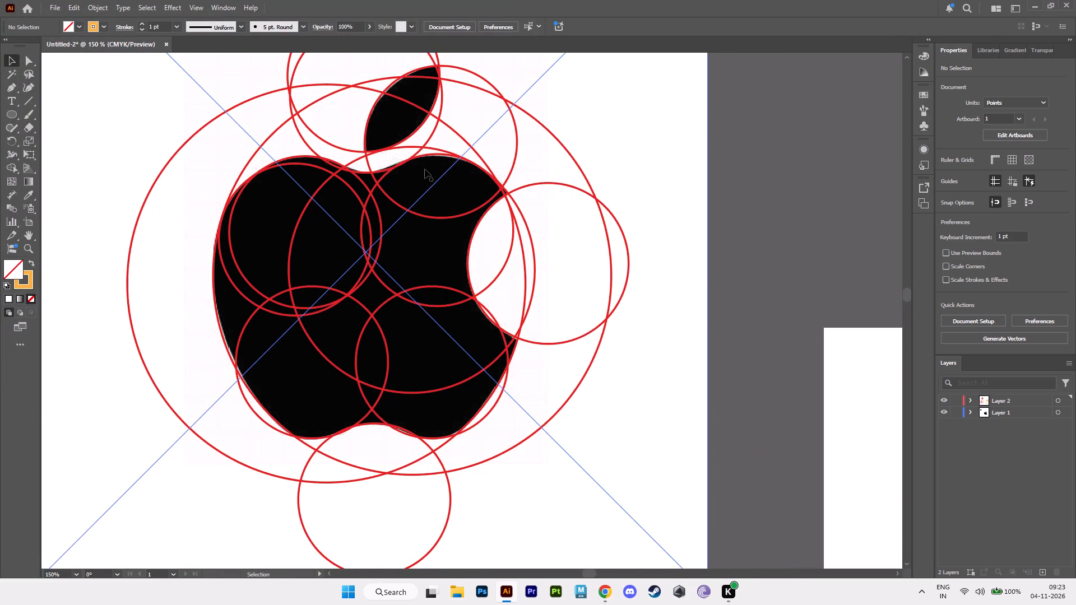
{"action": "scroll", "coordinate": [429, 184], "scroll_direction": "up", "scroll_amount": 1, "text": "alt"}
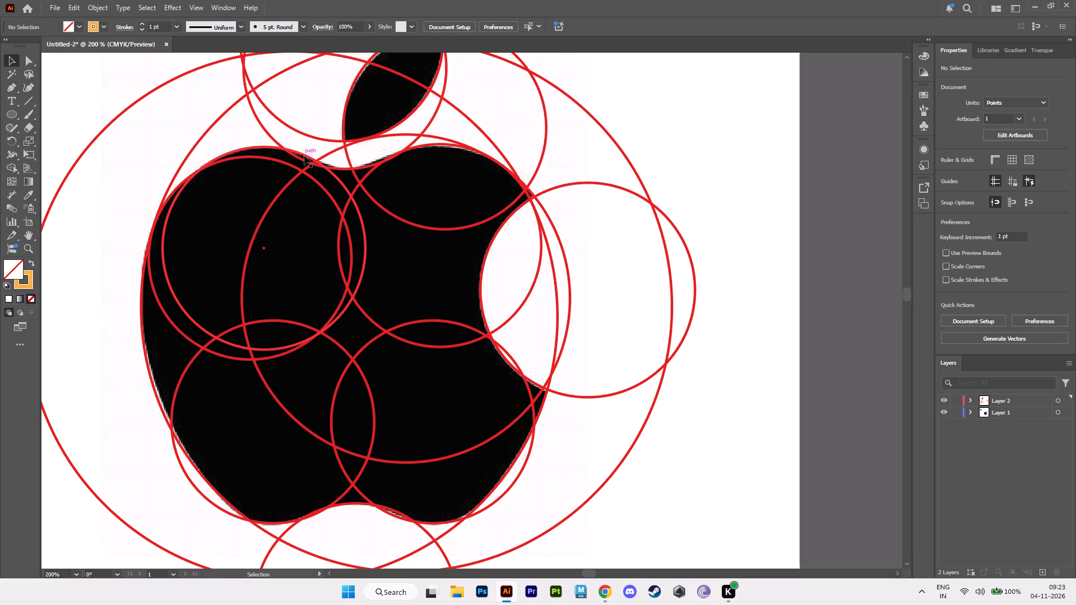
{"action": "scroll", "coordinate": [536, 241], "scroll_direction": "down", "scroll_amount": 2, "text": "alt"}
{"action": "scroll", "coordinate": [635, 281], "scroll_direction": "down", "scroll_amount": 2, "text": "alt"}
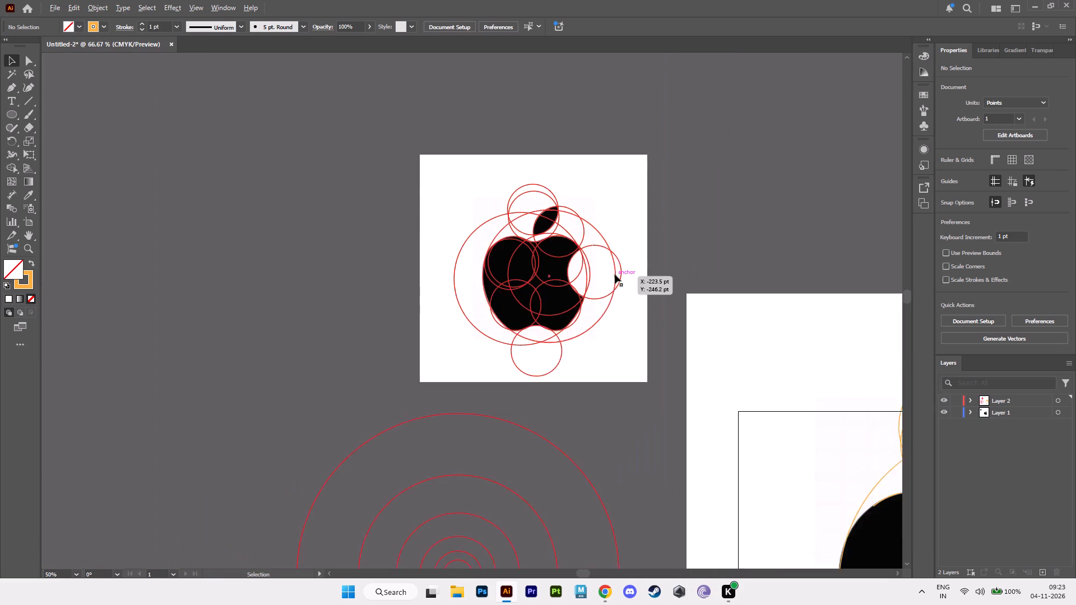
Delete all the orange outlines and leftover arcs around the large apple and its leaf.
{"action": "middle_click_drag", "start_coordinate": [615, 274], "coordinate": [460, 204], "text": "alt"}
{"action": "scroll", "coordinate": [563, 241], "scroll_direction": "down", "scroll_amount": 2, "text": "alt"}
{"action": "middle_click_drag", "start_coordinate": [655, 271], "coordinate": [502, 207], "text": "alt"}
{"action": "left_click_drag", "start_coordinate": [458, 184], "coordinate": [658, 425]}
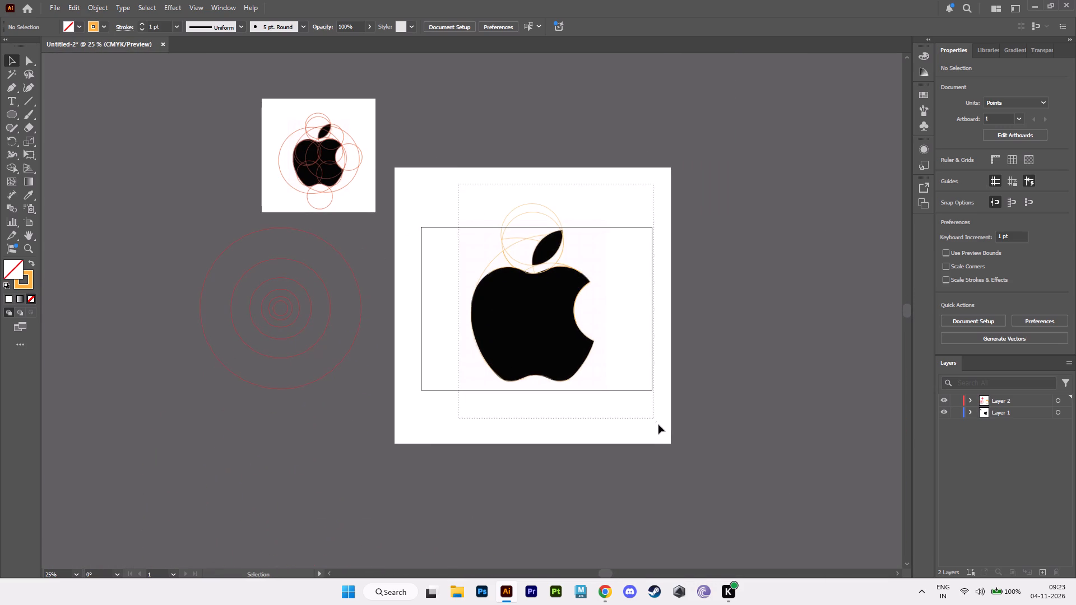
{"action": "left_click_drag", "start_coordinate": [658, 425], "coordinate": [660, 429]}
{"action": "key", "text": "Delete"}
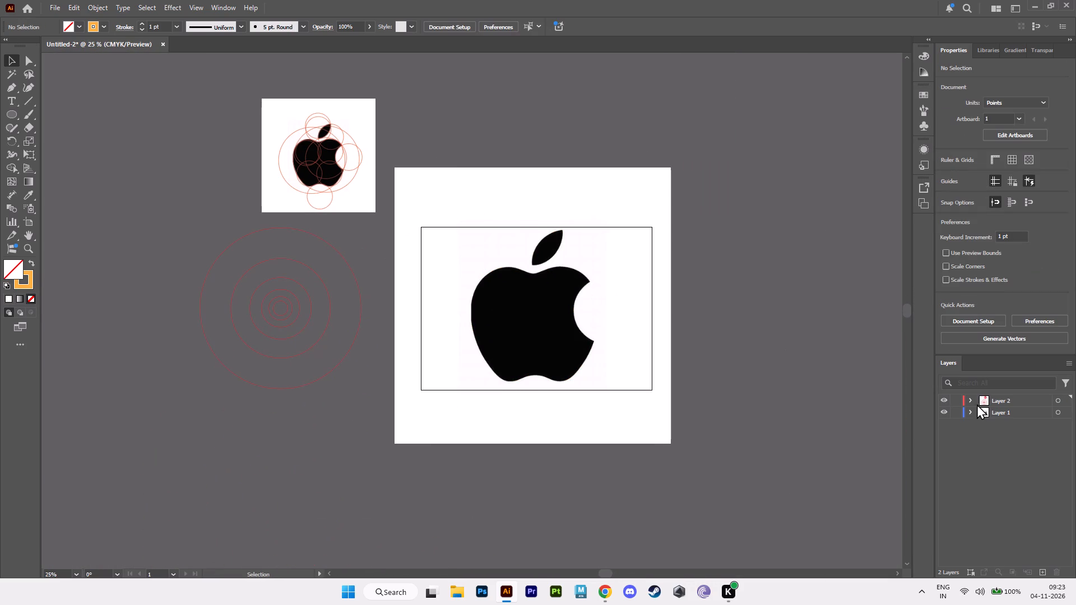
Unlock and delete the large linked apple image in Layer 1, keeping the smaller copy's image.
{"action": "left_click", "coordinate": [968, 412]}
{"action": "left_click", "coordinate": [958, 434]}
{"action": "key", "text": "Delete"}
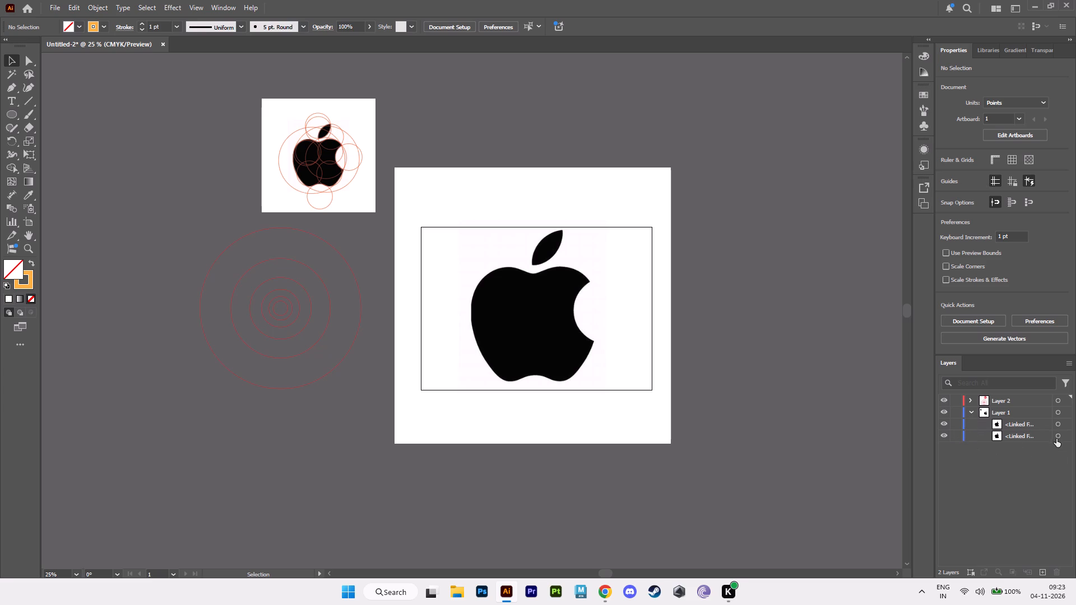
{"action": "left_click", "coordinate": [1058, 437]}
{"action": "key", "text": "Delete"}
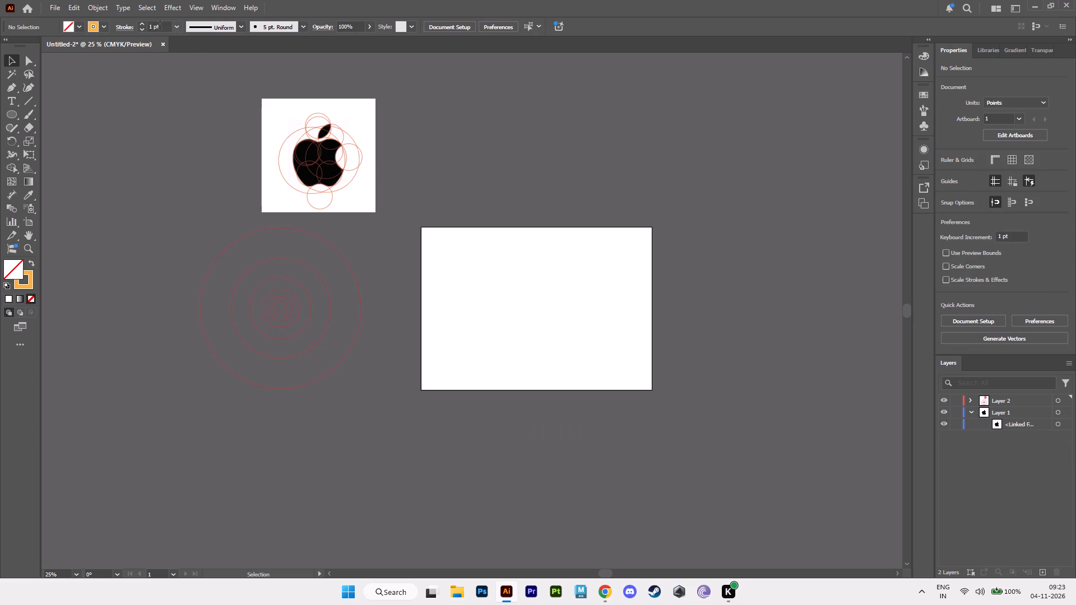
Move the small apple image with its red circles onto the artboard's centre and enlarge it proportionally until the circles nearly fill the artboard's height.
{"action": "left_click_drag", "start_coordinate": [207, 92], "coordinate": [461, 202]}
{"action": "left_click_drag", "start_coordinate": [322, 160], "coordinate": [563, 325]}
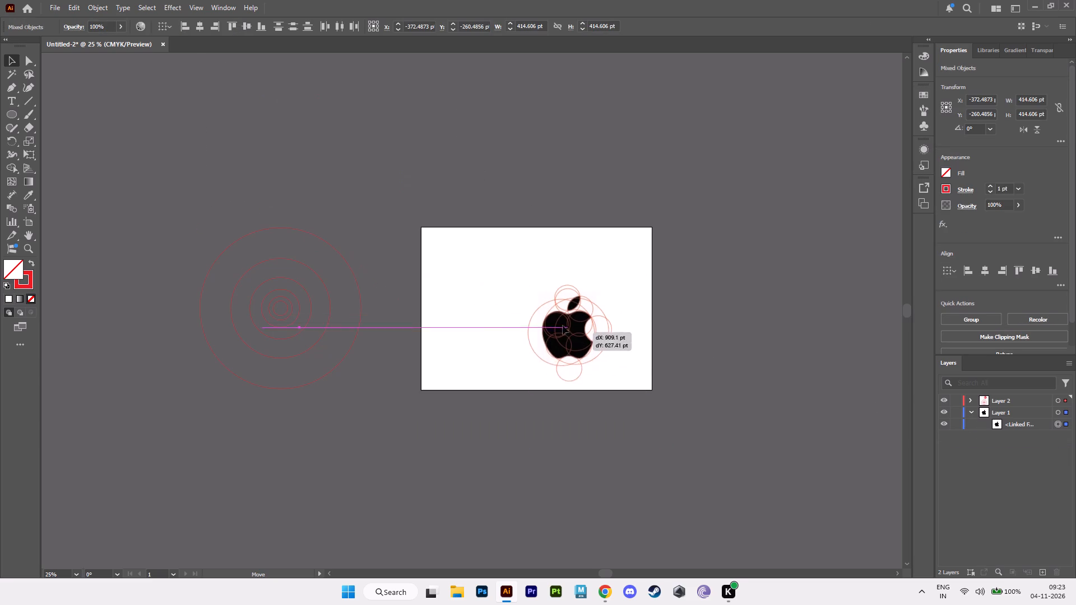
{"action": "left_click_drag", "start_coordinate": [563, 325], "coordinate": [540, 308]}
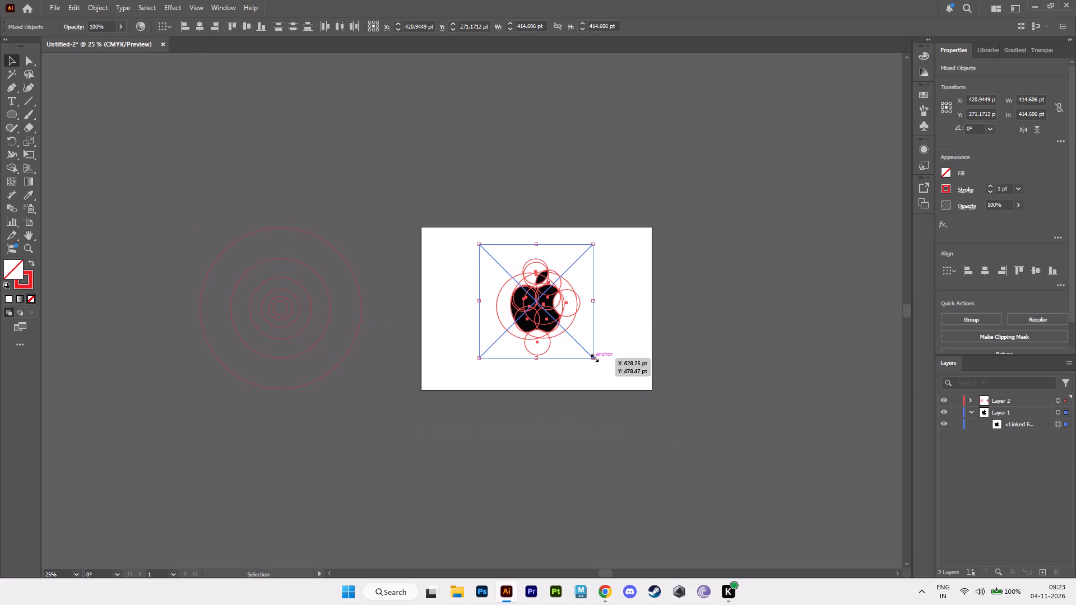
{"action": "left_click_drag", "start_coordinate": [594, 357], "coordinate": [654, 397], "text": "alt+shift"}
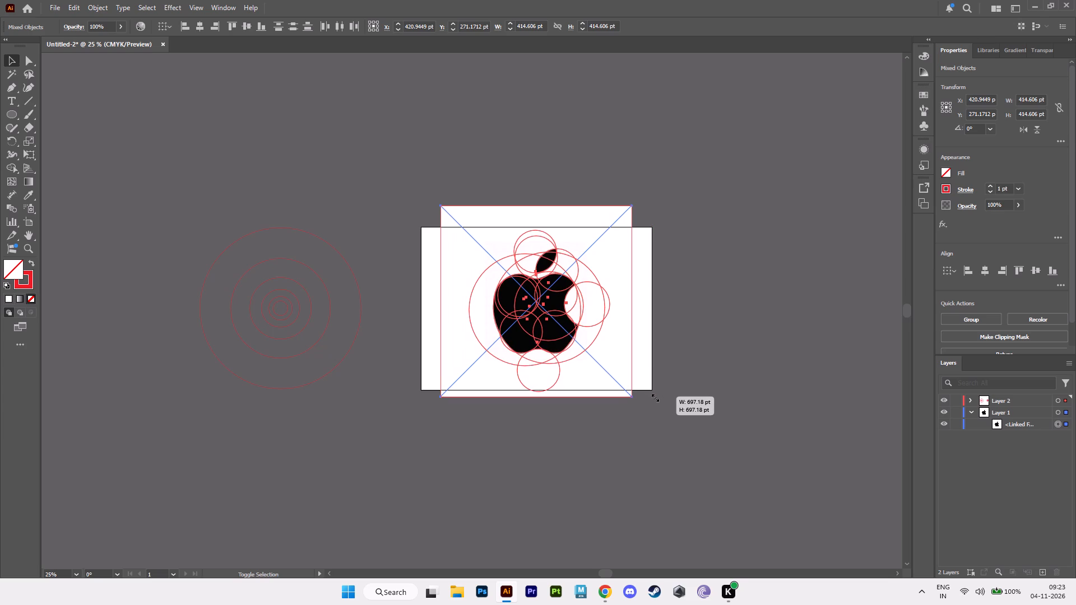
{"action": "left_click_drag", "start_coordinate": [654, 397], "coordinate": [648, 394], "text": "alt+shift"}
{"action": "left_click", "coordinate": [711, 277]}
Lock the remaining linked apple image in Layer 1.
{"action": "scroll", "coordinate": [624, 311], "scroll_direction": "up", "scroll_amount": 3, "text": "alt"}
{"action": "middle_click_drag", "start_coordinate": [565, 322], "coordinate": [657, 283], "text": "alt"}
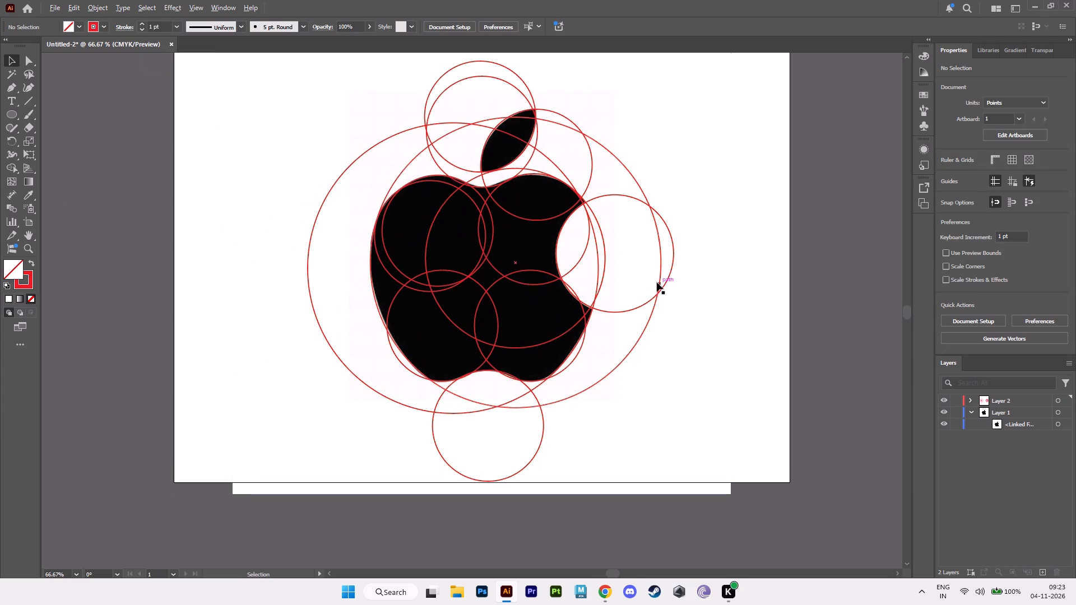
{"action": "left_click", "coordinate": [952, 427]}
{"action": "left_click", "coordinate": [971, 410]}
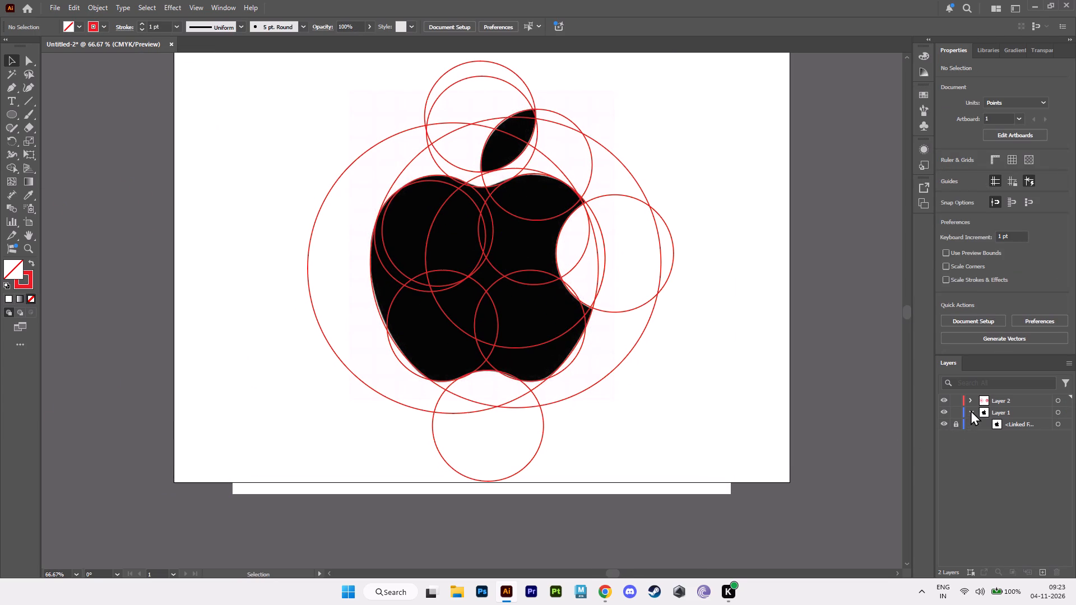
{"action": "left_click", "coordinate": [719, 318]}
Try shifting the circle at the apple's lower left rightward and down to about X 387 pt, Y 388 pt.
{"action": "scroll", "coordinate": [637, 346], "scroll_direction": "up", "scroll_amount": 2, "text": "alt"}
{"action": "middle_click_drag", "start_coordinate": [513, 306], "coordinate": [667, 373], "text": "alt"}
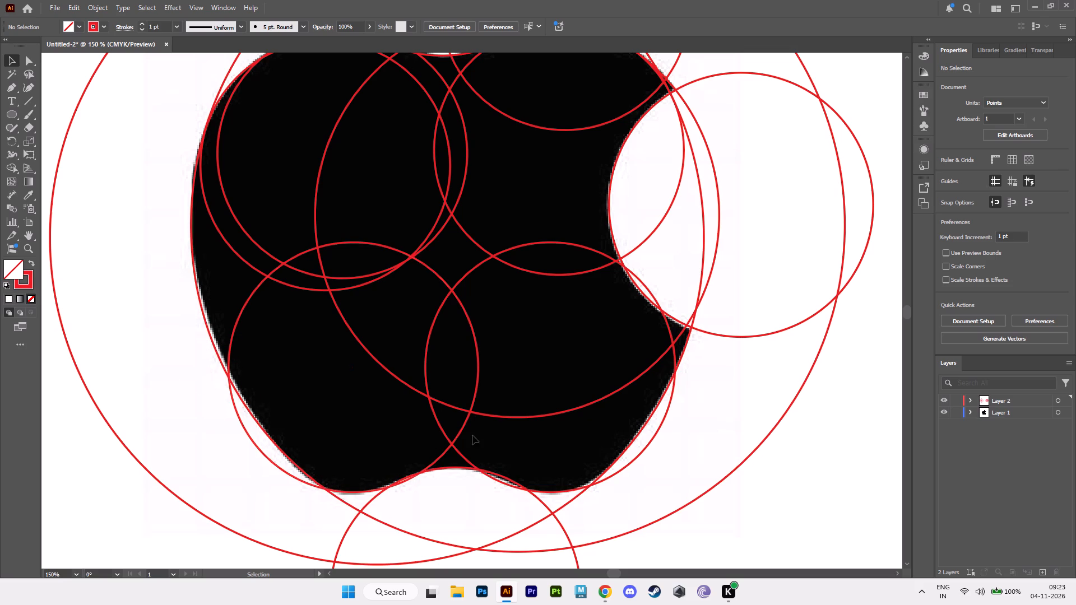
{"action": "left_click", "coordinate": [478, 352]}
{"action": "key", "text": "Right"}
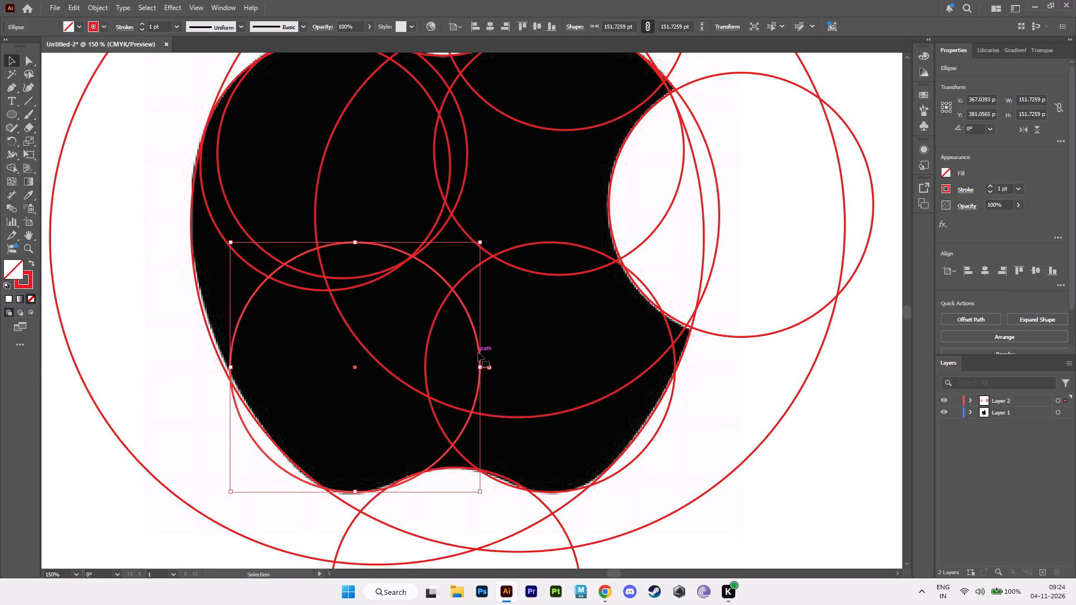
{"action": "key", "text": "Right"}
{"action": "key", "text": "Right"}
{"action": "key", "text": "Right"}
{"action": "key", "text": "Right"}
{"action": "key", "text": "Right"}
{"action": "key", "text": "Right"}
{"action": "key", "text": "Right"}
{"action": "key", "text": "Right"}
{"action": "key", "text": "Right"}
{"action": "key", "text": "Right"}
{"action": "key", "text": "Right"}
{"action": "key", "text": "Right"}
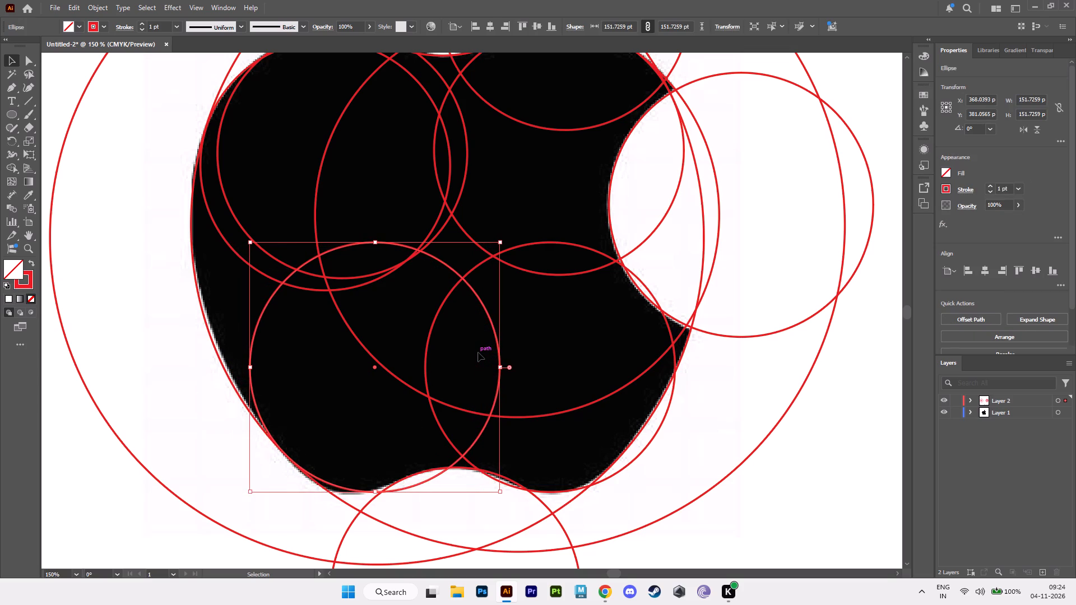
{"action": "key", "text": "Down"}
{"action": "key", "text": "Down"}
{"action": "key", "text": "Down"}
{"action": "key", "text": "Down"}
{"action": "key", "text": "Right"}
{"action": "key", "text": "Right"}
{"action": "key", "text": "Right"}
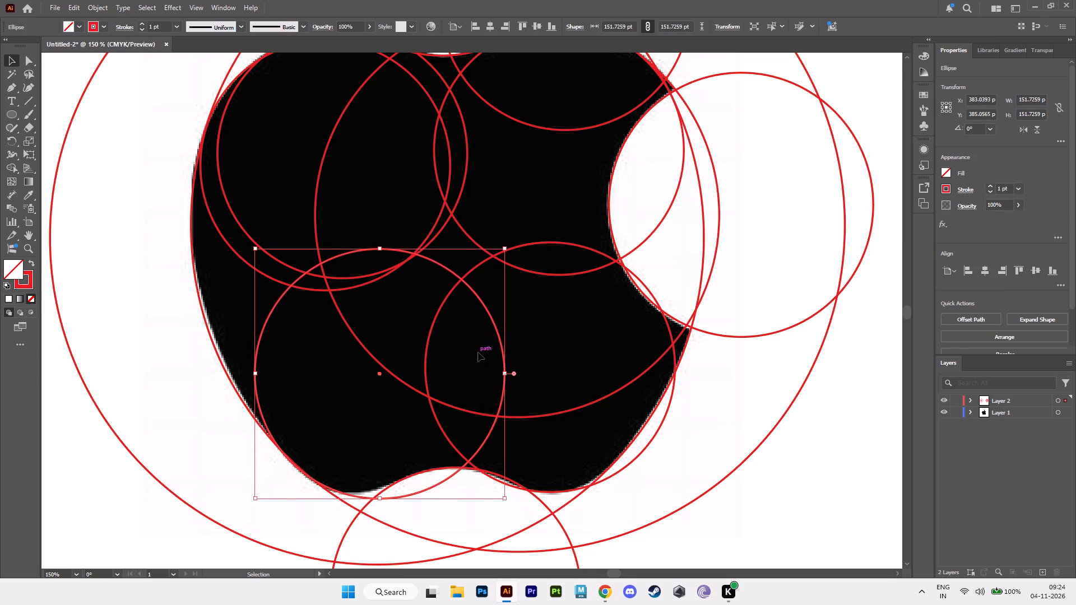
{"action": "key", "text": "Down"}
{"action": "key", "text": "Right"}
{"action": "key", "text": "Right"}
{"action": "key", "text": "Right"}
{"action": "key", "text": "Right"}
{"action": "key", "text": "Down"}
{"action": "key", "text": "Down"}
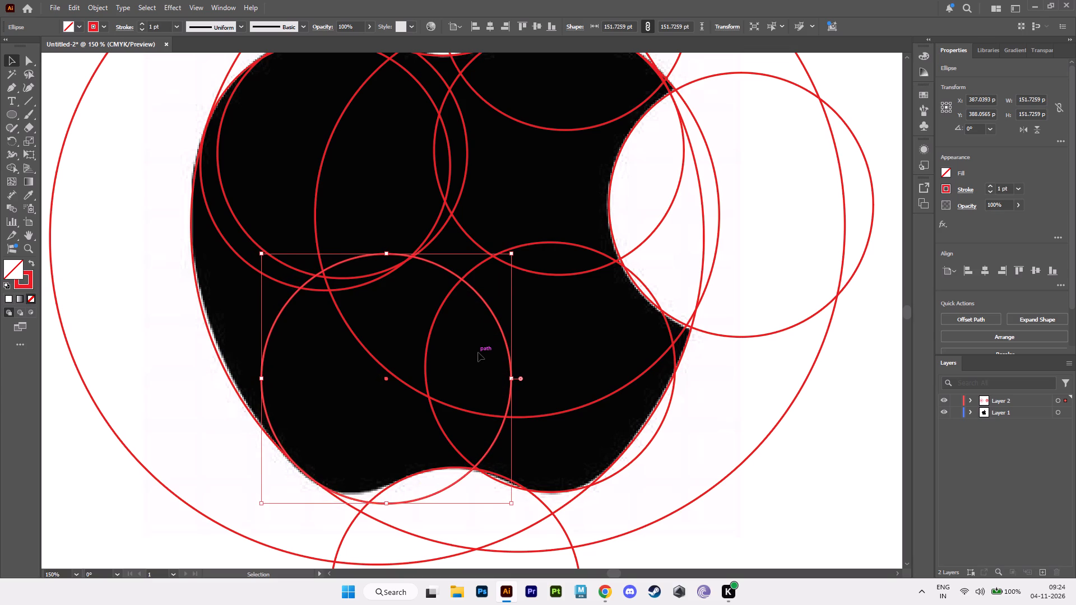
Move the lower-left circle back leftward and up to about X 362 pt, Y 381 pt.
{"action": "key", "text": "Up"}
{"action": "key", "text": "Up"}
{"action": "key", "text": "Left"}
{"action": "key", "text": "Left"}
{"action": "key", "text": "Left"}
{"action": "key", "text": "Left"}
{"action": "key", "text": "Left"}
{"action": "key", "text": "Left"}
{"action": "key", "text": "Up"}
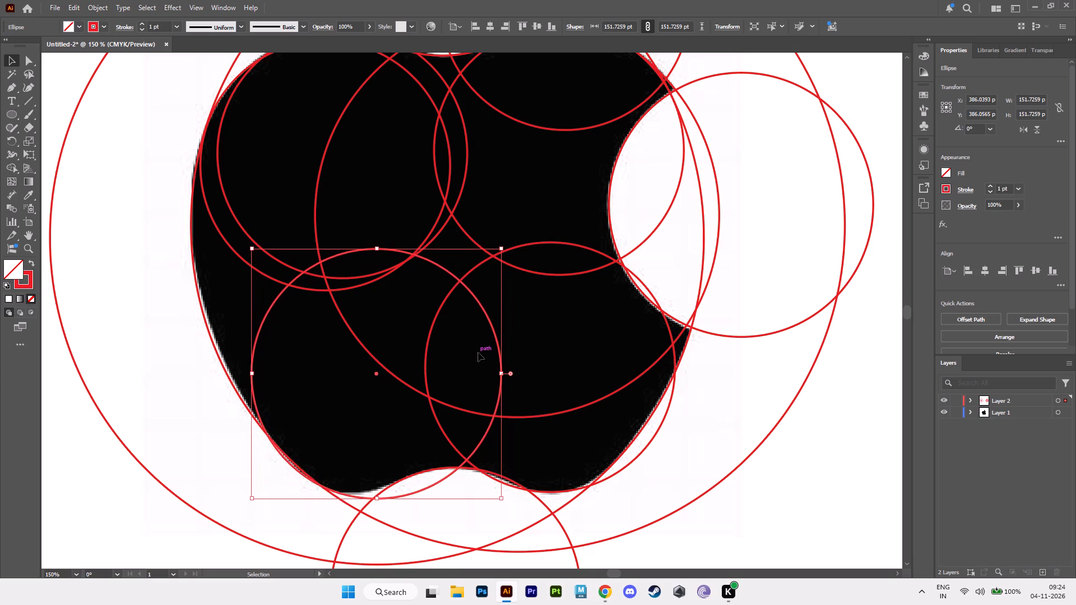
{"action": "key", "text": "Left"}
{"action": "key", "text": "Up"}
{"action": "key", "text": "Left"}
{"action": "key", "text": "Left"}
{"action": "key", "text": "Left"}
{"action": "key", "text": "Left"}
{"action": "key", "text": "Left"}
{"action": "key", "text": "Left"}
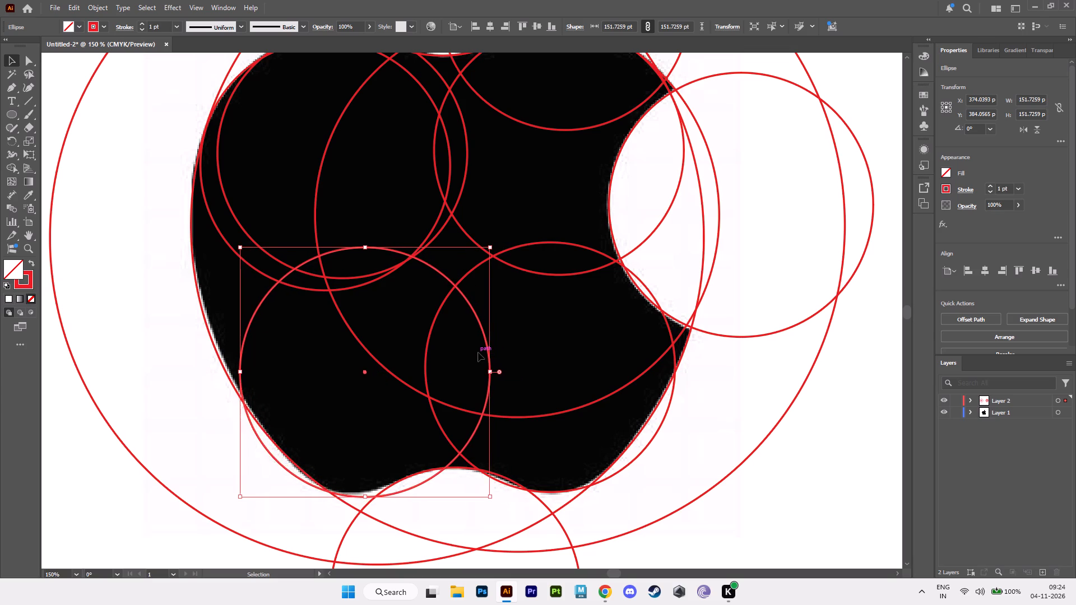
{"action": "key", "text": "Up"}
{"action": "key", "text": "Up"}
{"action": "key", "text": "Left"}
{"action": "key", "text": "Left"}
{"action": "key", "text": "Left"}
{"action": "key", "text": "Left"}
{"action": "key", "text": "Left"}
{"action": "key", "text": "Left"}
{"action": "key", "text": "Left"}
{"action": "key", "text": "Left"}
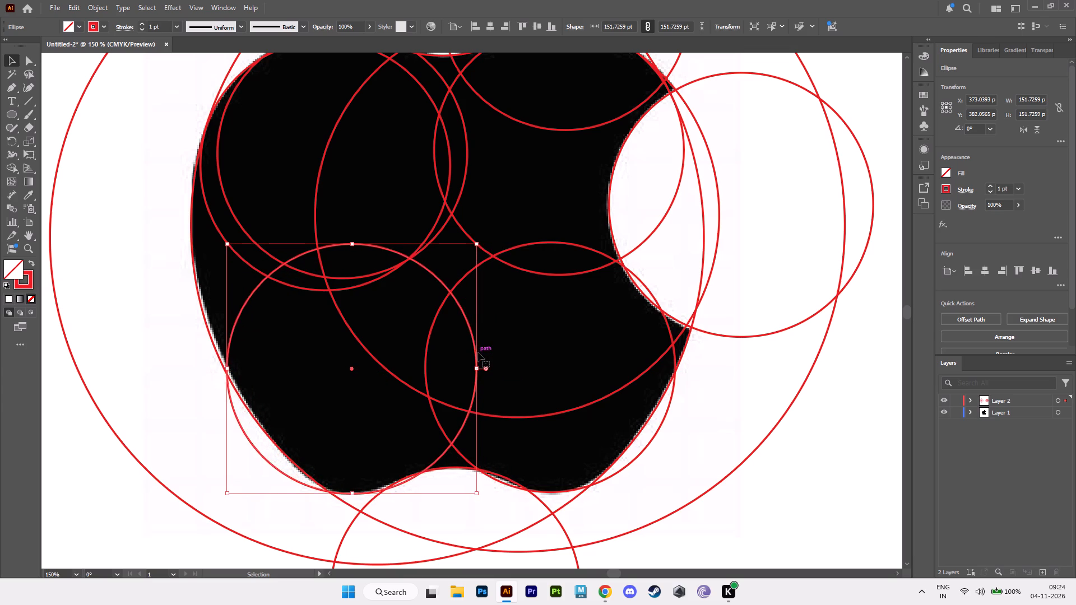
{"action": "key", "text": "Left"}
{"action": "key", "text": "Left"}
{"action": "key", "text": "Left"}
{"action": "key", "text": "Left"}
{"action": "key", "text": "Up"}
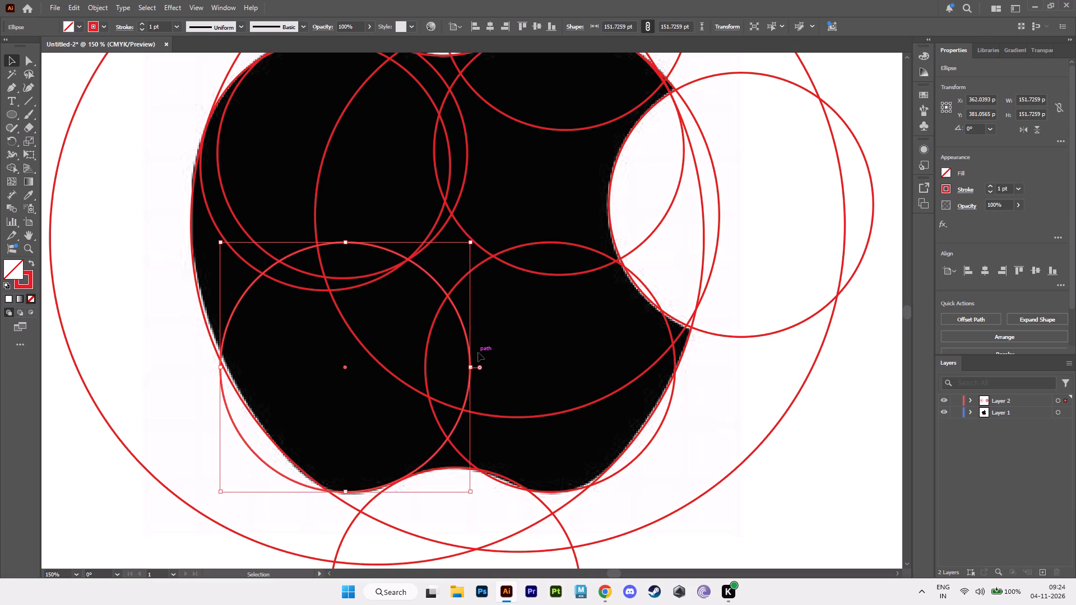
Nudge the circle at the apple's lower left rightward and slightly up to about X 368 pt, Y 379 pt.
{"action": "key", "text": "Right"}
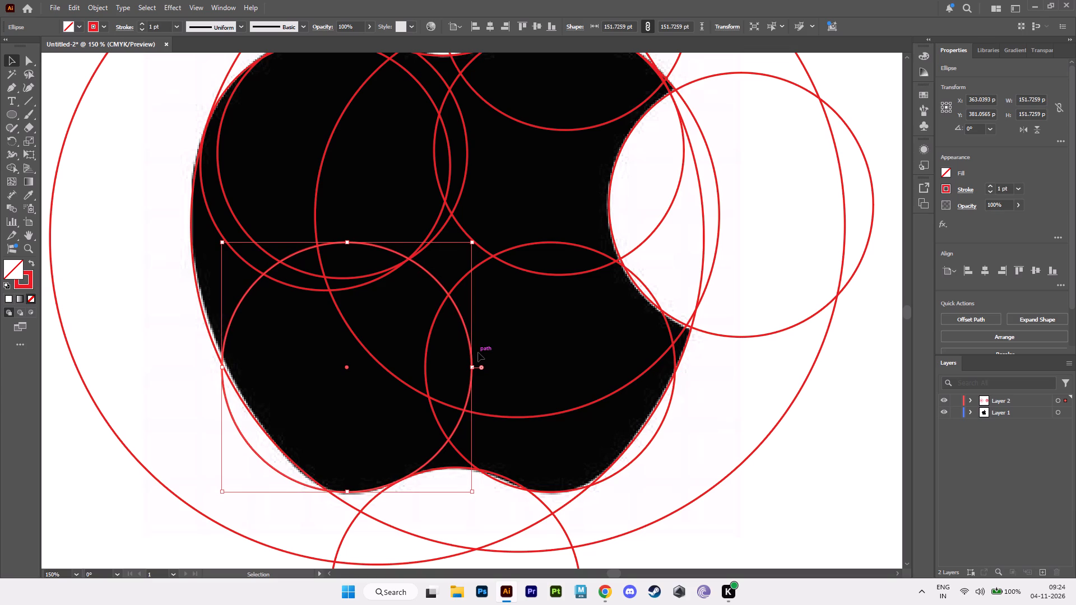
{"action": "key", "text": "Right"}
{"action": "key", "text": "Up"}
{"action": "key", "text": "Right"}
{"action": "key", "text": "Right"}
{"action": "key", "text": "Down"}
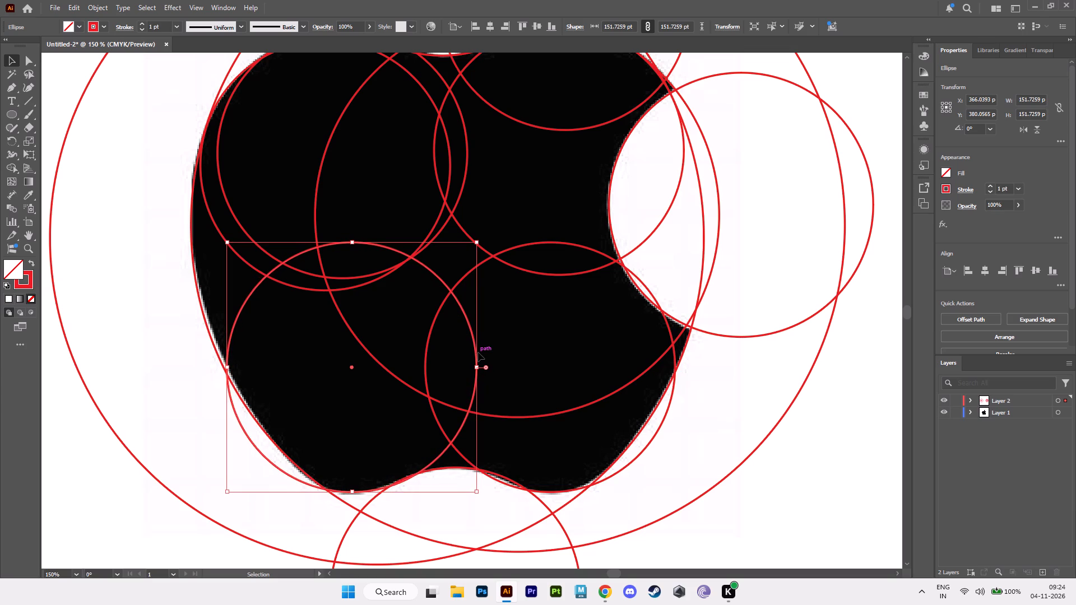
{"action": "key", "text": "Right"}
{"action": "key", "text": "Up"}
{"action": "key", "text": "Right"}
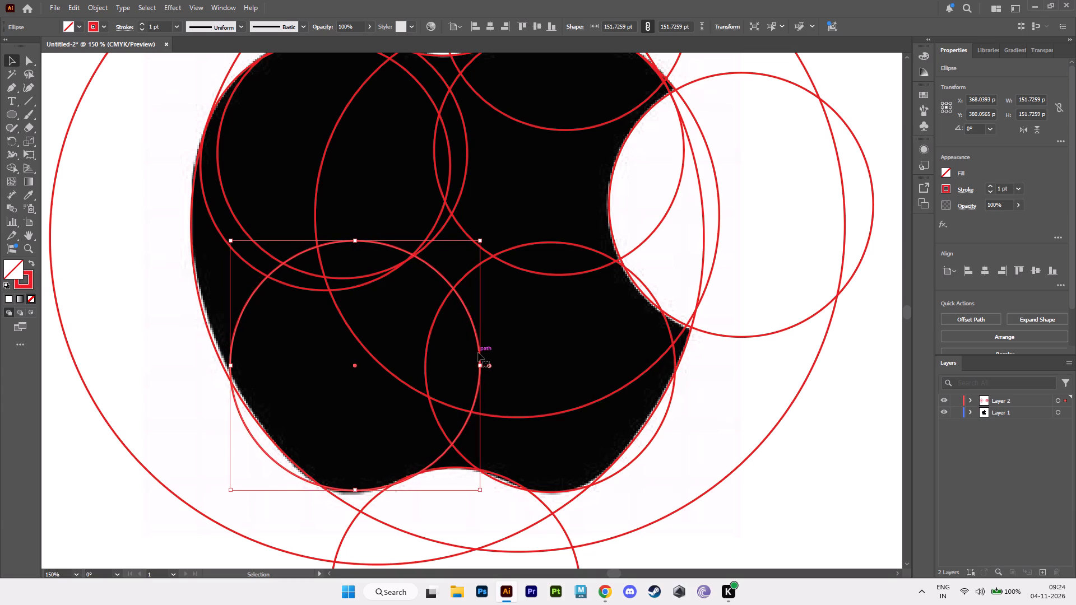
{"action": "key", "text": "Up"}
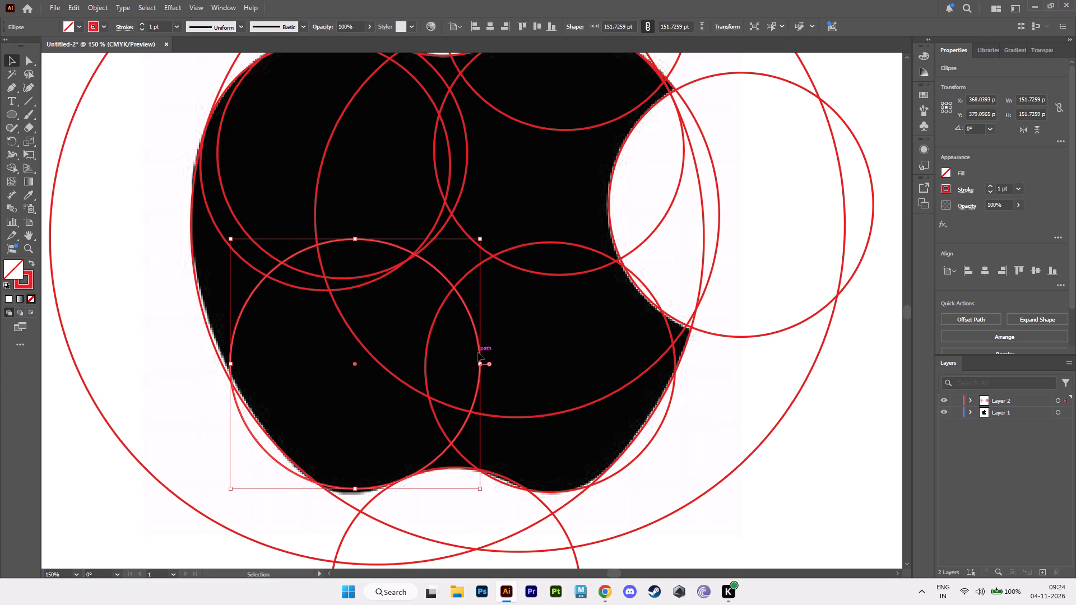
{"action": "key", "text": "Down"}
{"action": "key", "text": "Up"}
Fine-tune the lower-left circle against the apple's bottom edge at about X 367 pt, Y 382 pt, and deselect it.
{"action": "key", "text": "Left"}
{"action": "key", "text": "Down"}
{"action": "key", "text": "Up"}
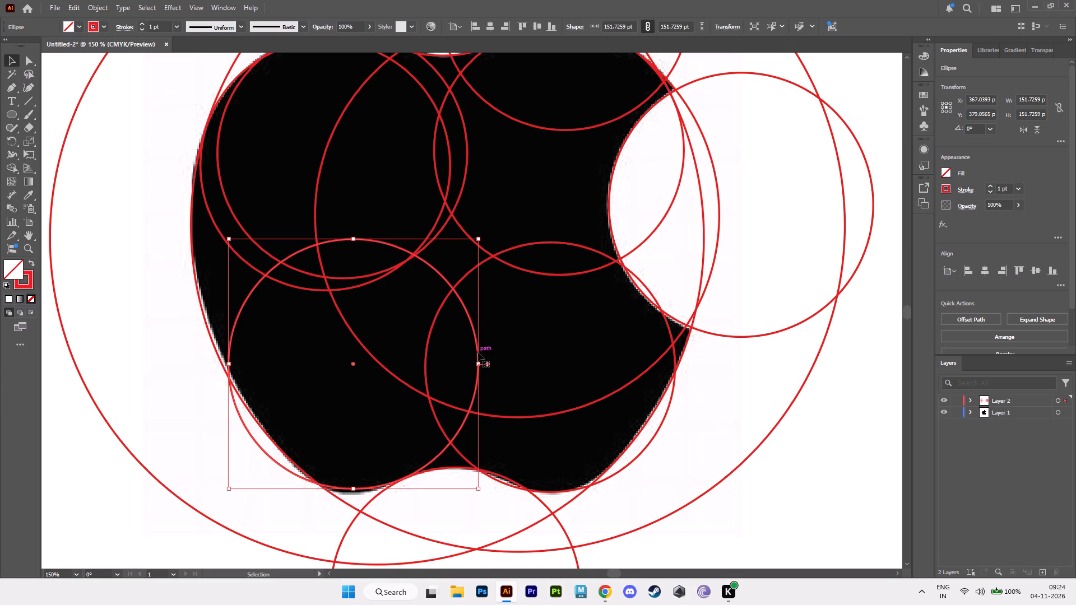
{"action": "key", "text": "Down"}
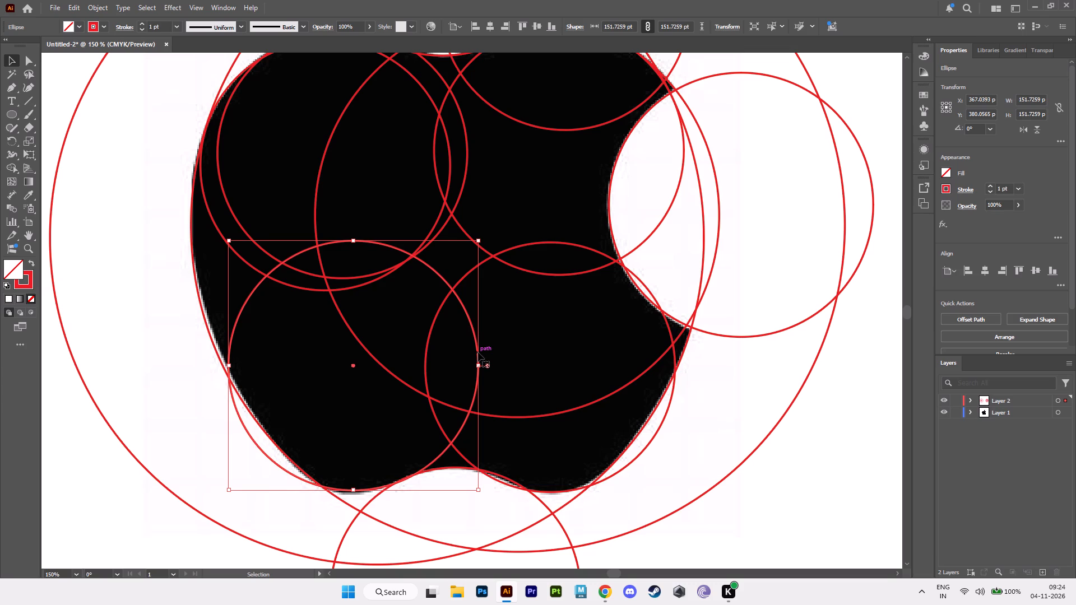
{"action": "key", "text": "Up"}
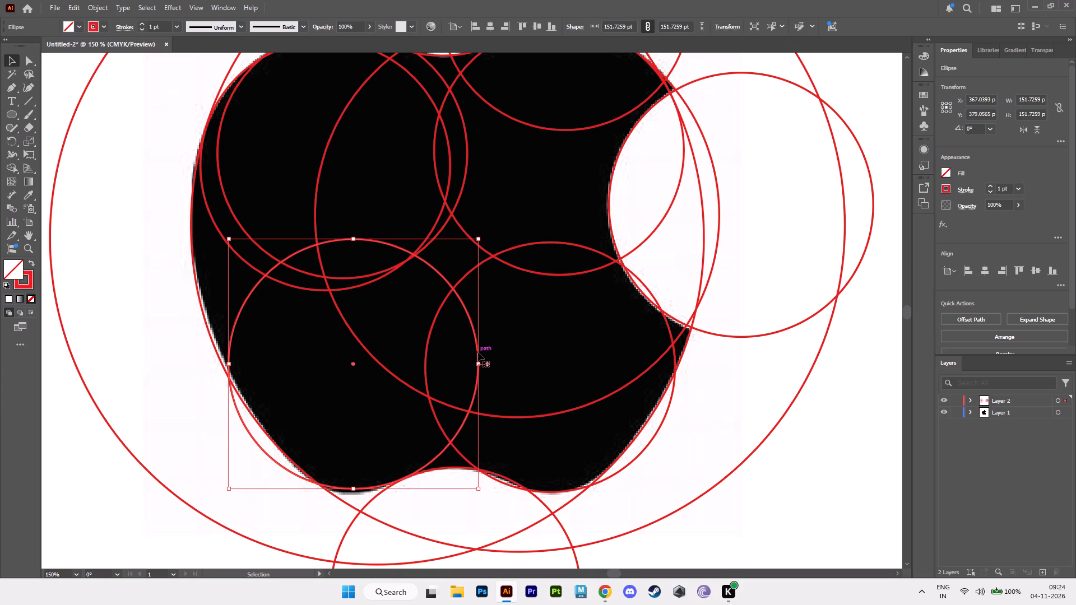
{"action": "key", "text": "Down"}
{"action": "key", "text": "Down"}
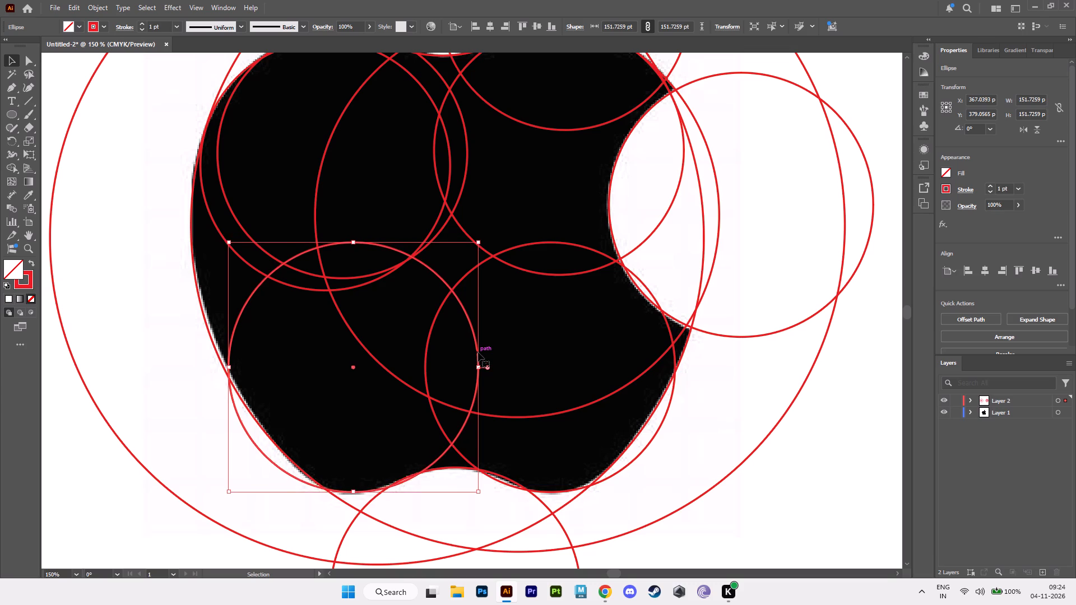
{"action": "key", "text": "Down"}
{"action": "key", "text": "Down"}
{"action": "key", "text": "Up"}
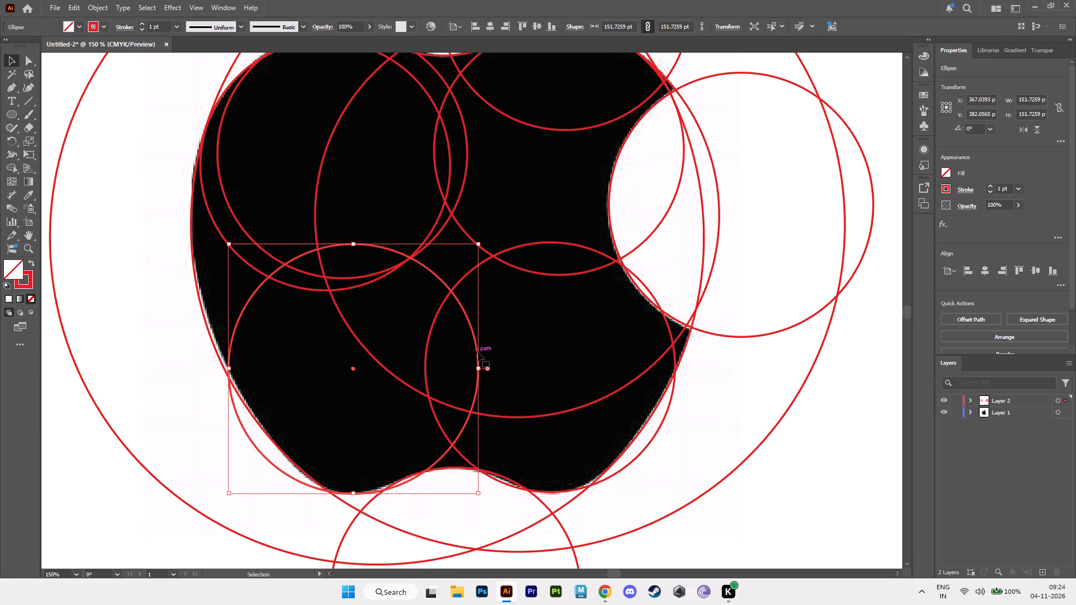
{"action": "left_click", "coordinate": [737, 384]}
Save the document to the Desktop as an Adobe Illustrator file named Golden Rule 2, accepting the save options.
{"action": "scroll", "coordinate": [638, 435], "scroll_direction": "down", "scroll_amount": 2, "text": "alt"}
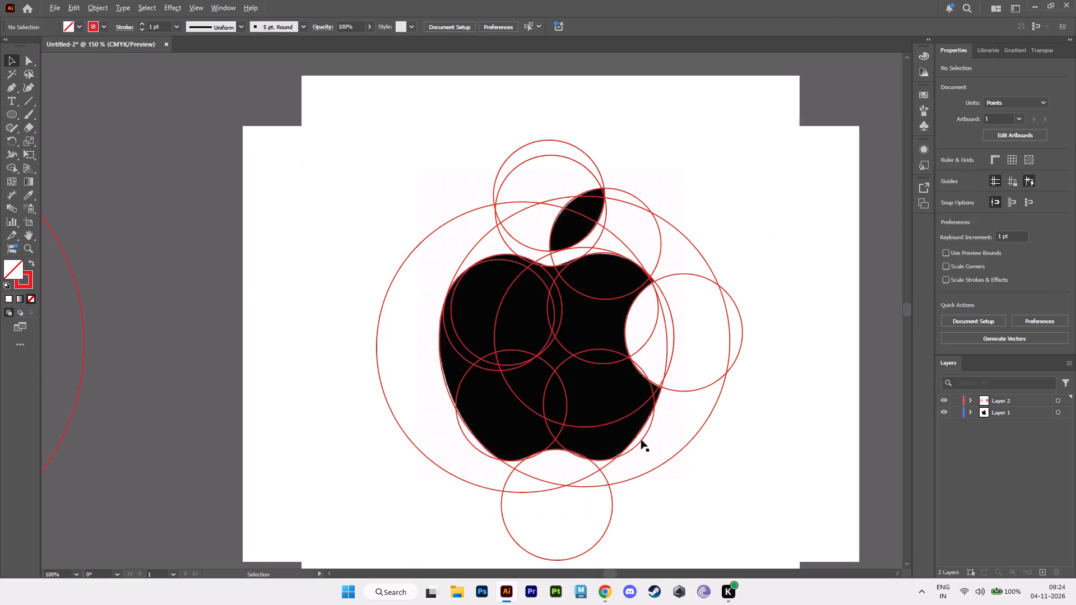
{"action": "scroll", "coordinate": [641, 440], "scroll_direction": "down", "scroll_amount": 1, "text": "alt"}
{"action": "middle_click_drag", "start_coordinate": [618, 459], "coordinate": [497, 439], "text": "alt"}
{"action": "left_click", "coordinate": [809, 301]}
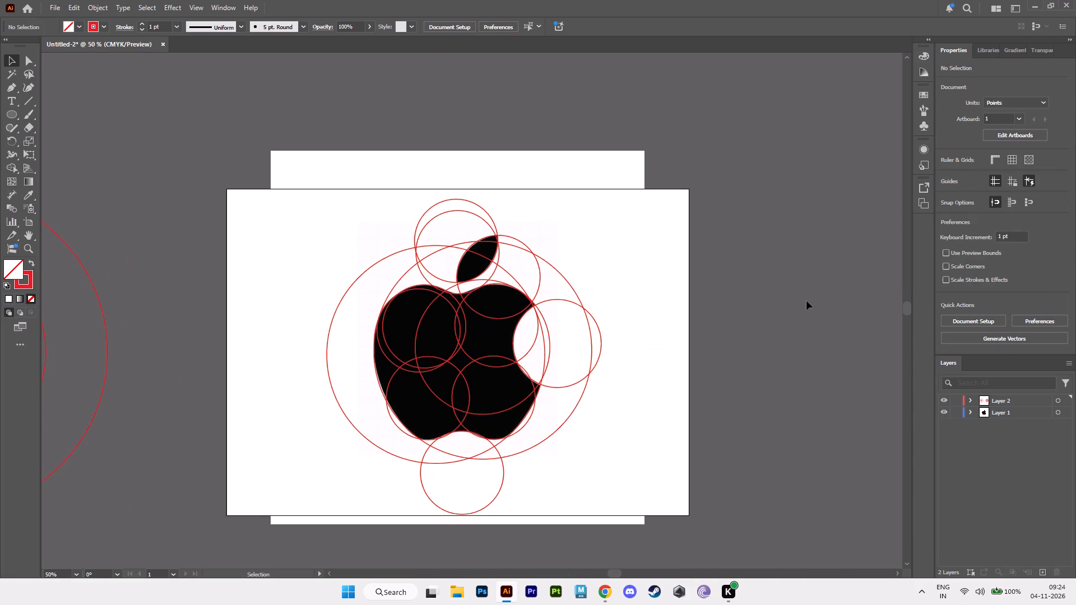
{"action": "key", "text": "ctrl+shift+s"}
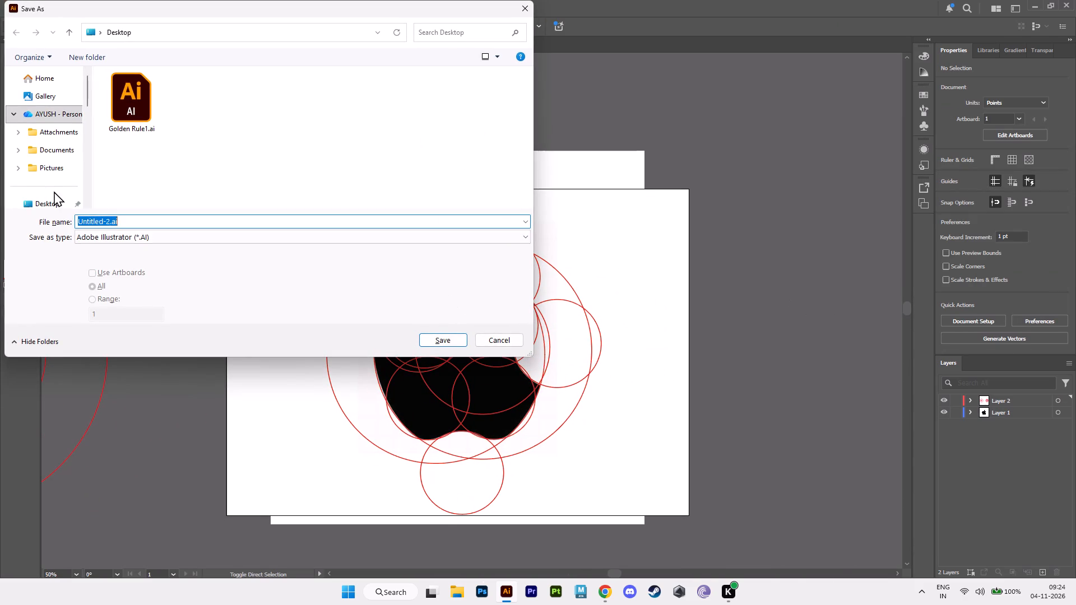
{"action": "left_click", "coordinate": [56, 196]}
{"action": "left_click_drag", "start_coordinate": [130, 219], "coordinate": [34, 207]}
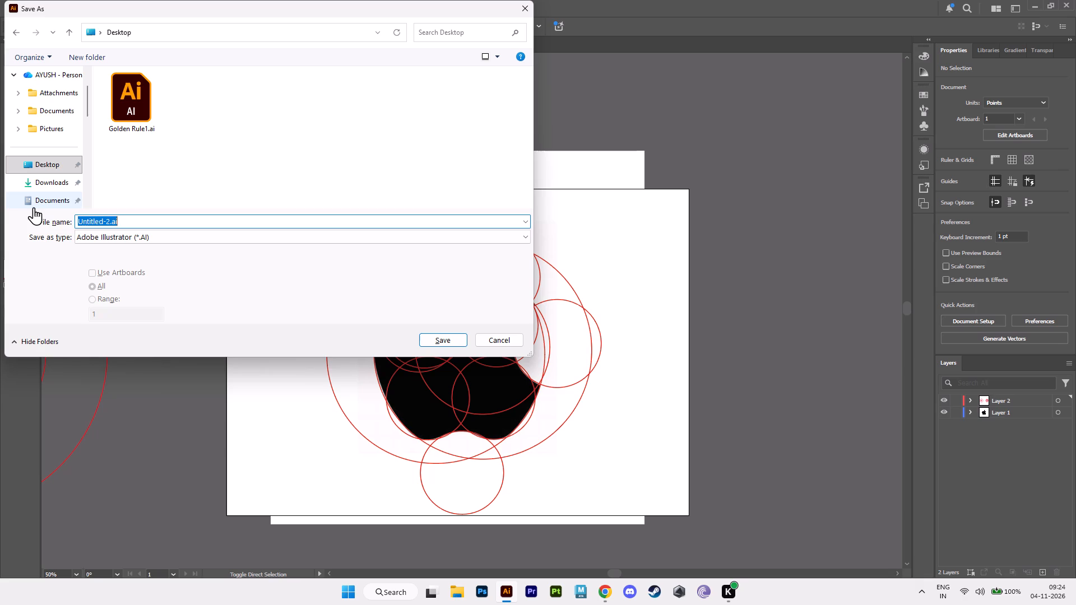
{"action": "key", "text": "shift+g"}
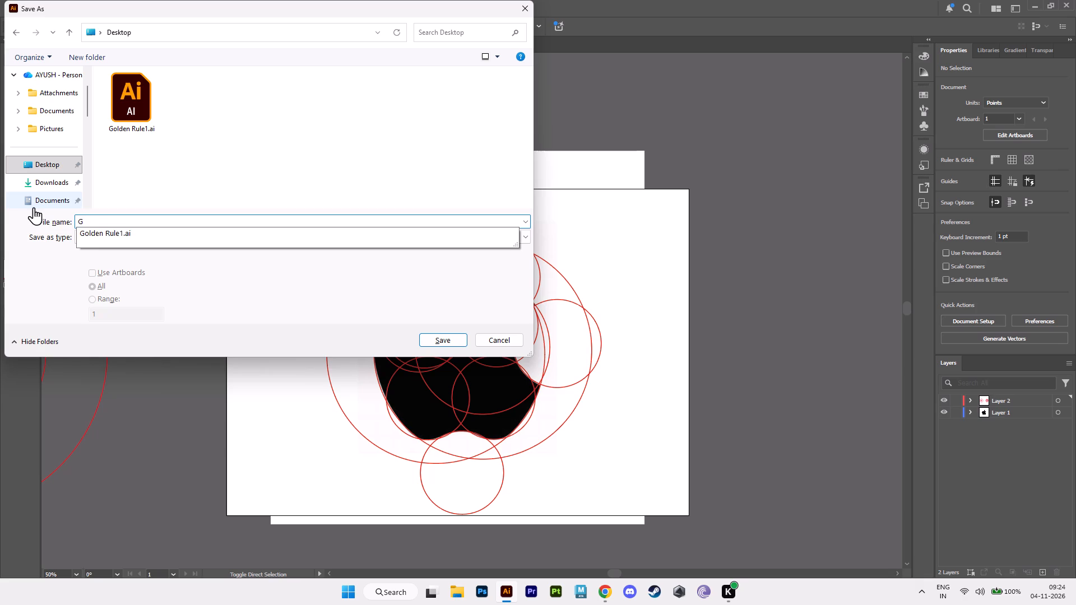
{"action": "type", "text": "olden Ri"}
{"action": "key", "text": "BackSpace"}
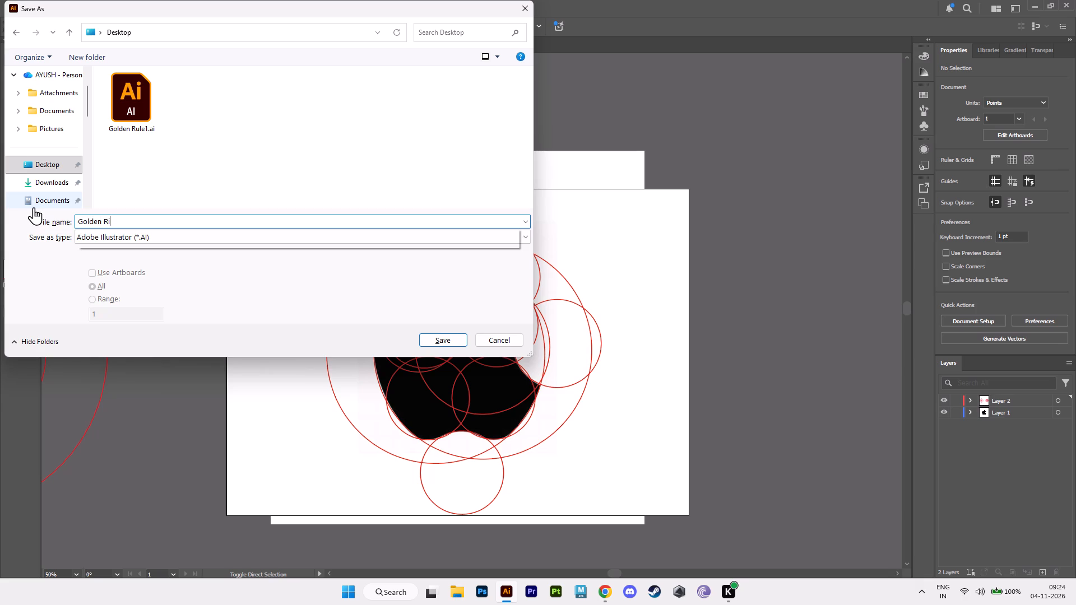
{"action": "type", "text": "ul"}
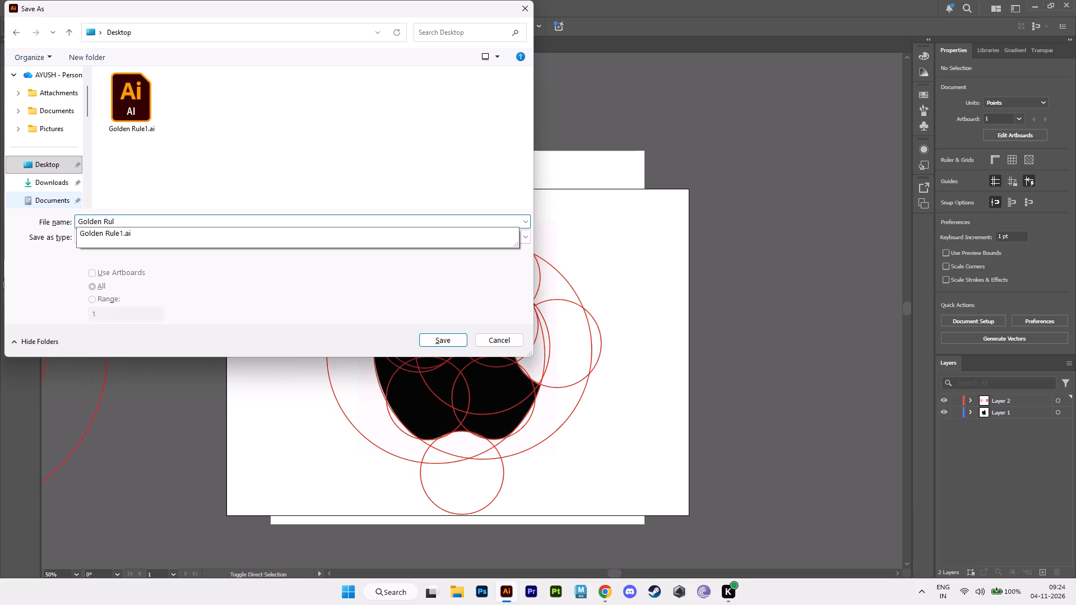
{"action": "type", "text": "e"}
{"action": "key", "text": "space"}
{"action": "key", "text": "2"}
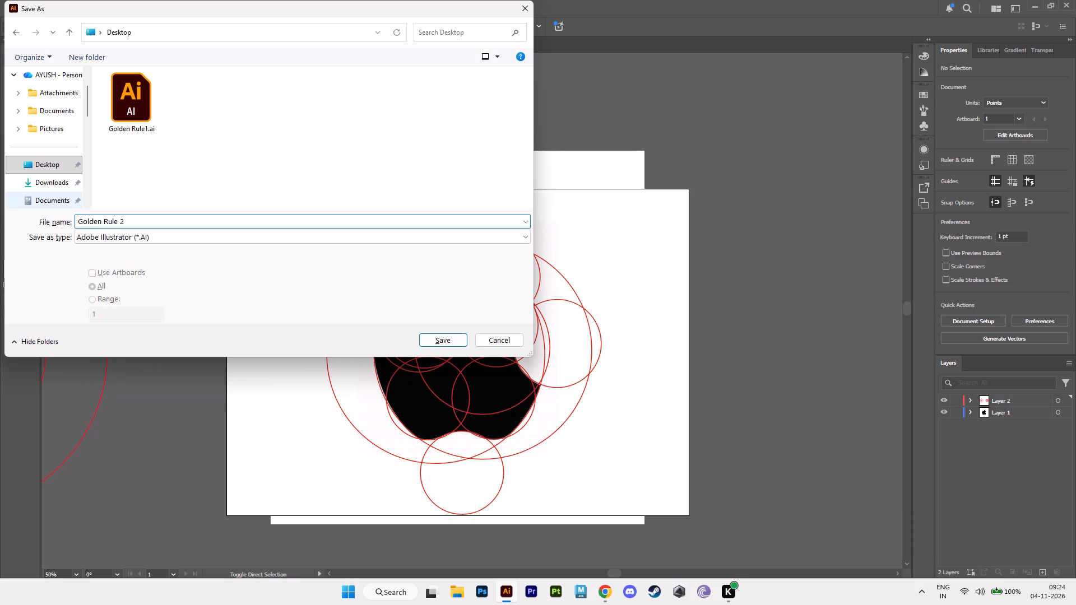
{"action": "key", "text": "Return"}
{"action": "left_click", "coordinate": [606, 460]}
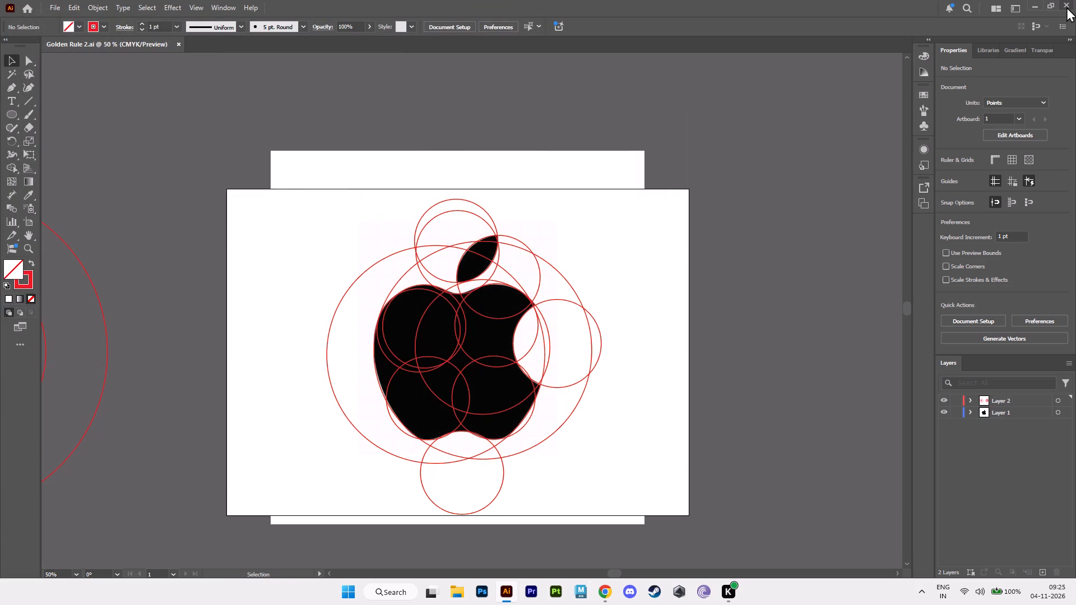
Create a new landscape A4 document, 841.89 x 595.28 pt, in CMYK colour with one artboard.
{"action": "key", "text": "ctrl+n"}
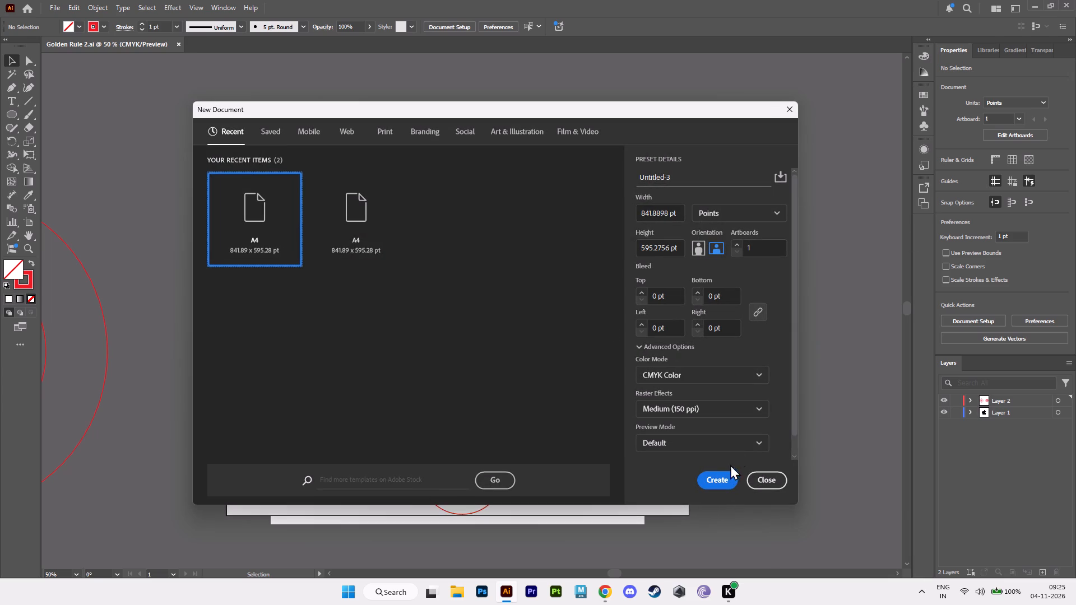
{"action": "left_click", "coordinate": [731, 479]}
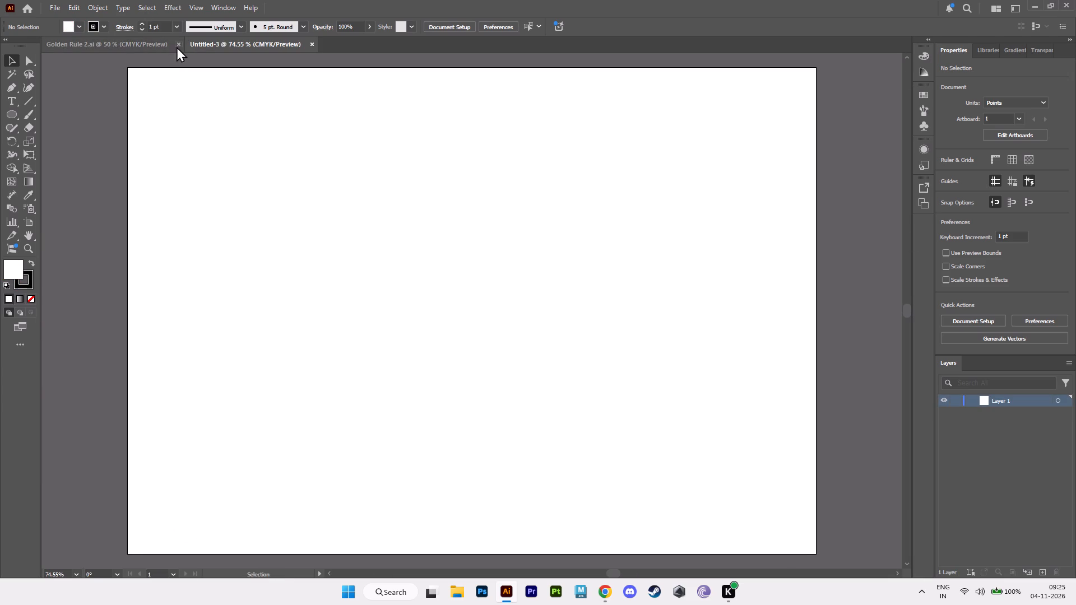
Close the Golden Rule 2 document, leaving the new blank document open.
{"action": "left_click", "coordinate": [178, 46]}
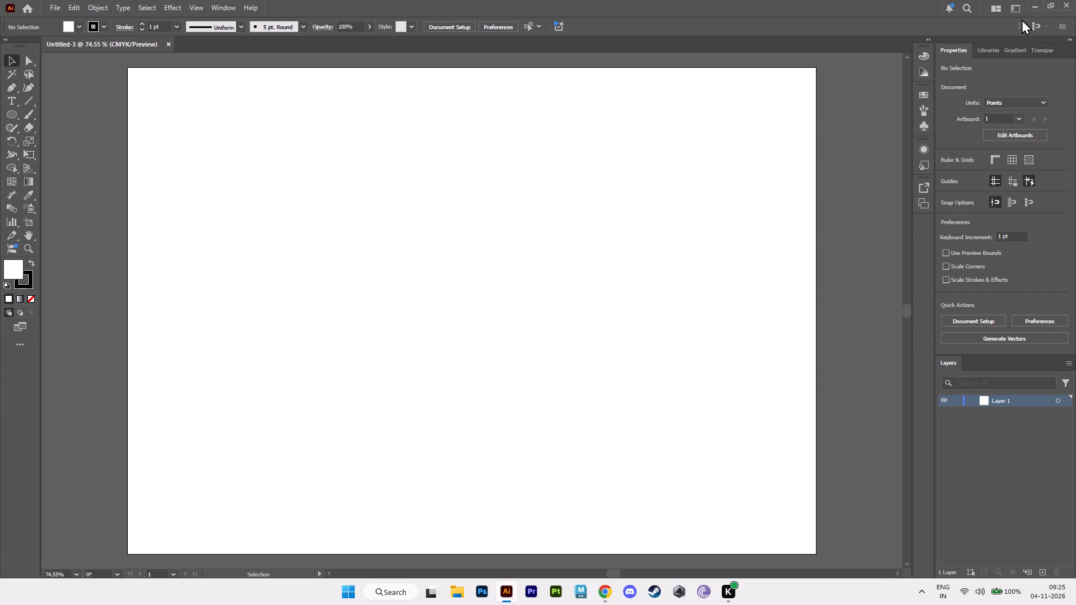
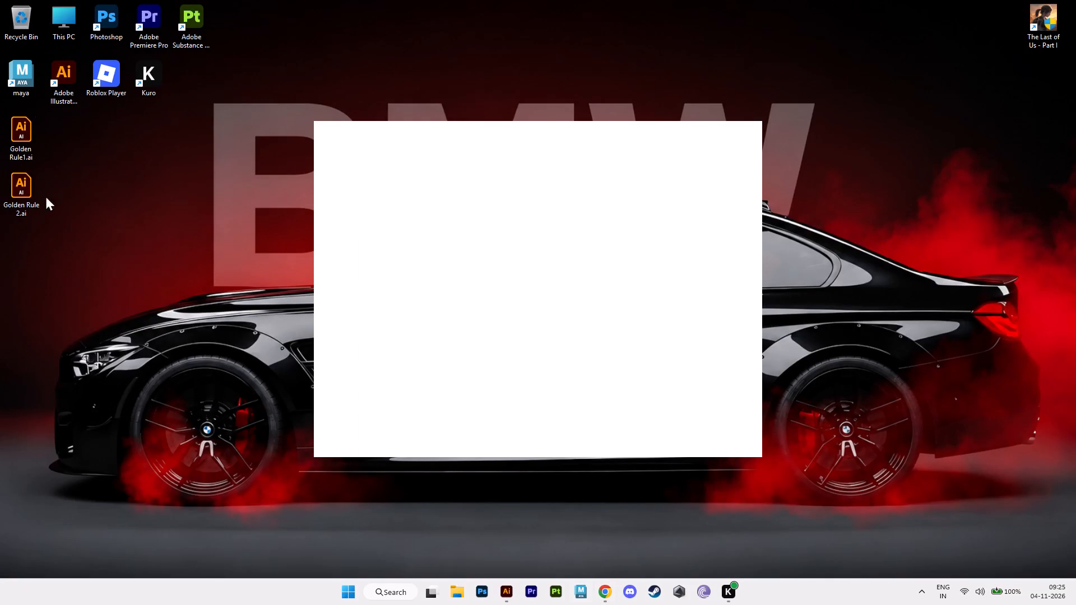
Open This PC from the desktop to view the computer's drives.
{"action": "double_click", "coordinate": [57, 39]}
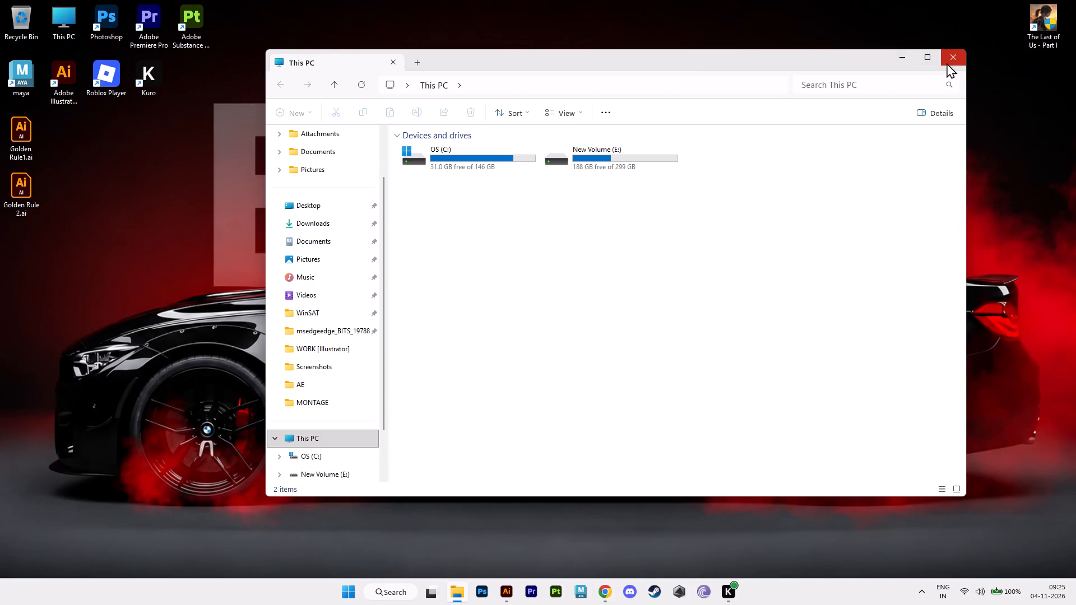